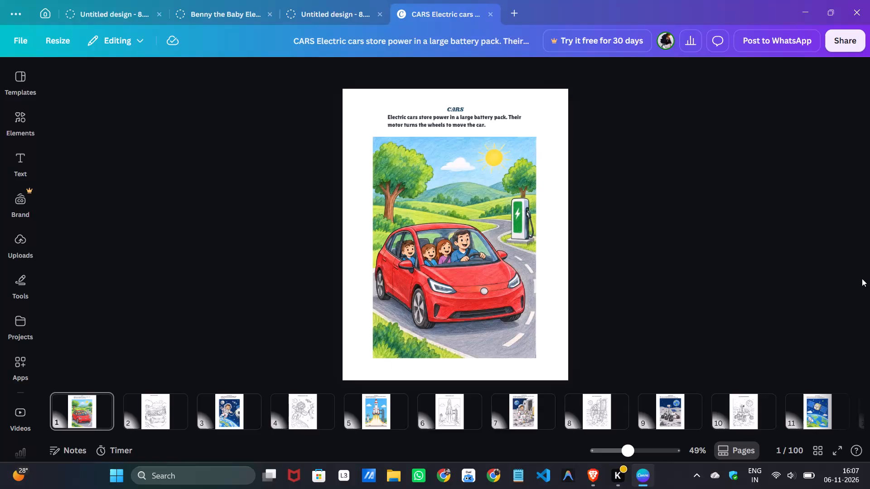
Look through the book's pages up to page 38, checking the layout of the illustrated and coloring pages.
scroll(378, 387, down, 3)
scroll(445, 399, down, 5)
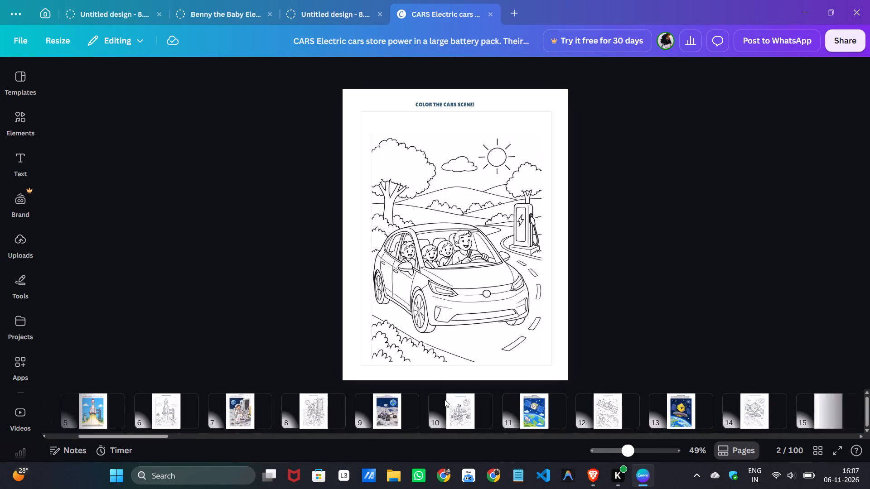
scroll(445, 399, down, 12)
scroll(395, 375, down, 6)
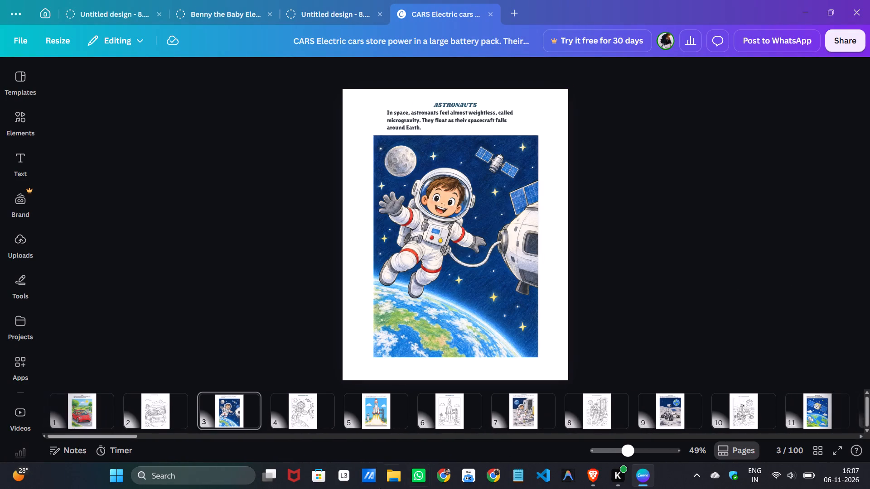
scroll(282, 420, down, 20)
scroll(282, 420, down, 4)
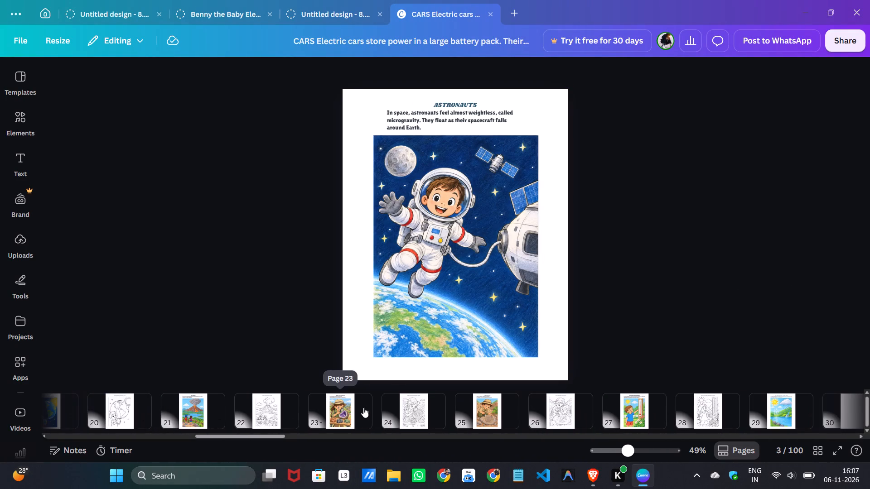
scroll(416, 427, down, 6)
click(487, 416)
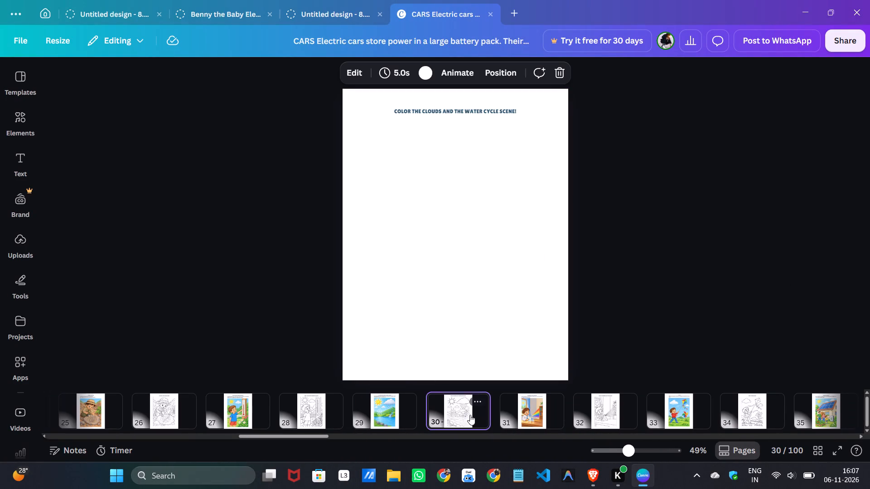
scroll(448, 419, down, 1)
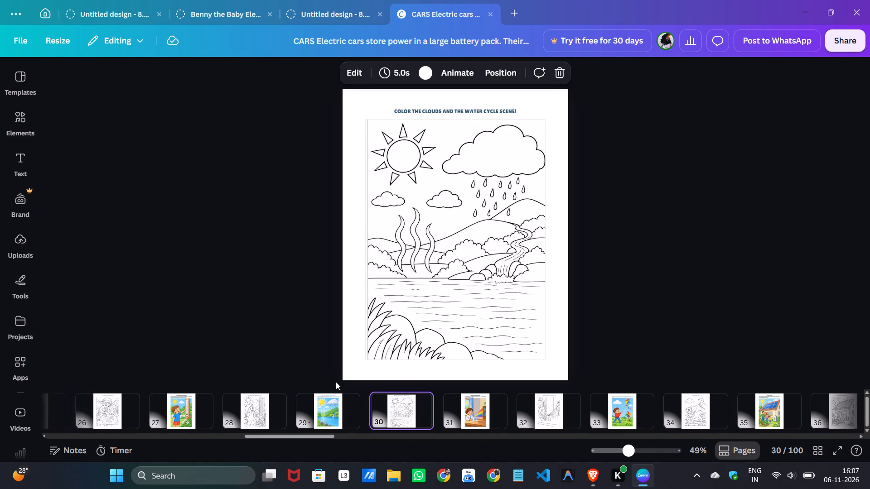
scroll(458, 431, down, 5)
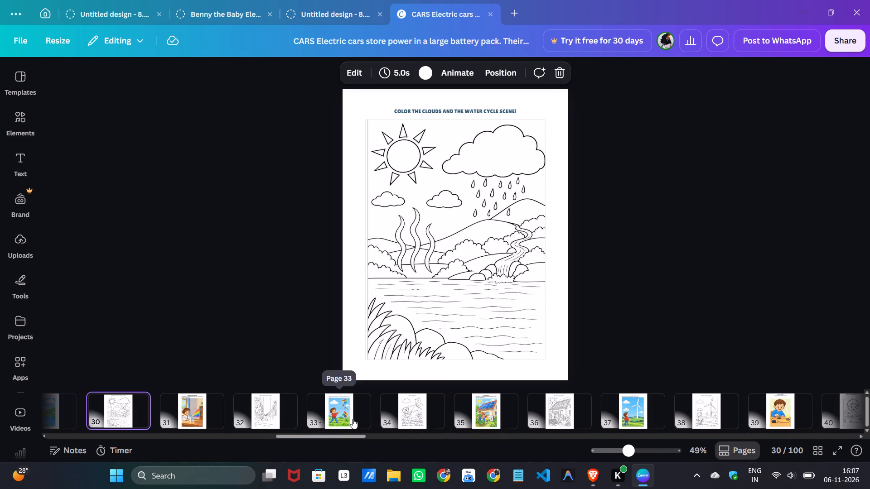
click(353, 419)
click(396, 415)
scroll(396, 415, down, 5)
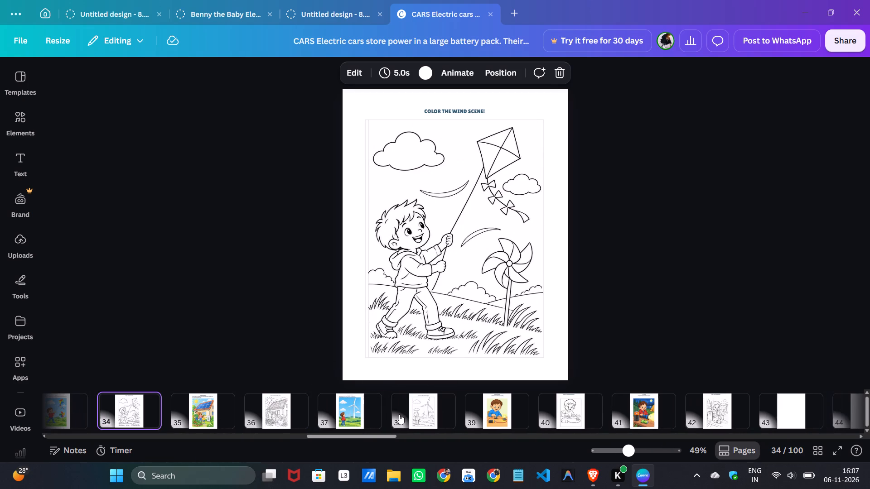
click(428, 408)
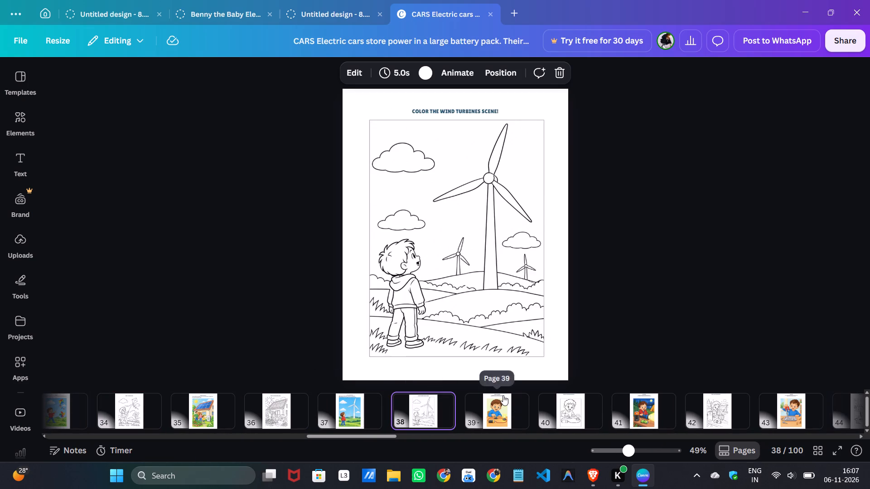
Delete the thin border frame around the Simple Circuits illustration on page 39.
click(499, 409)
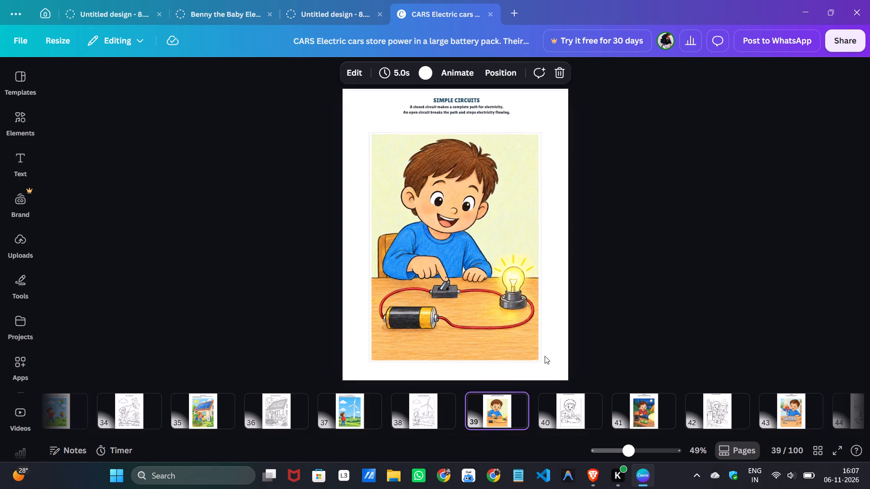
click(519, 310)
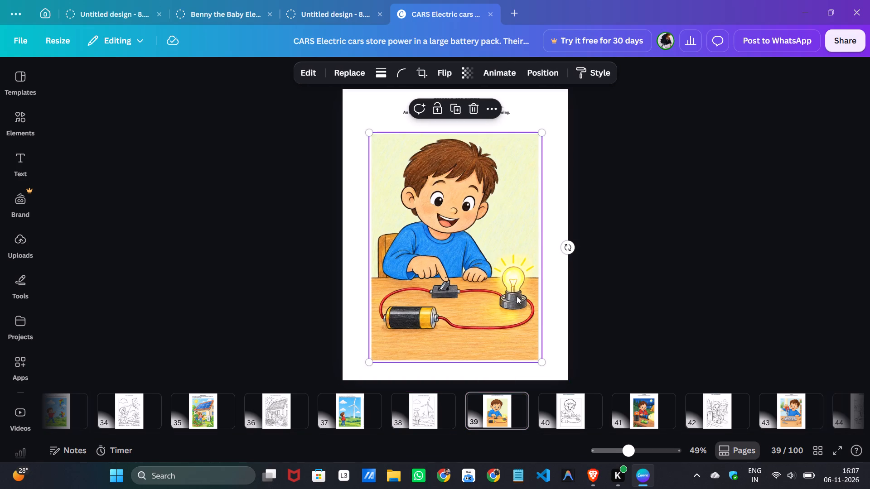
click(468, 110)
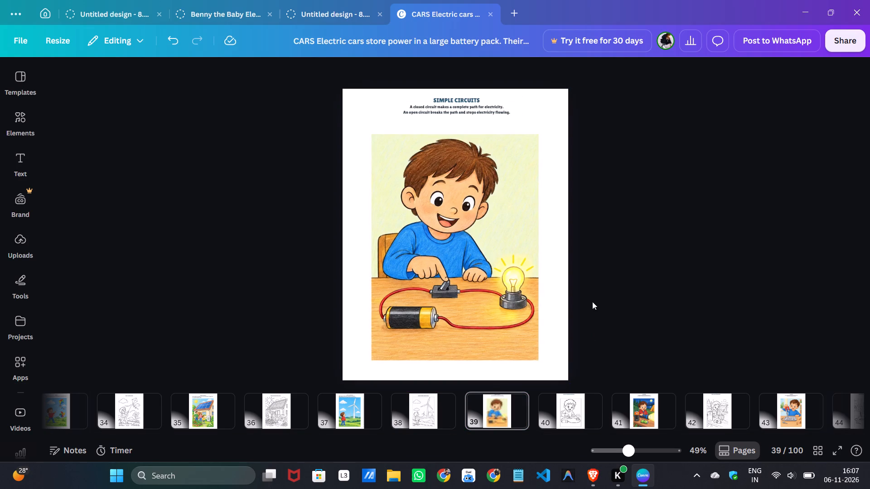
Move the Simple Circuits text box down closer to the illustration and widen it on both sides to about the picture's width.
click(430, 113)
drag(438, 105, 438, 110)
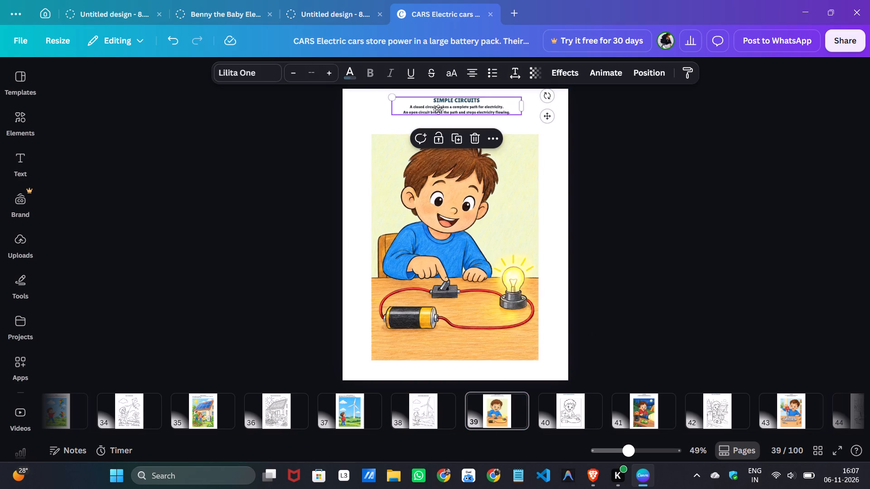
drag(438, 110, 438, 113)
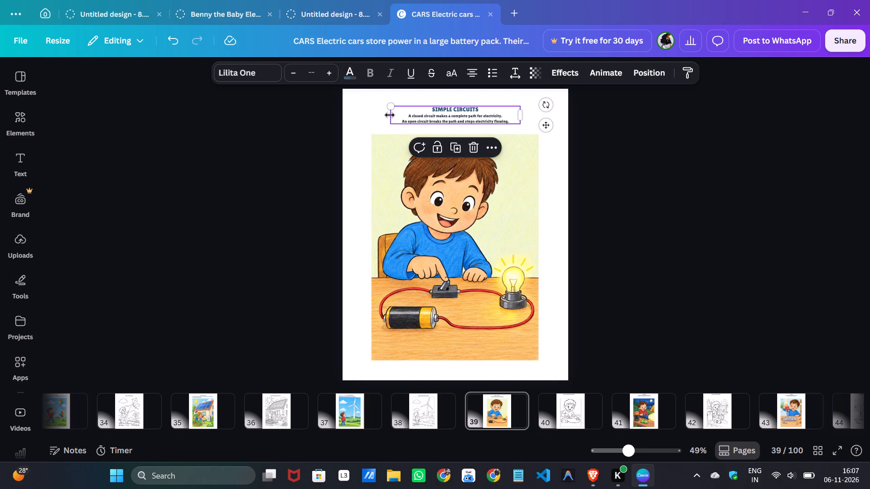
drag(390, 115, 372, 115)
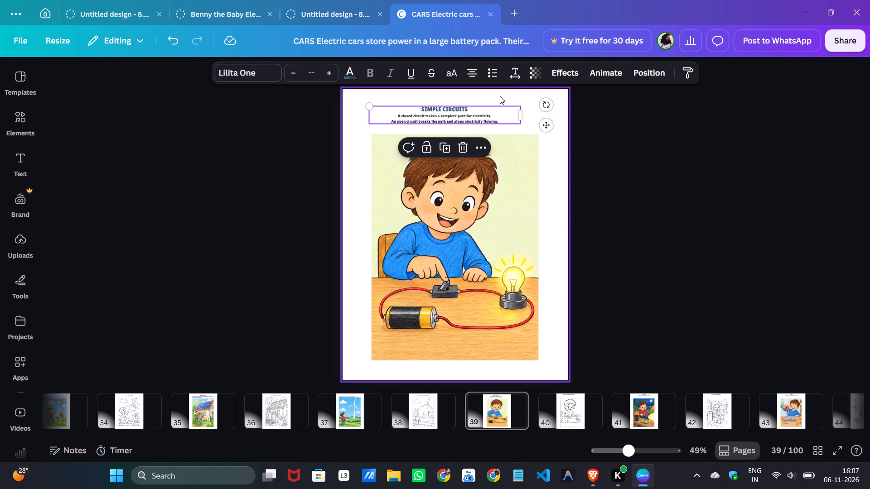
drag(522, 115, 534, 115)
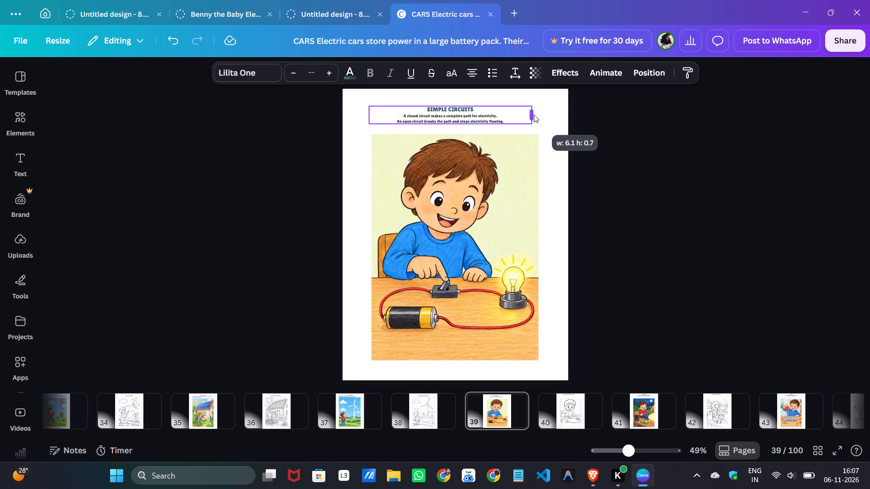
drag(534, 115, 541, 116)
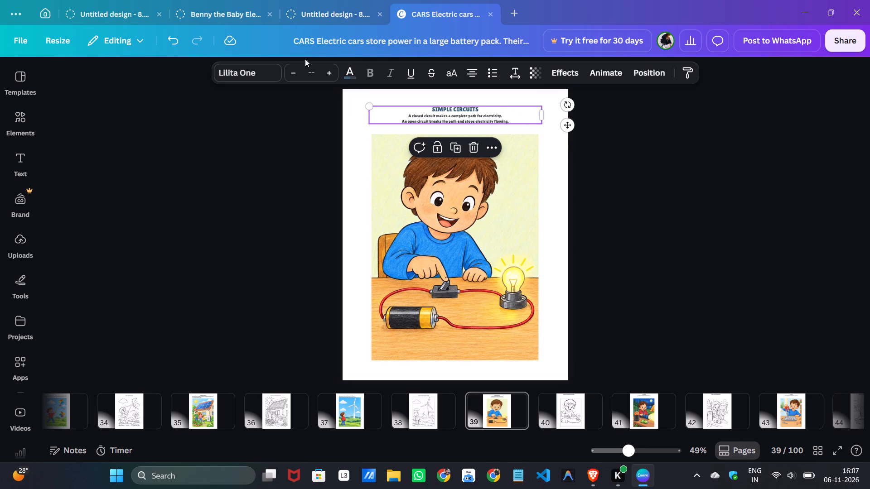
Set all text in the Simple Circuits text box to font size 16.
click(315, 74)
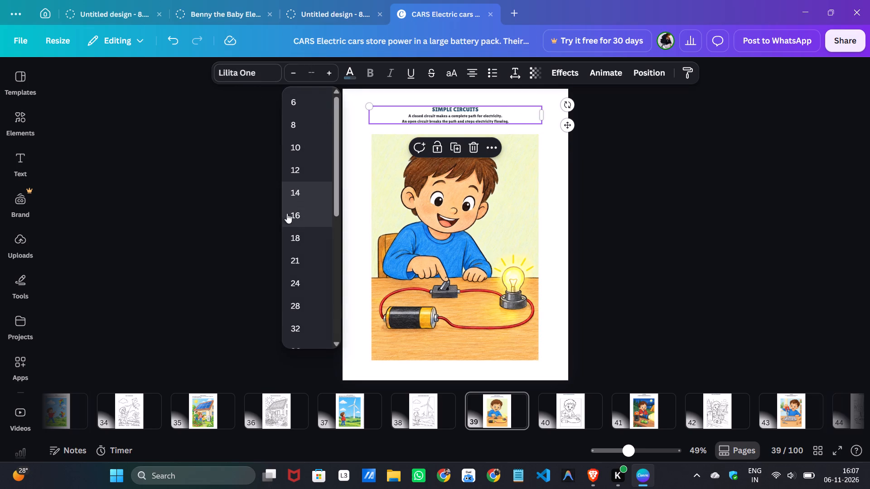
click(304, 214)
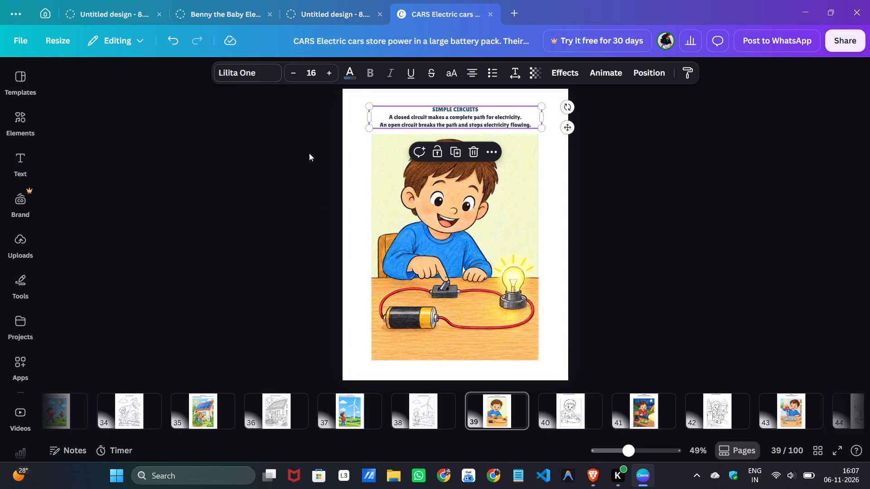
click(277, 150)
Change the font of the SIMPLE CIRCUITS title line to Shrikhand.
click(464, 107)
click(464, 107)
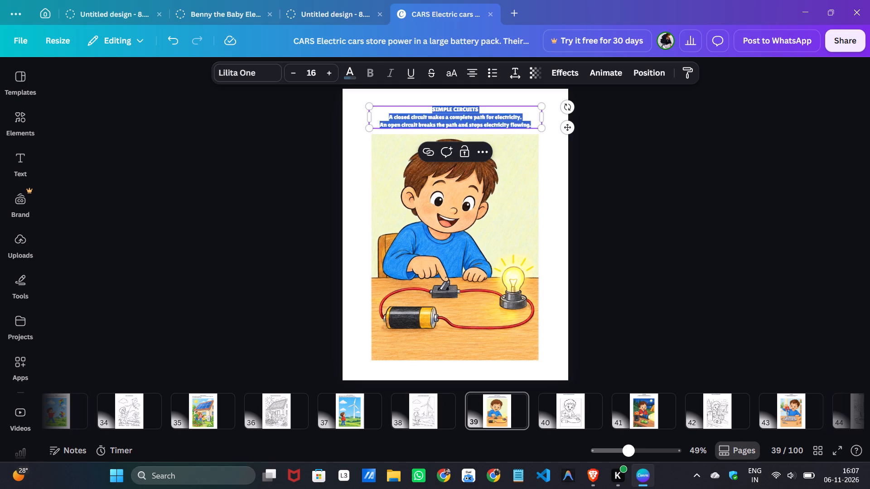
click(464, 107)
click(245, 73)
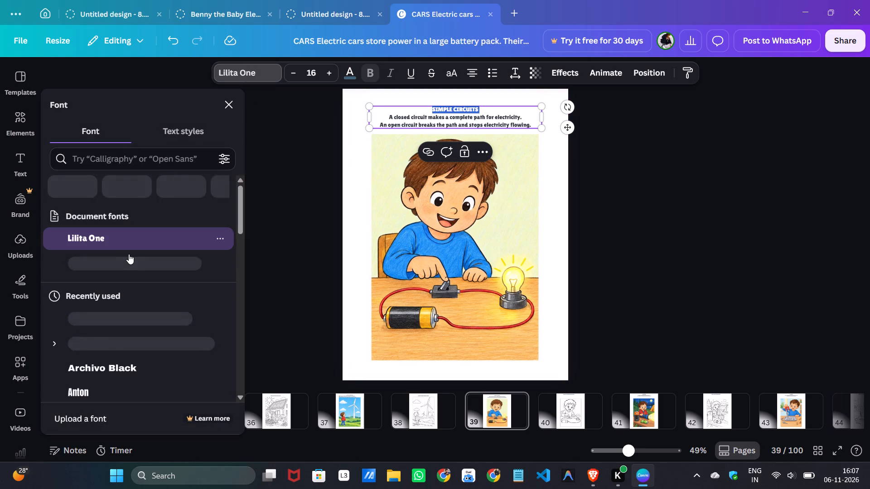
click(105, 264)
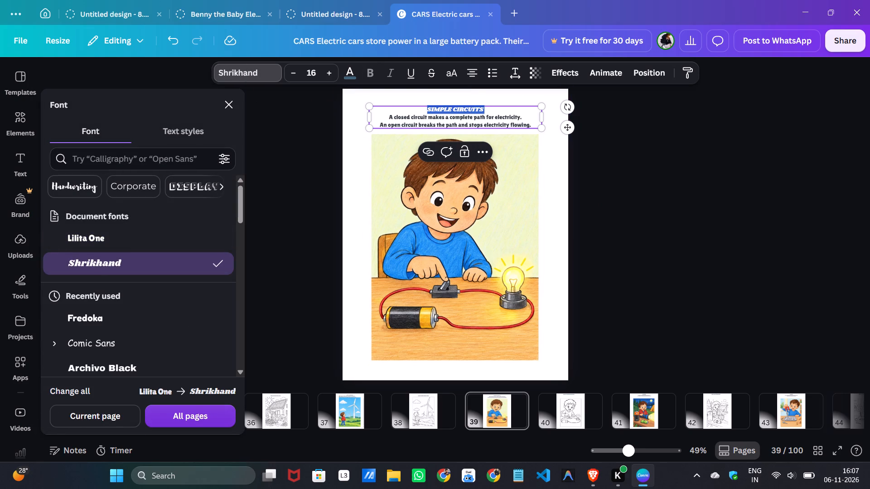
Left-align the two sentences about closed and open circuits under the title on page 39.
double_click(498, 121)
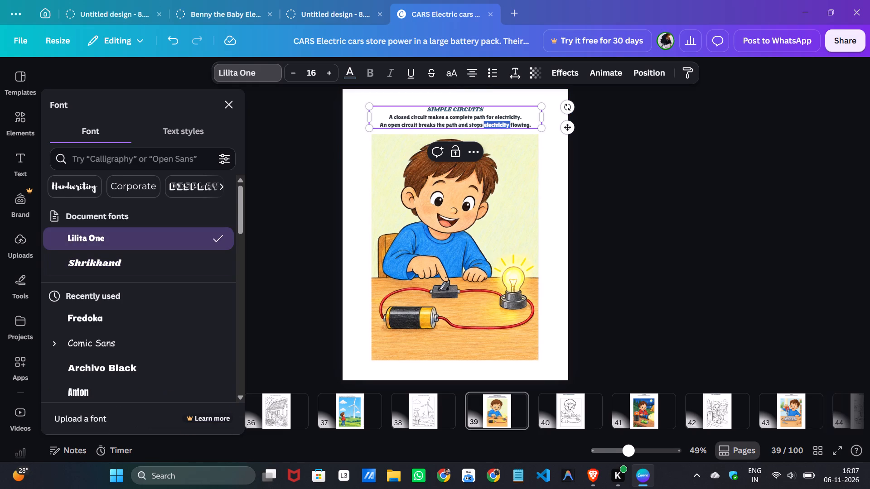
click(498, 121)
double_click(498, 121)
click(498, 121)
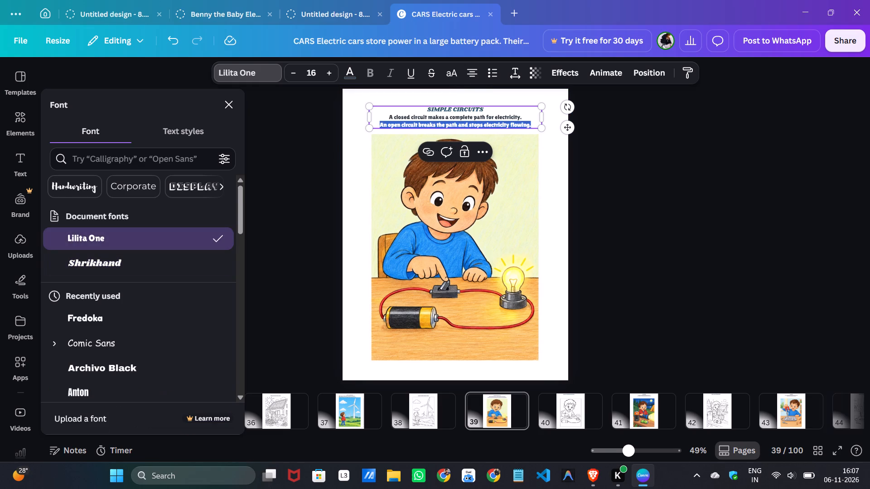
triple_click(425, 116)
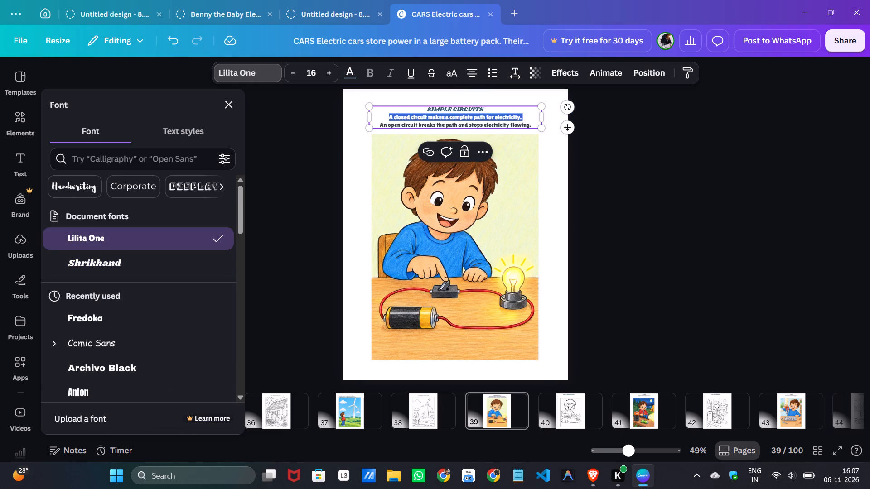
click(425, 116)
click(466, 75)
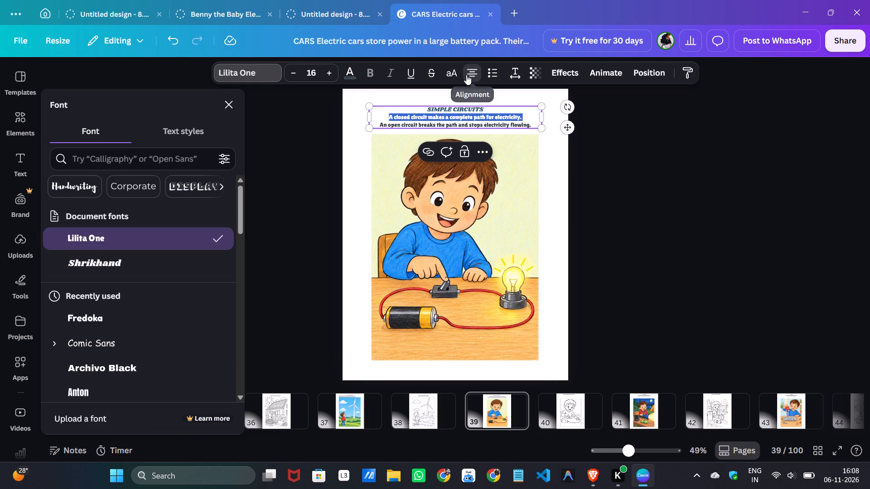
triple_click(427, 124)
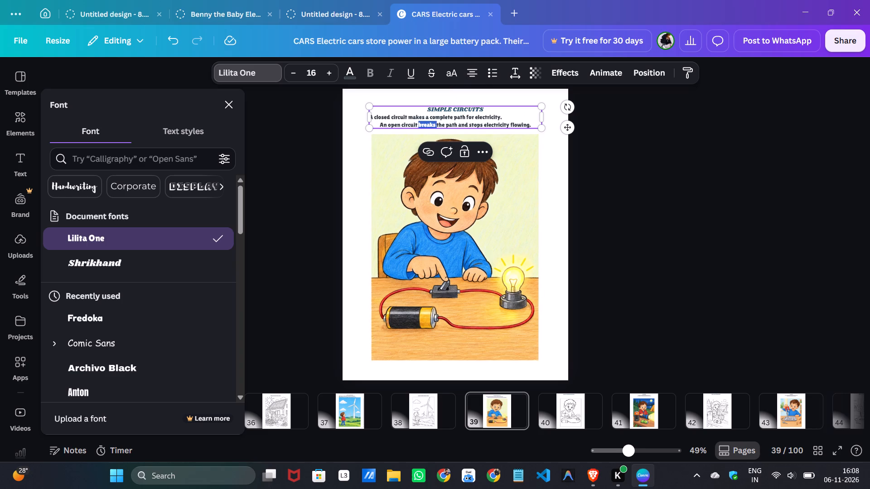
click(478, 72)
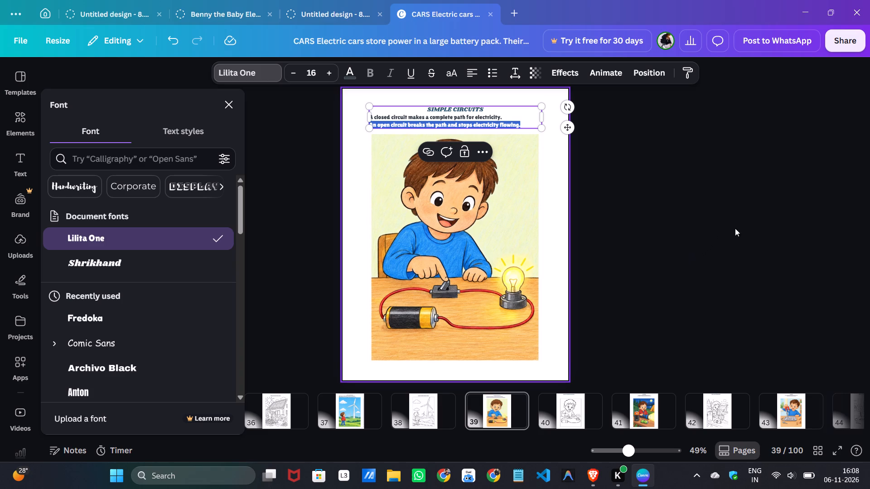
click(653, 248)
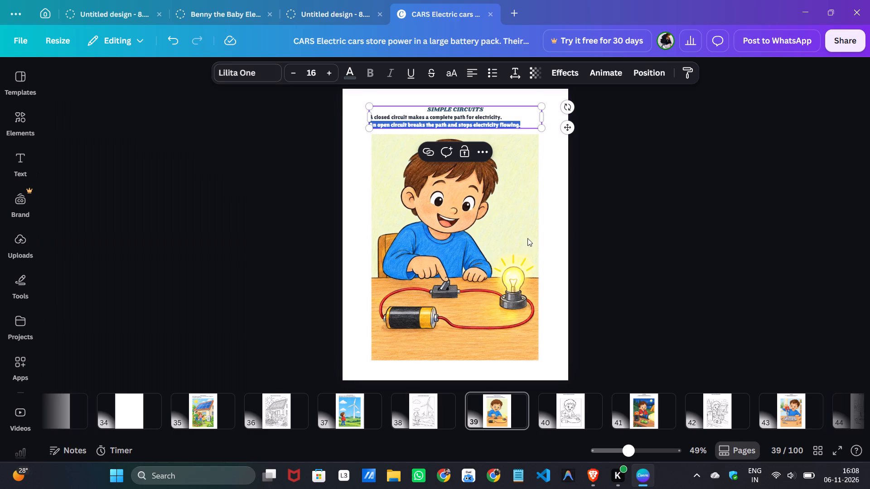
click(548, 247)
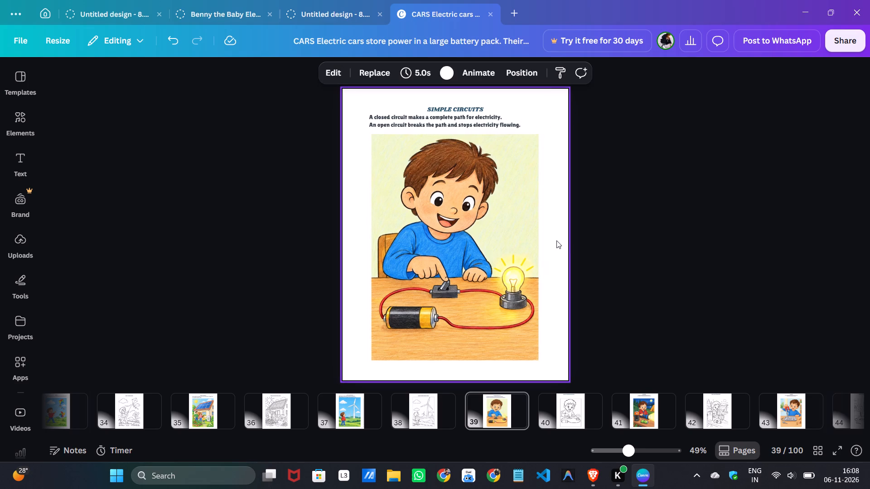
Delete the large outer border frame on page 40, the Simple Circuits coloring page, keeping the picture.
scroll(382, 417, down, 2)
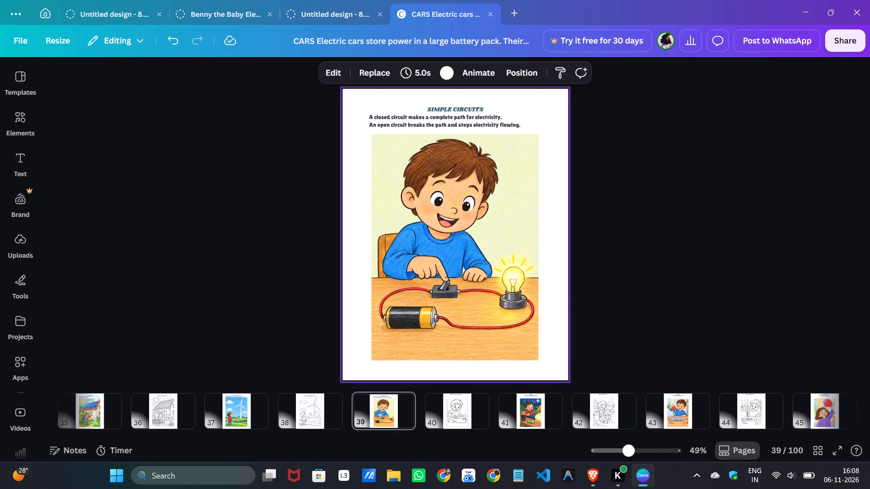
click(456, 428)
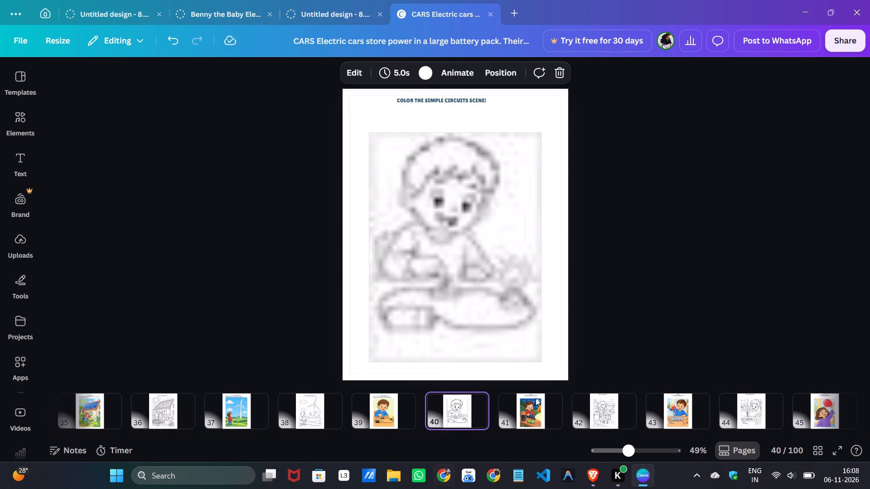
click(556, 367)
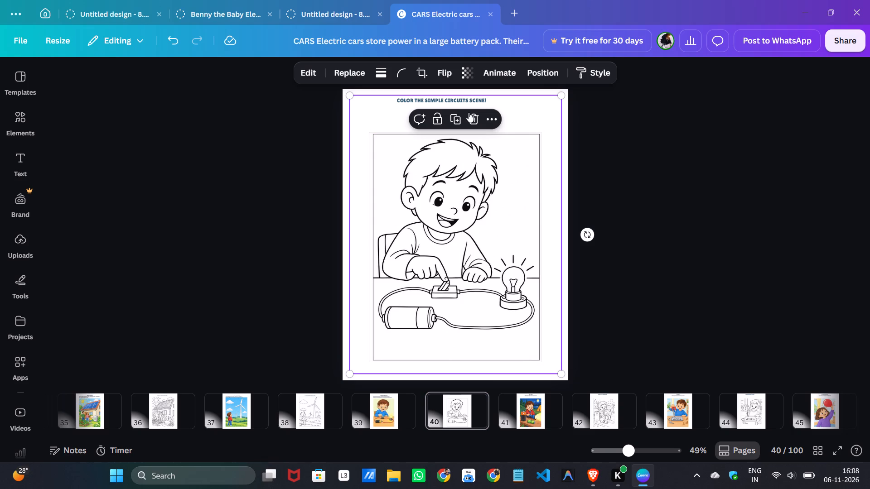
click(477, 119)
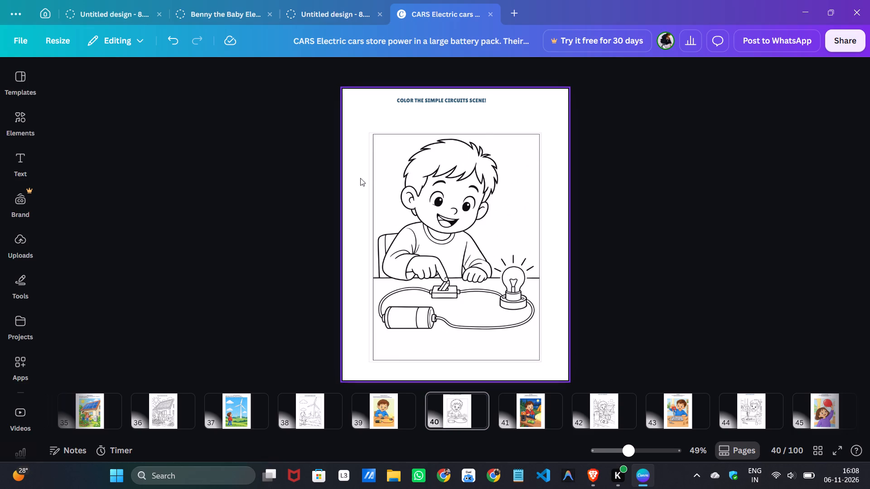
click(371, 178)
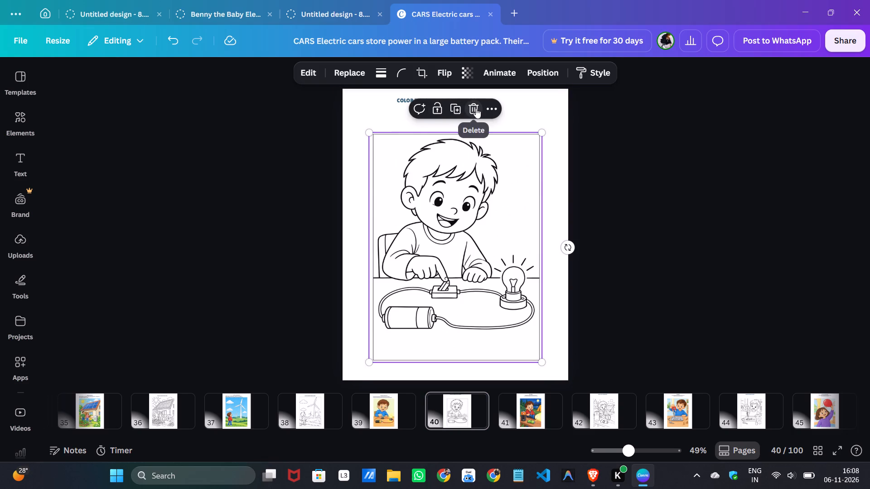
click(684, 225)
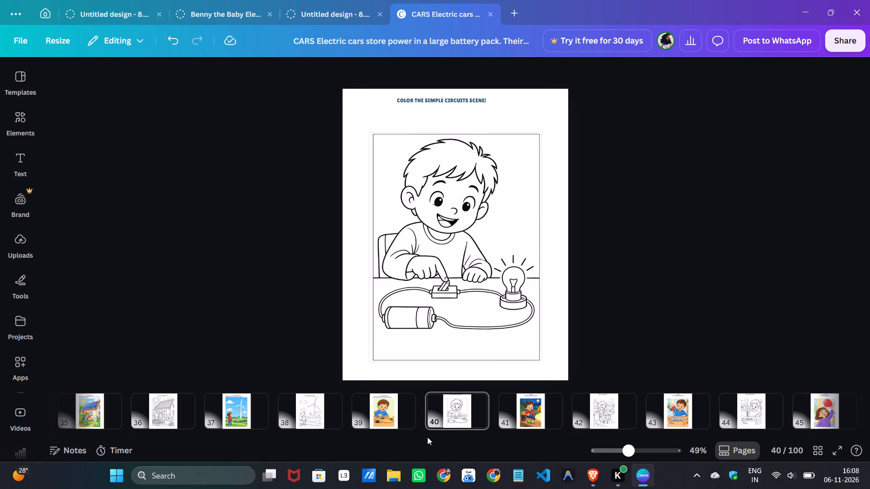
Compare the coloring layouts on pages 38 and 36, and on page 40 slightly shrink and nudge the thin frame to fit the picture.
click(308, 410)
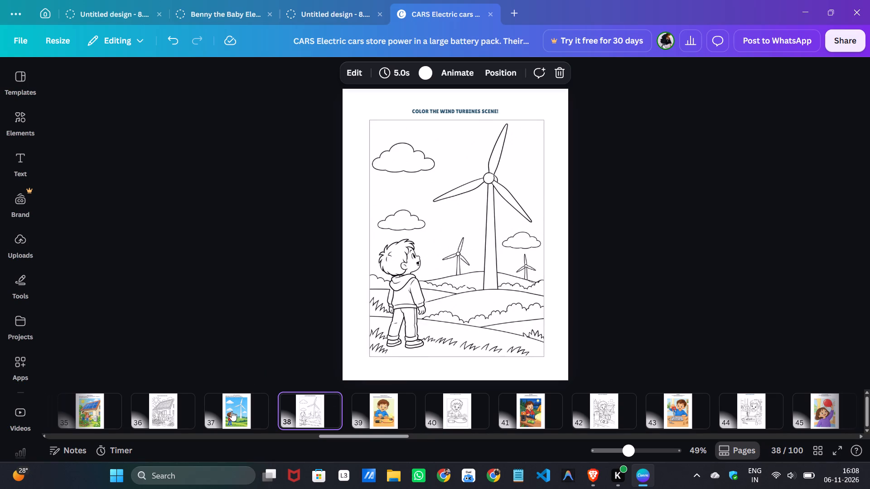
click(183, 412)
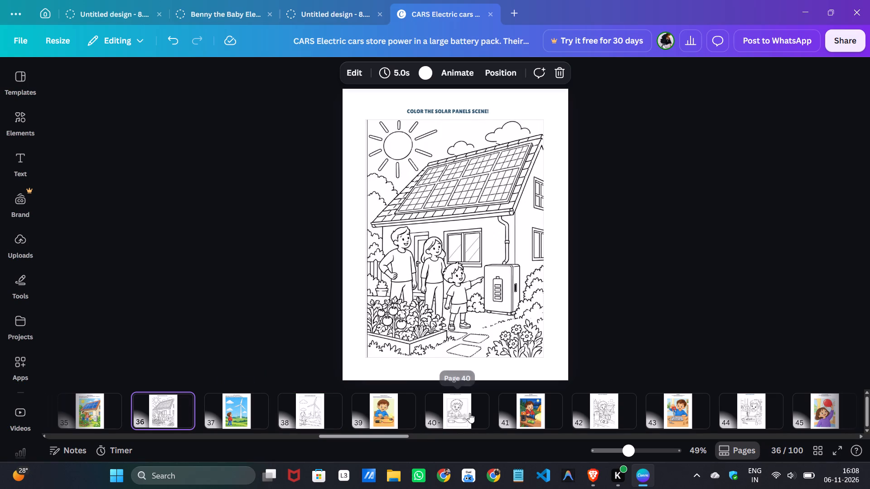
click(456, 410)
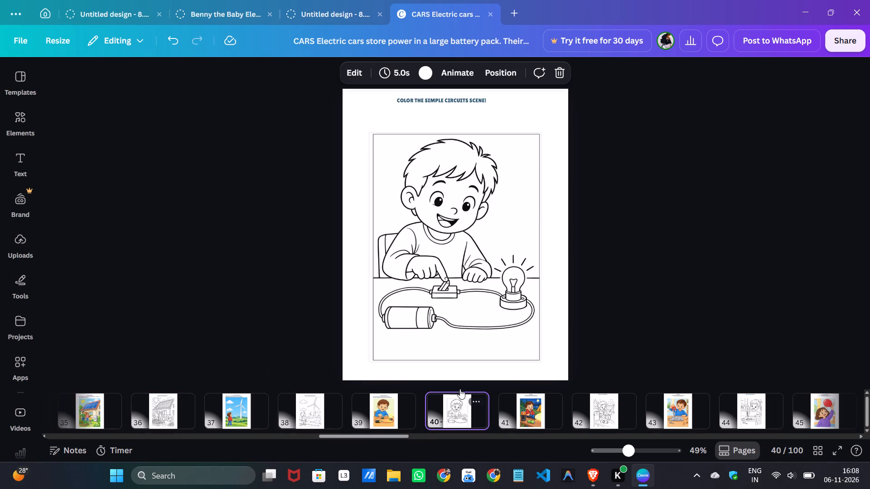
click(432, 359)
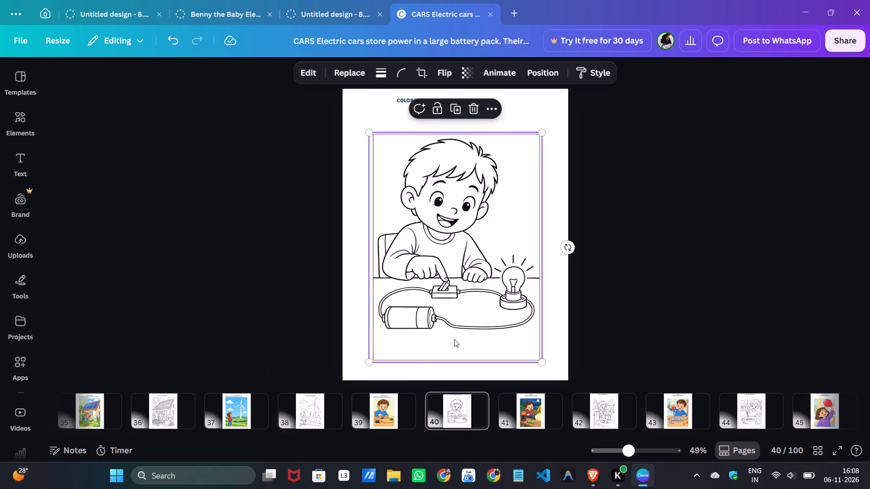
key(Right)
key(Right)
key(Right)
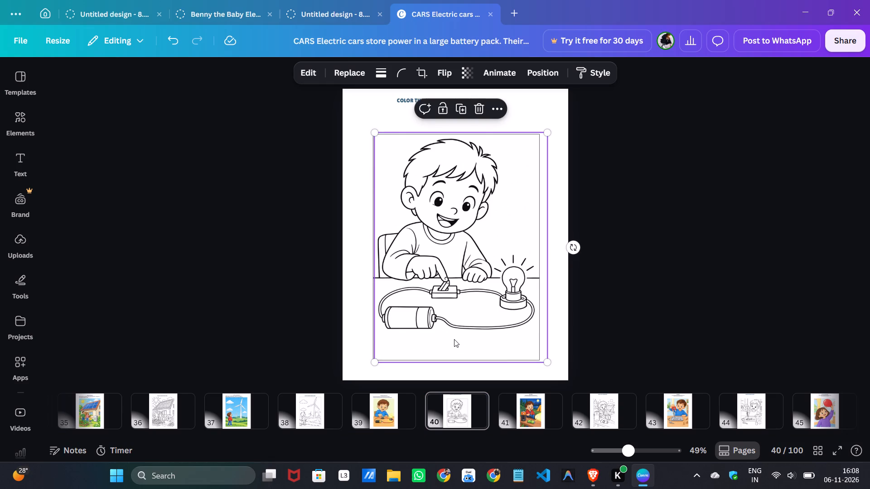
key(Left)
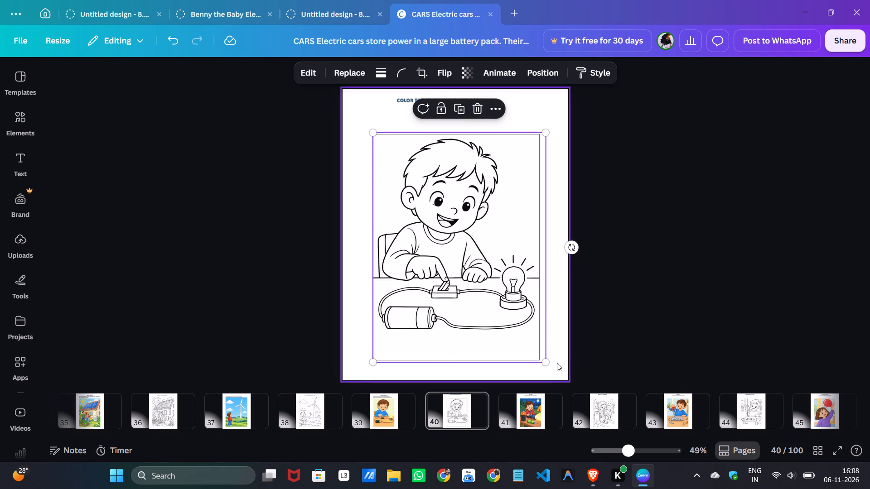
drag(548, 362, 542, 363)
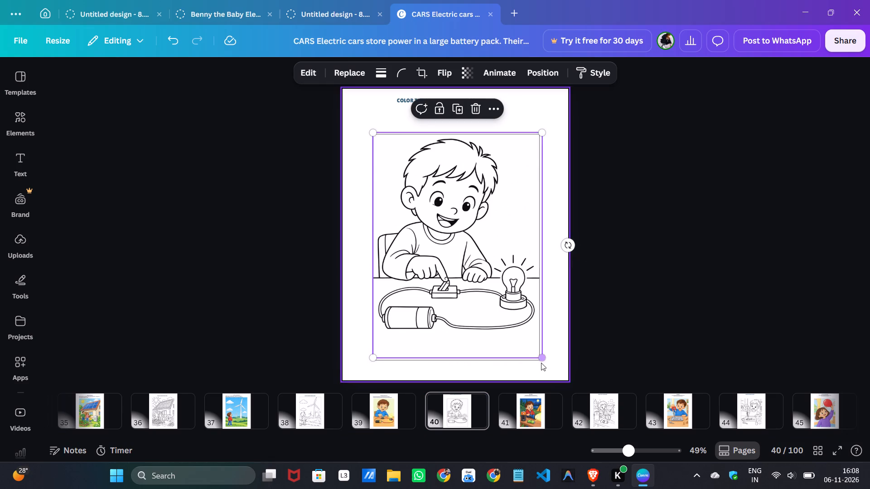
click(740, 346)
click(472, 320)
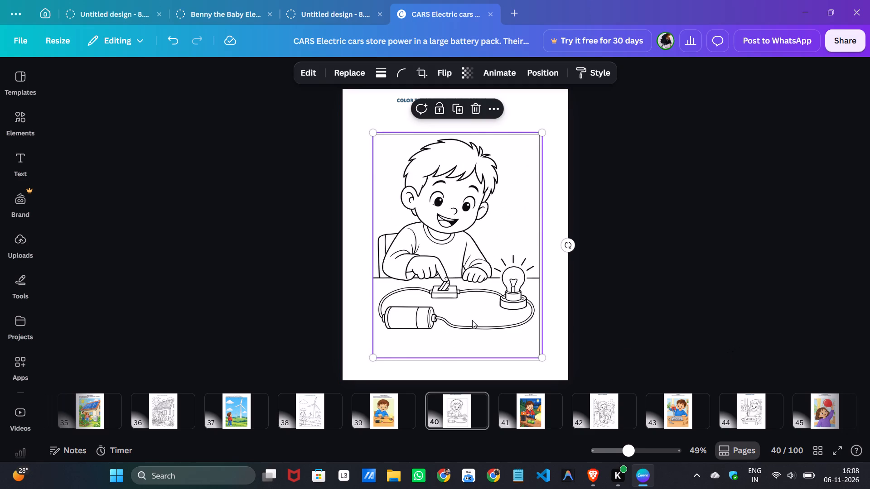
key(Down)
key(Left)
key(Left)
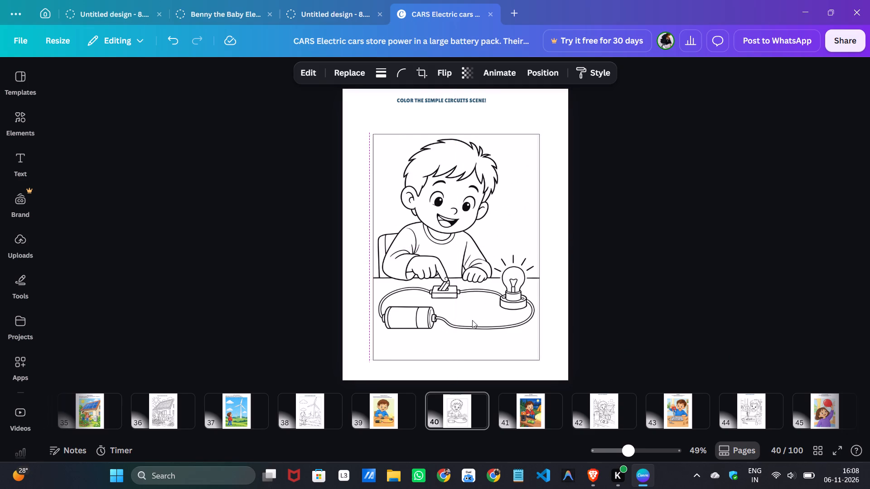
key(Right)
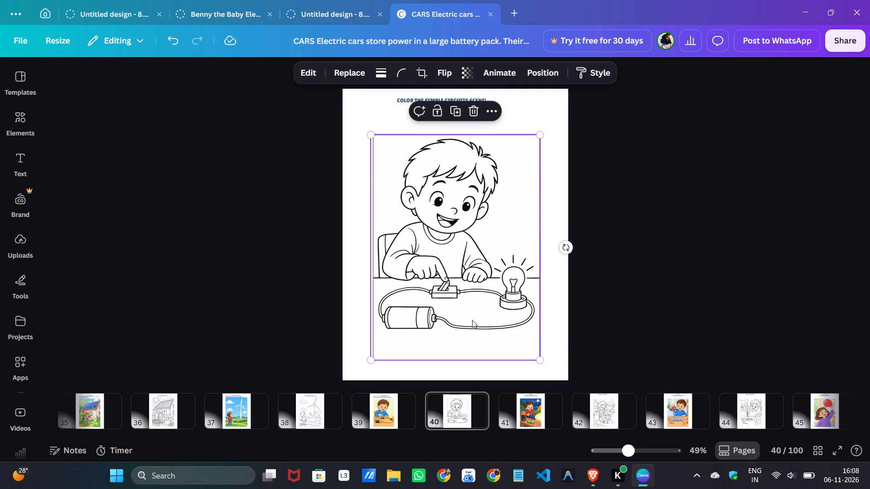
click(672, 295)
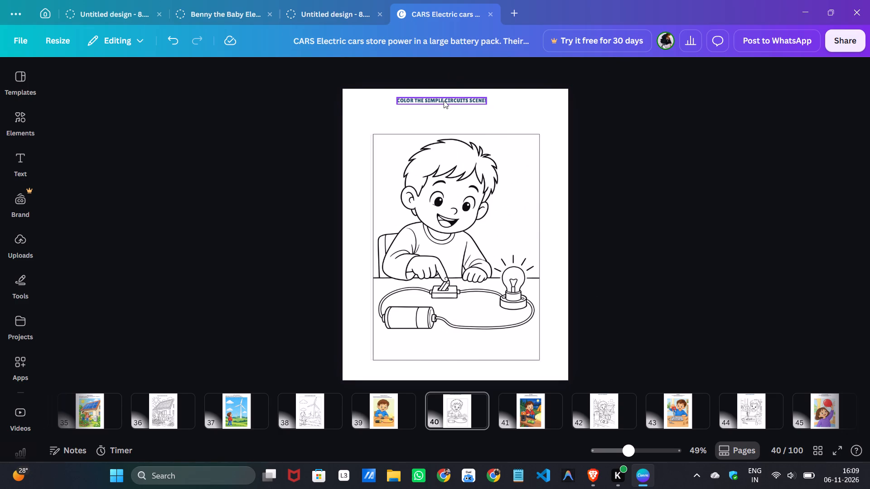
Move the COLOR THE SIMPLE CIRCUITS SCENE! heading down towards the picture and centre it horizontally on the page.
drag(444, 101, 451, 119)
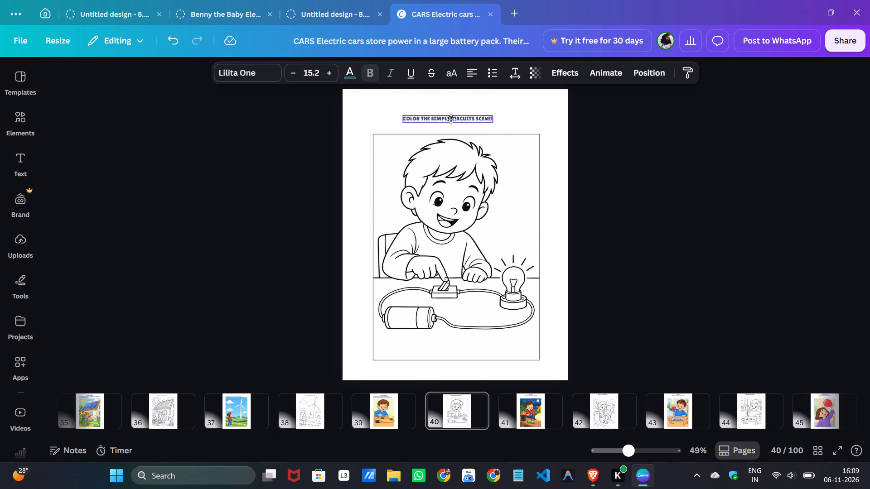
drag(451, 119, 457, 116)
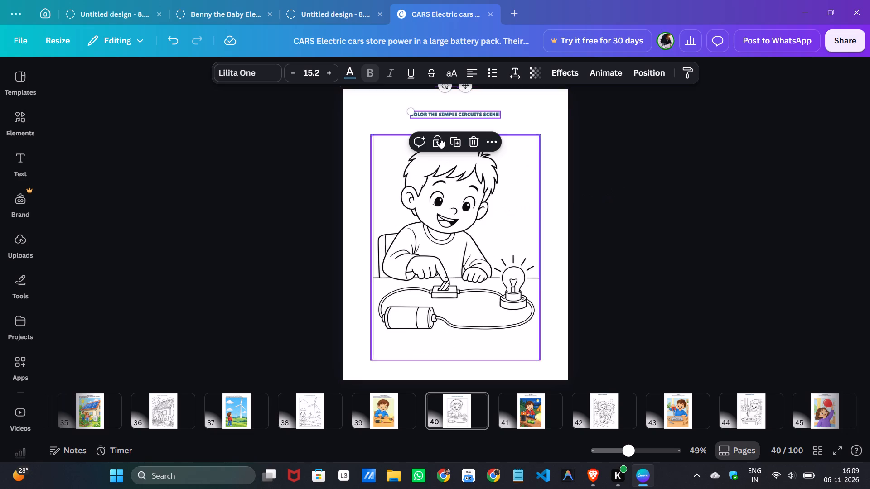
click(528, 111)
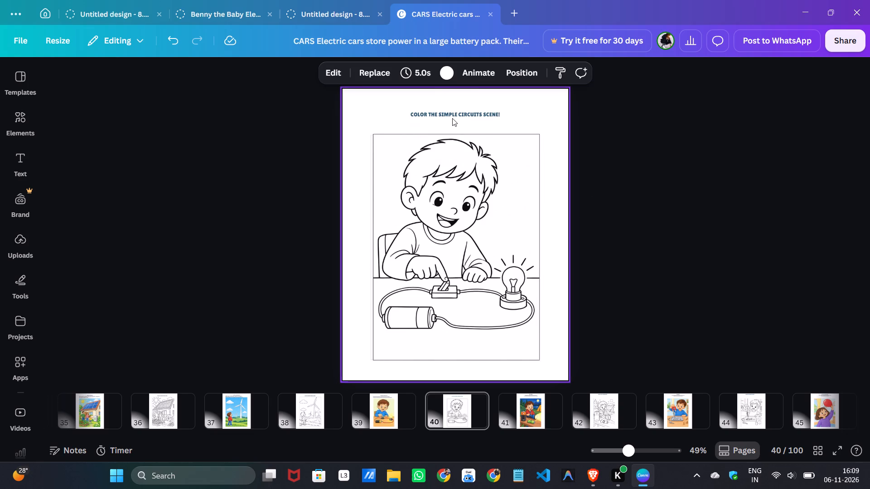
drag(458, 115, 458, 110)
drag(458, 110, 458, 111)
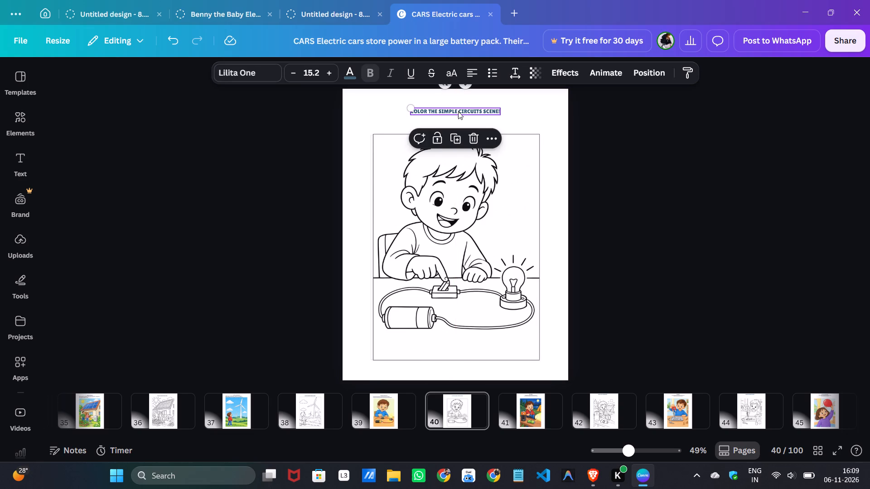
drag(458, 111, 458, 115)
click(460, 113)
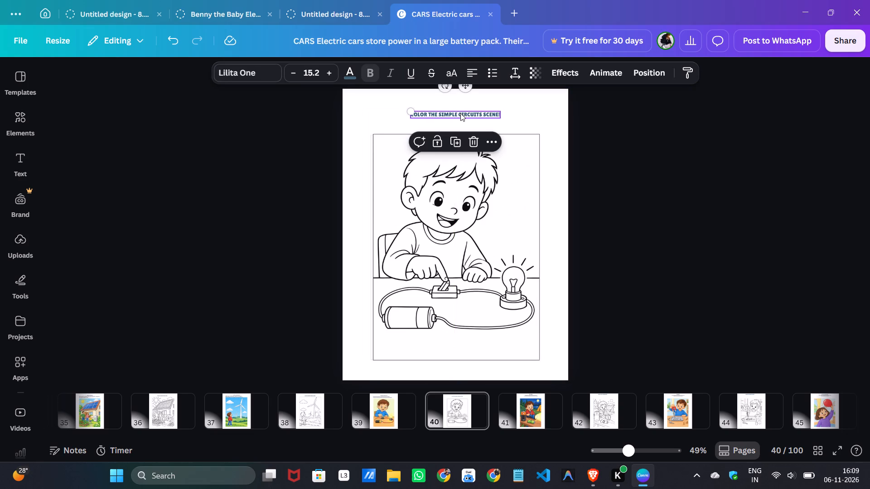
click(619, 168)
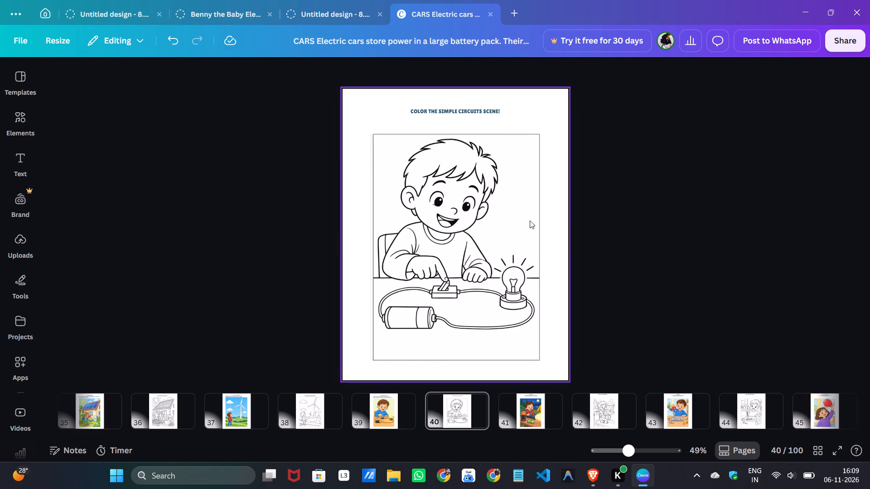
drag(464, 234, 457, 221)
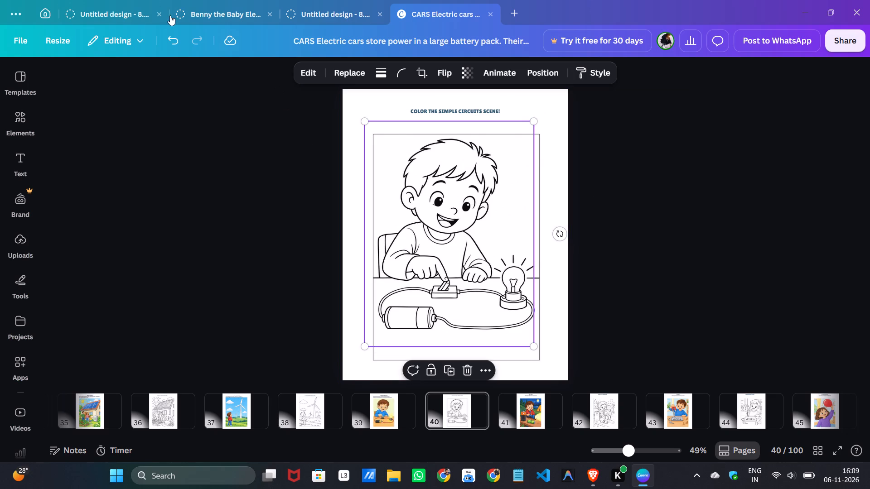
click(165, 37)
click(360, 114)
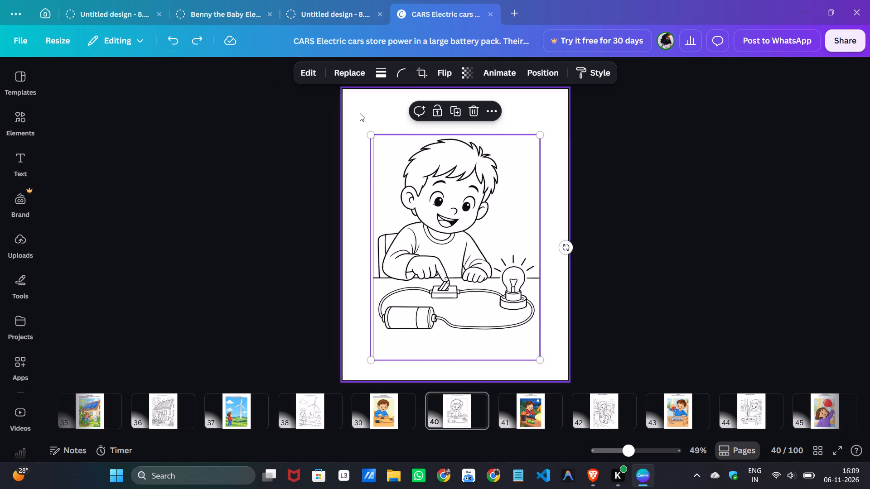
Move the Simple Circuits picture and its frame together up to just below the heading and enlarge both slightly to fill the page.
drag(360, 113, 401, 182)
drag(437, 291, 436, 287)
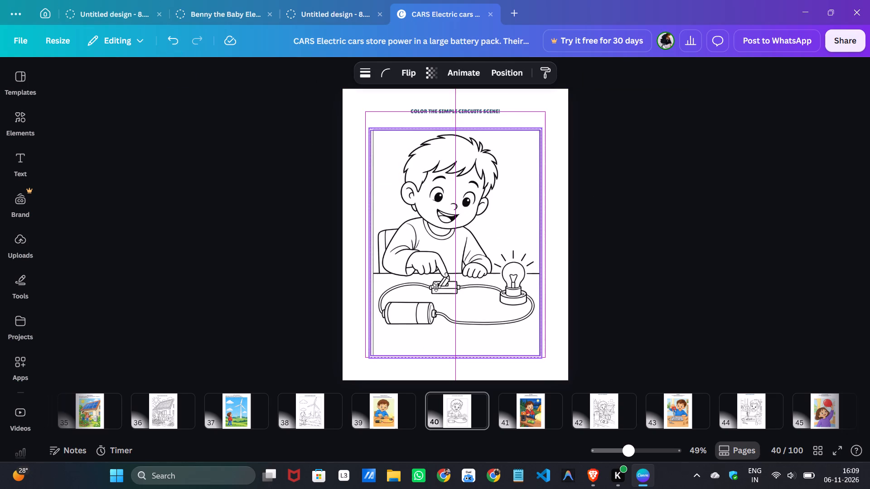
drag(436, 287, 433, 278)
click(433, 278)
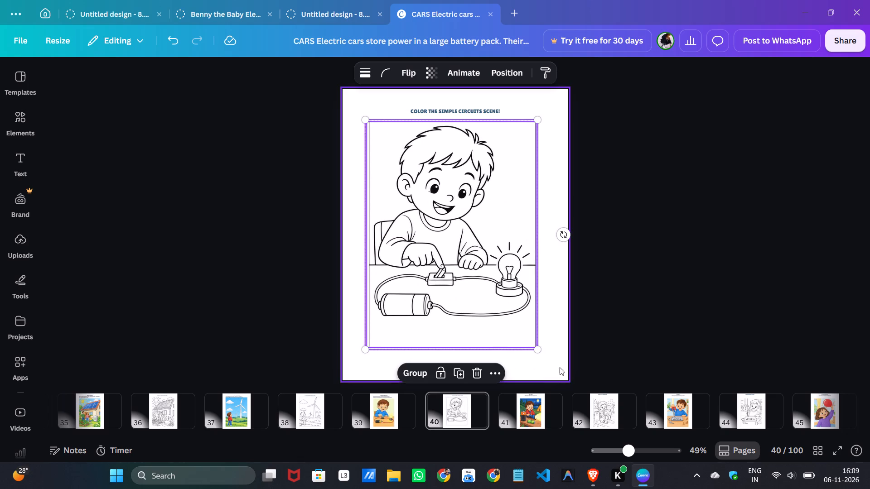
drag(535, 349, 541, 357)
double_click(541, 357)
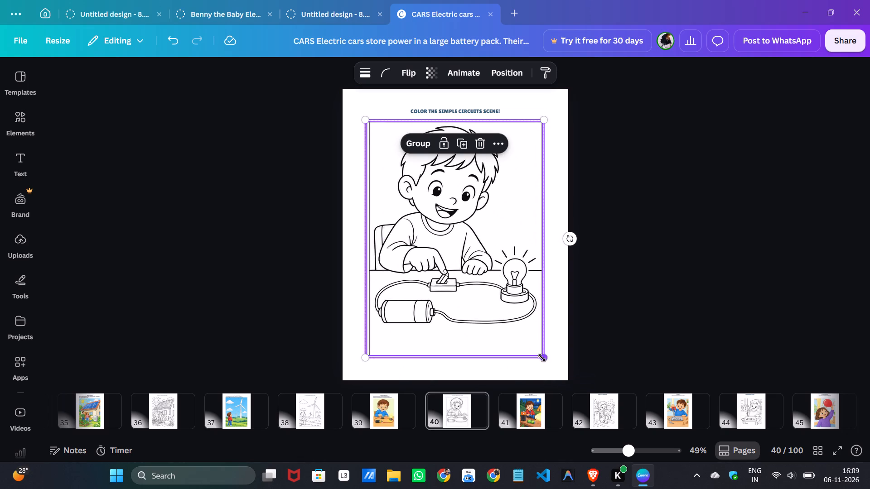
click(669, 315)
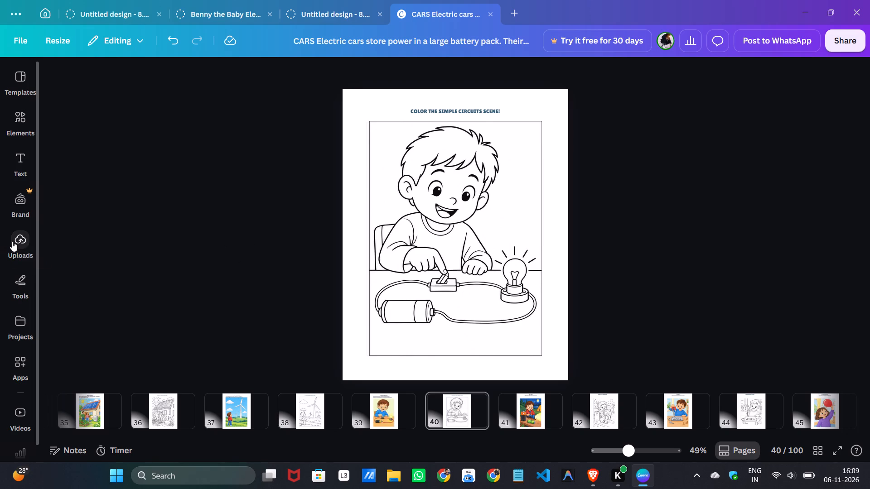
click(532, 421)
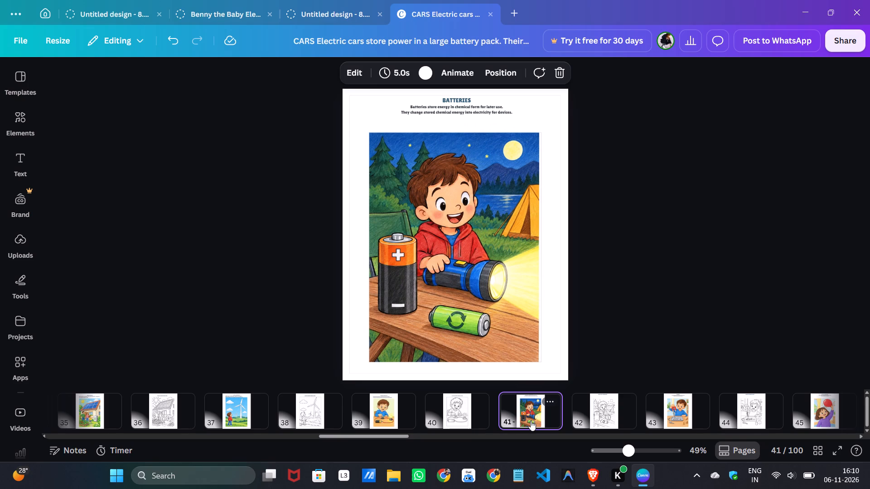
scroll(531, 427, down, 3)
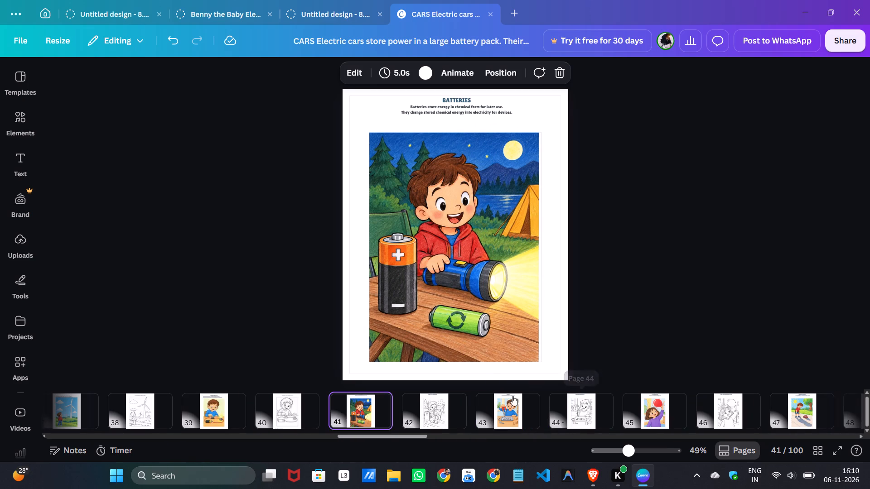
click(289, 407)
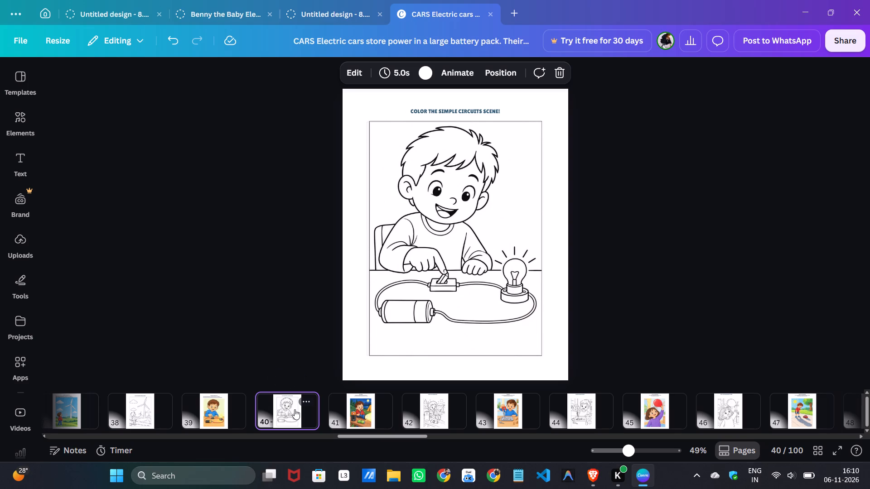
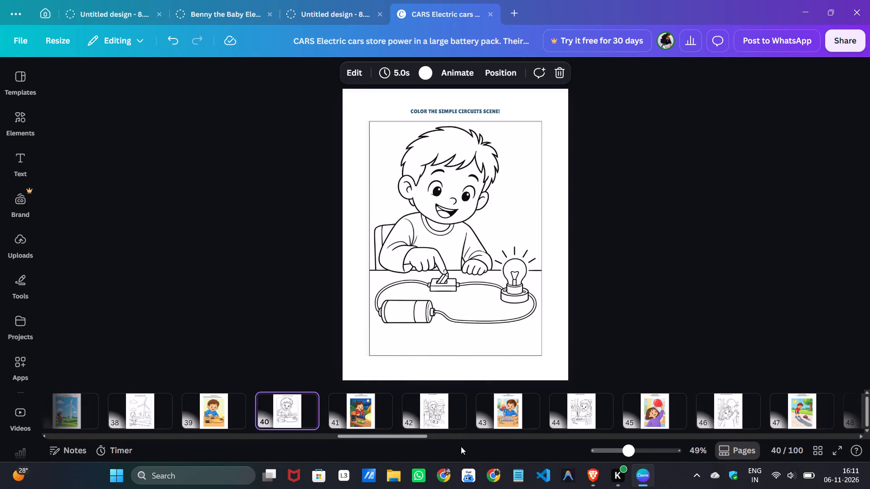
Delete the large outer border frame on page 41, the Batteries page, keeping the picture.
click(367, 410)
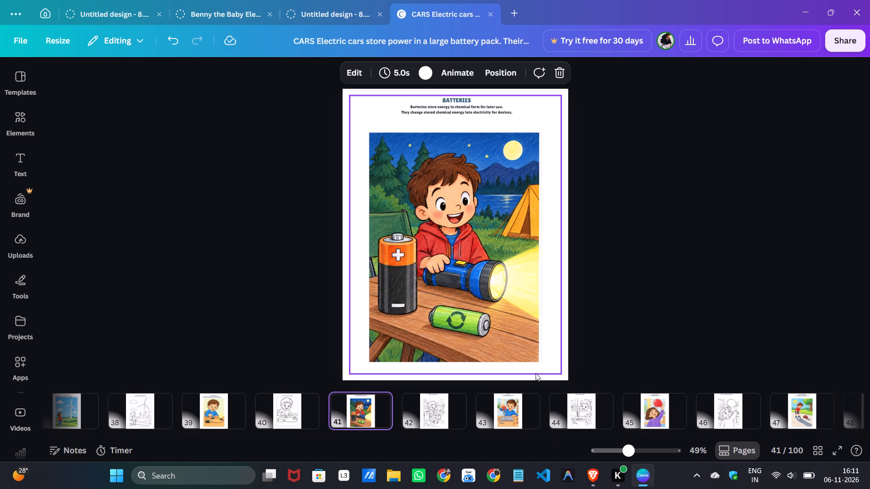
click(533, 370)
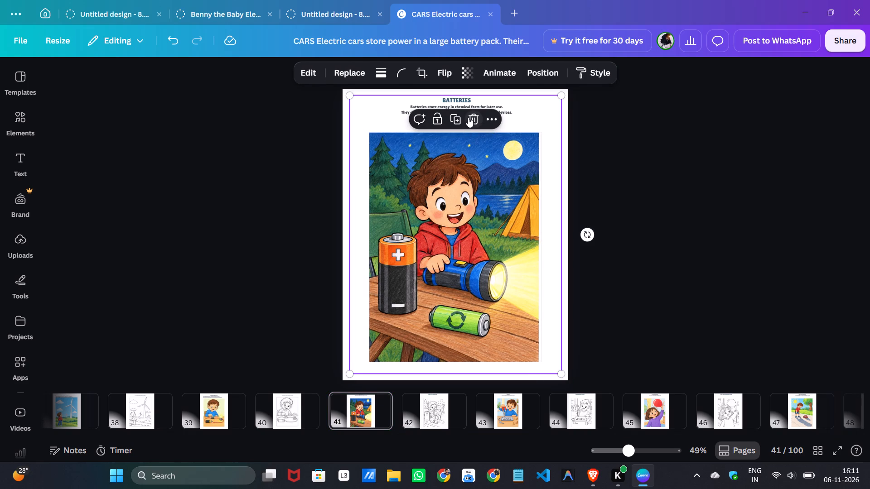
click(468, 117)
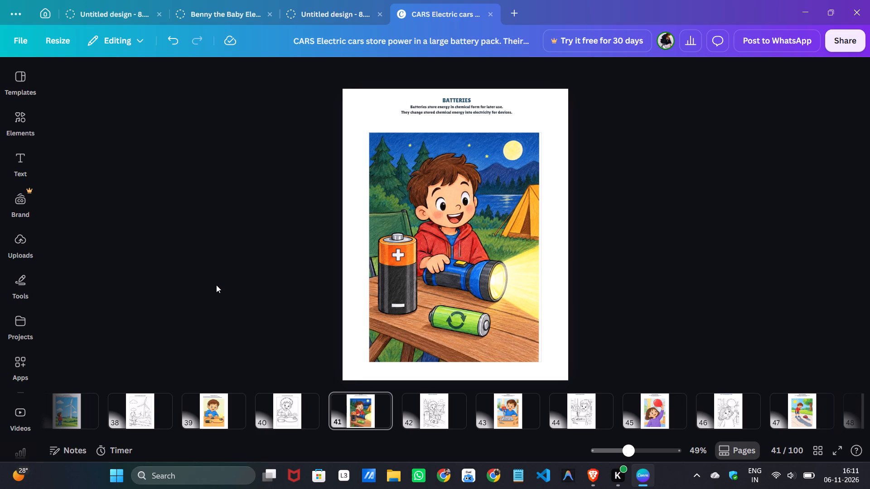
Move the BATTERIES text block down closer to the picture, align it with the picture's left edge and widen it to about the picture's width.
scroll(216, 285, down, 2)
scroll(216, 285, up, 1)
drag(420, 107, 416, 110)
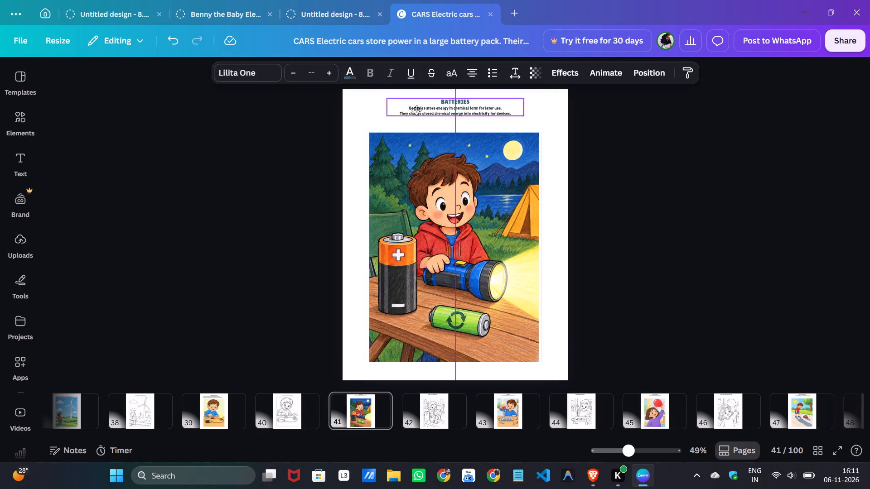
drag(416, 110, 407, 123)
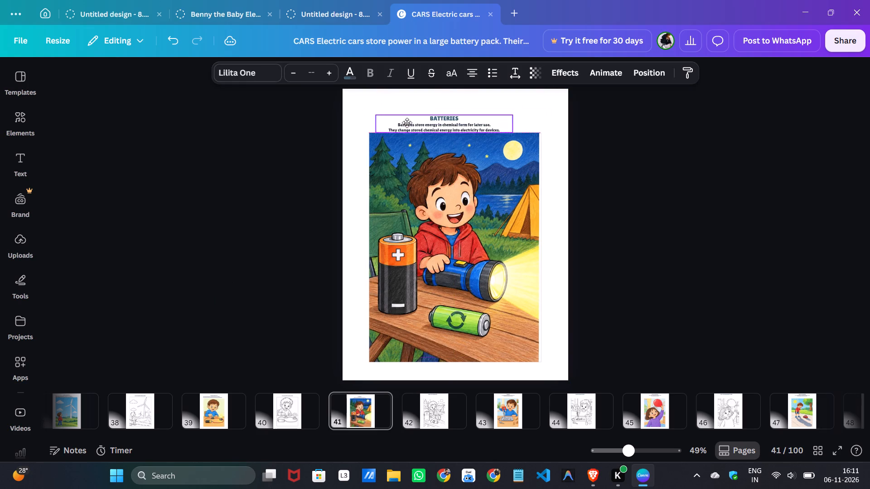
drag(407, 123, 400, 117)
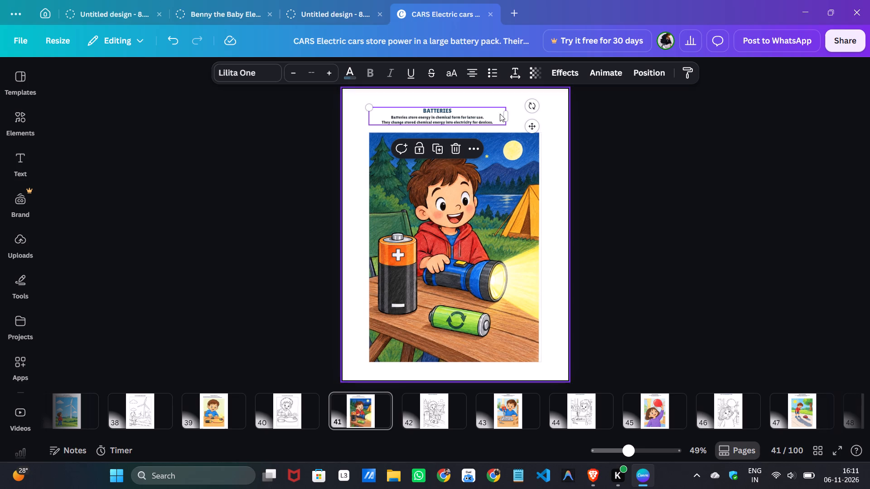
drag(509, 115, 540, 119)
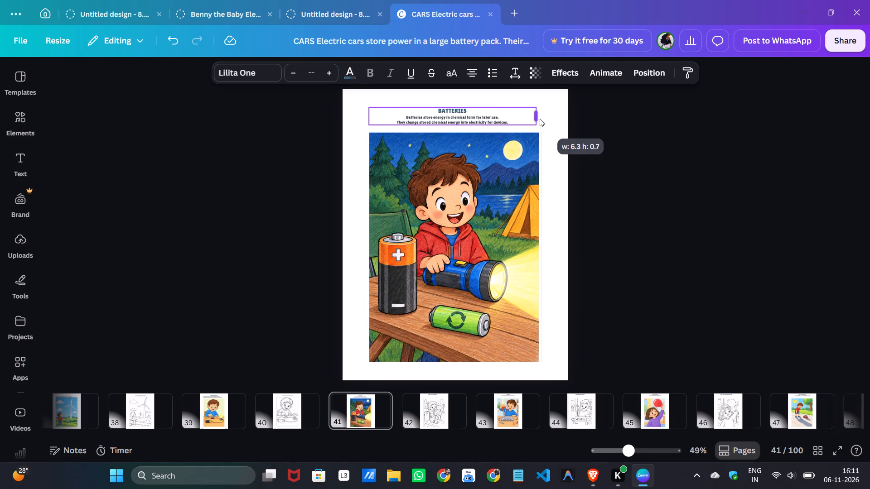
drag(540, 119, 543, 120)
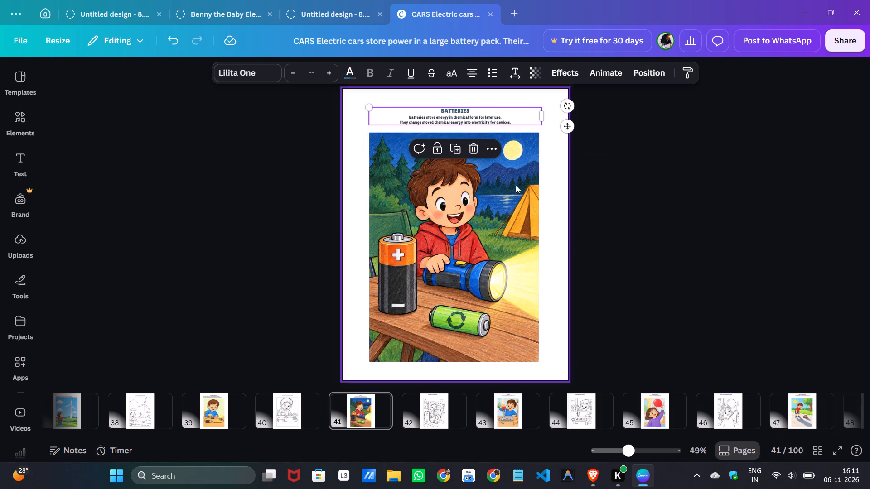
Left-align the whole Batteries text block and set its font size to 16.
click(472, 72)
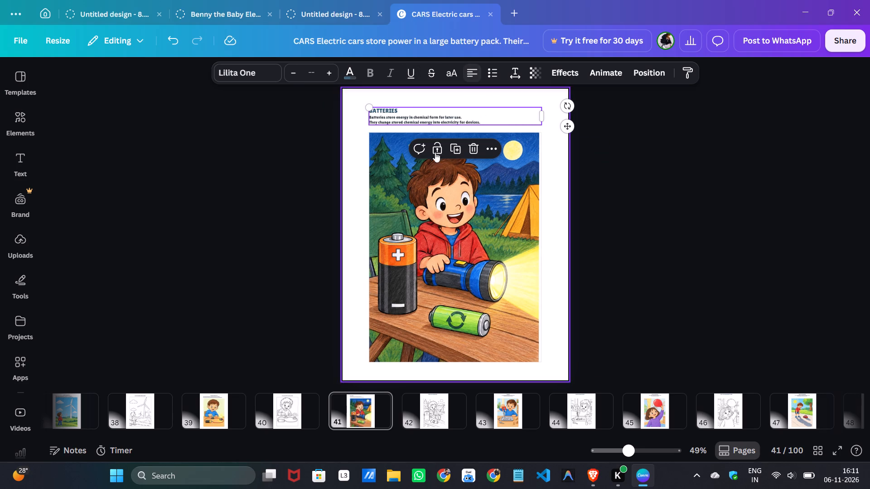
click(232, 81)
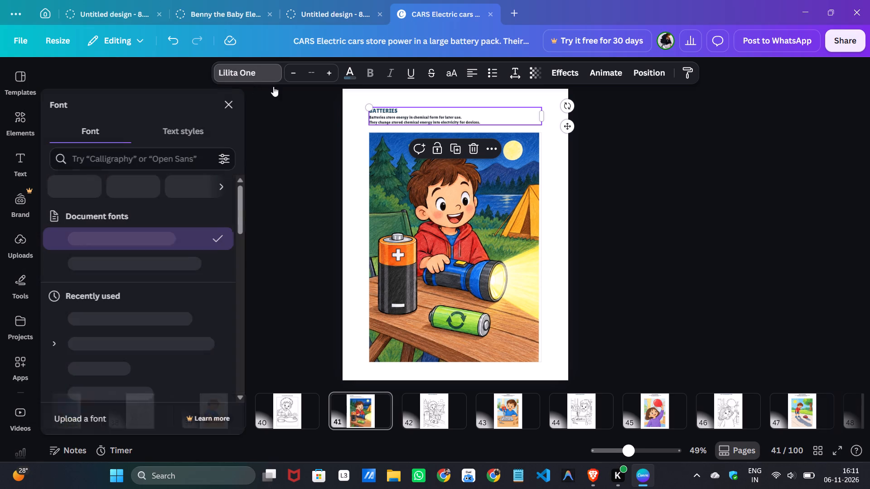
click(303, 118)
click(316, 74)
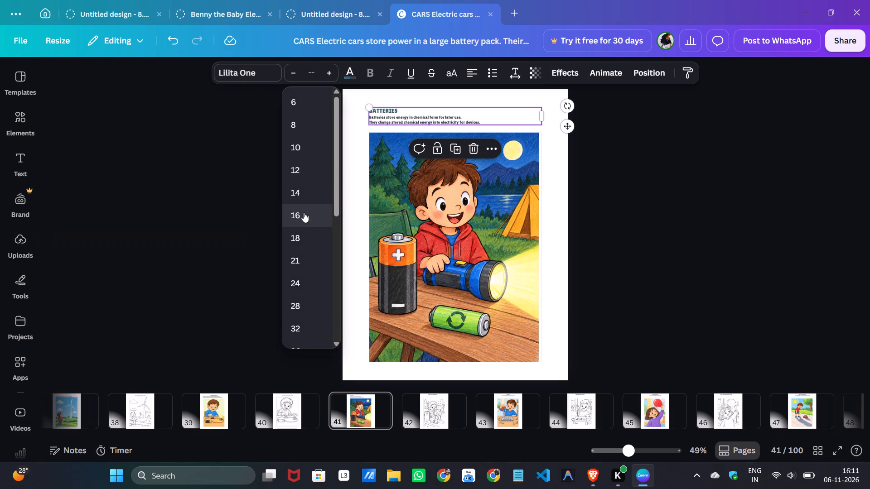
click(302, 220)
Change only the BATTERIES heading line to the Shrikhand font and centre it, leaving the two description lines left-aligned.
click(388, 105)
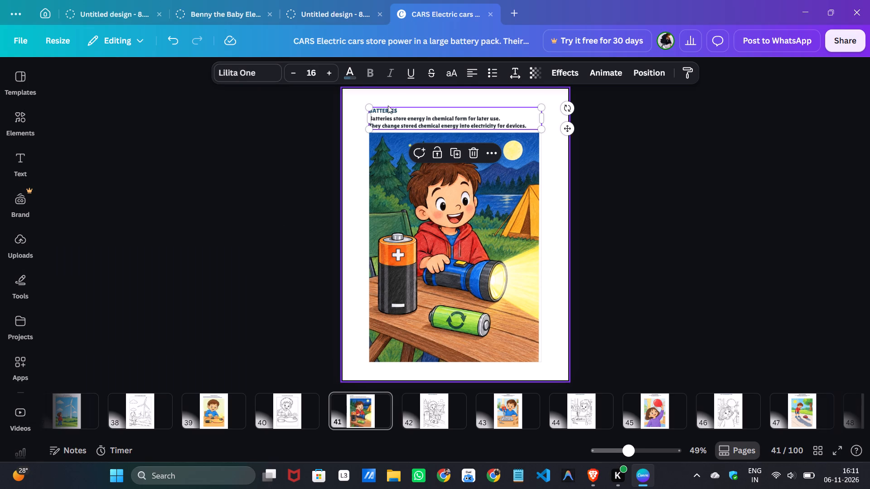
click(381, 107)
click(379, 108)
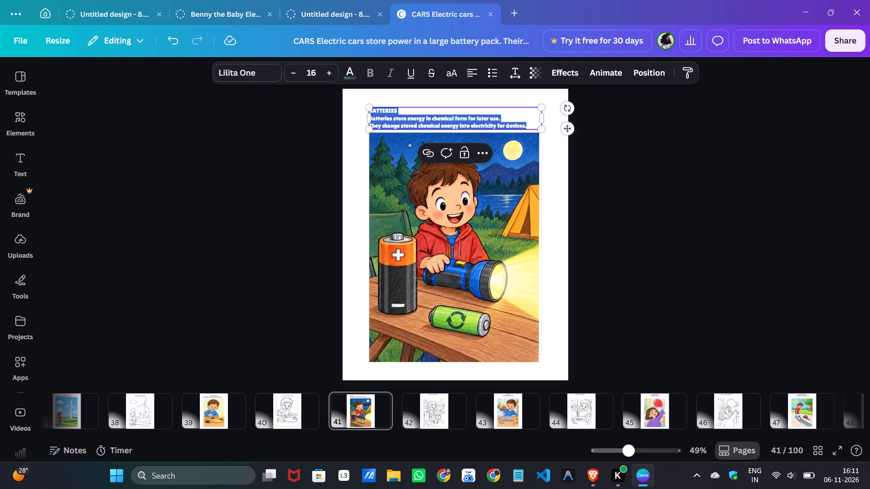
click(379, 108)
click(379, 108)
click(230, 71)
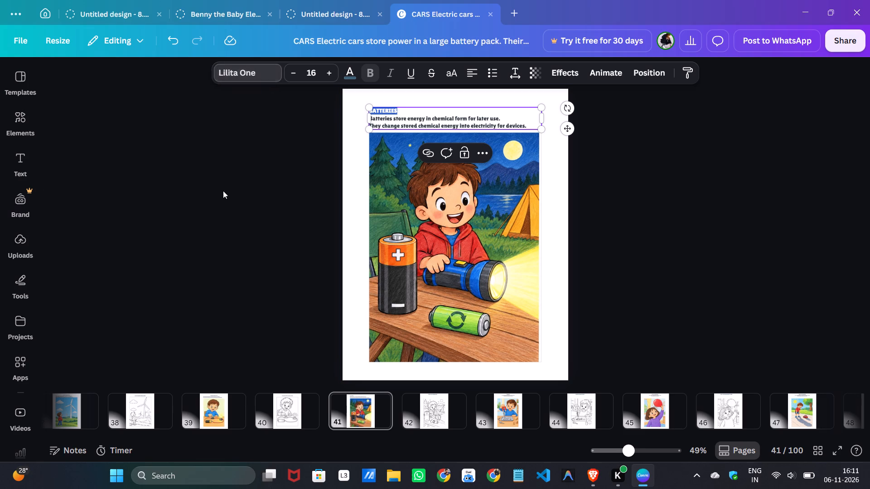
click(95, 261)
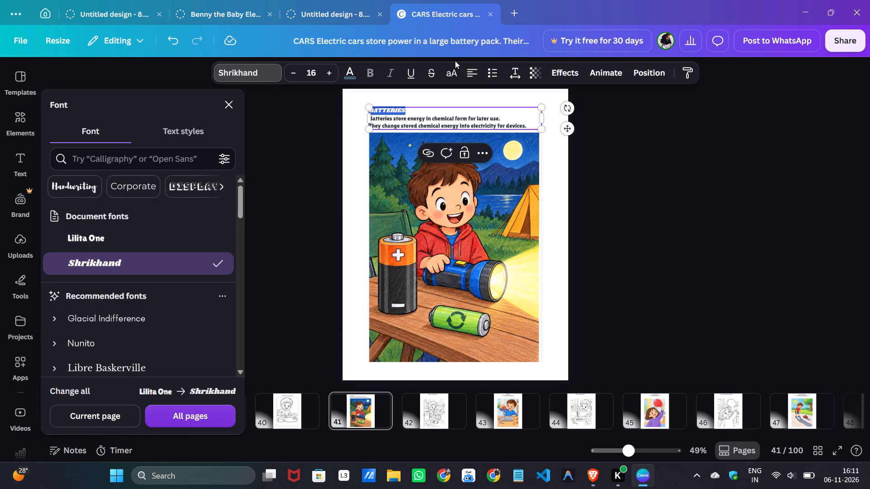
click(465, 67)
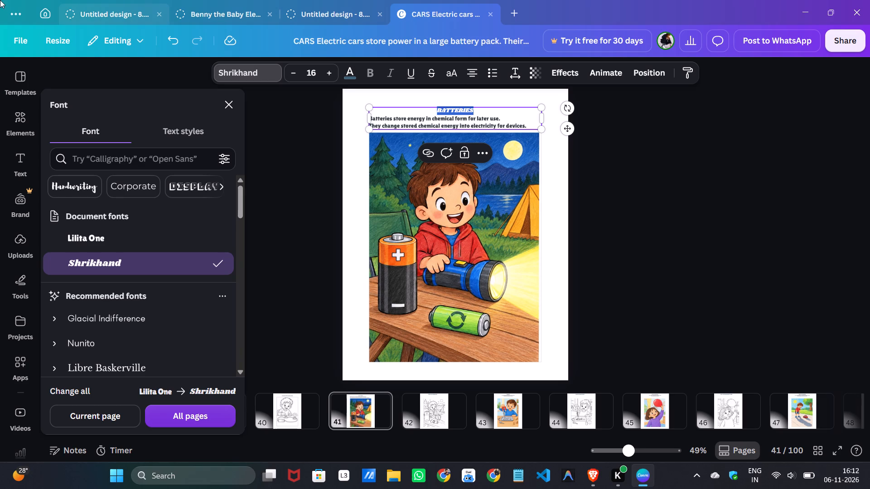
click(729, 187)
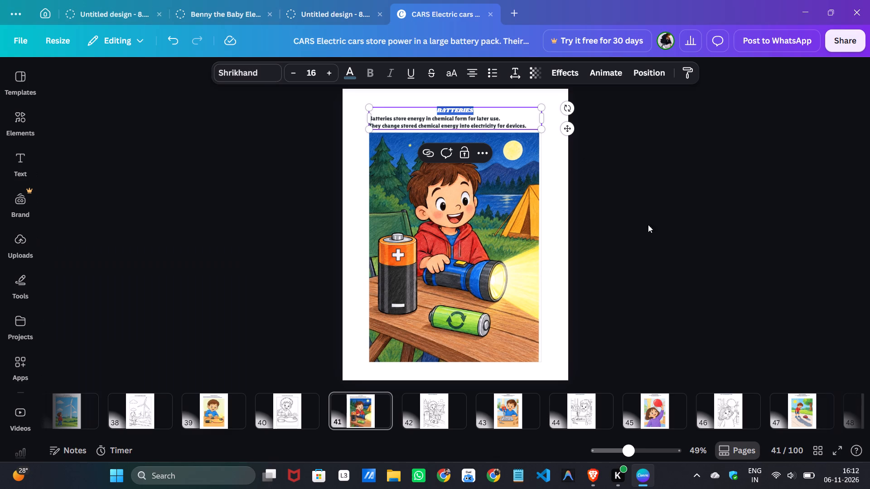
click(596, 227)
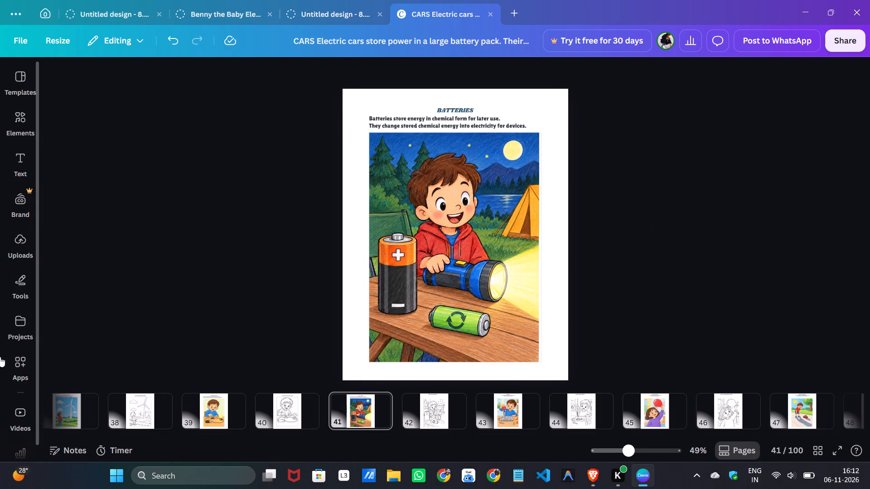
Delete the large outer border frame on page 42, the Batteries coloring page, keeping the picture.
click(432, 414)
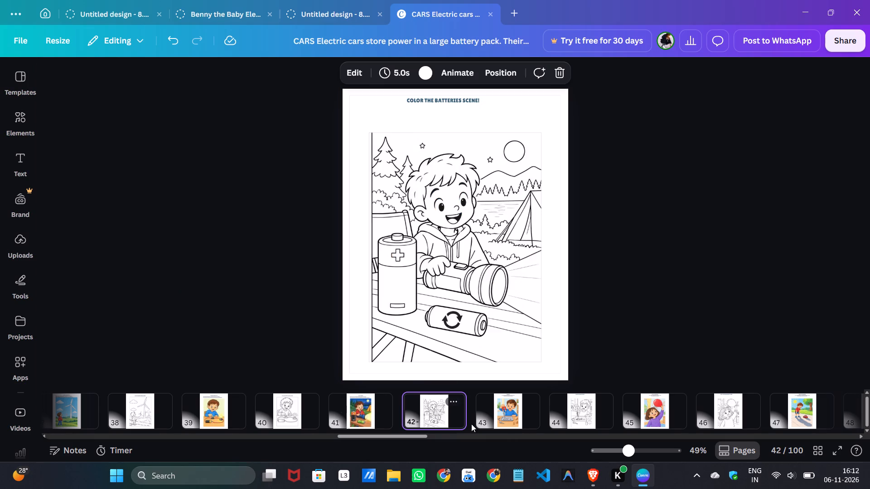
click(346, 362)
click(365, 365)
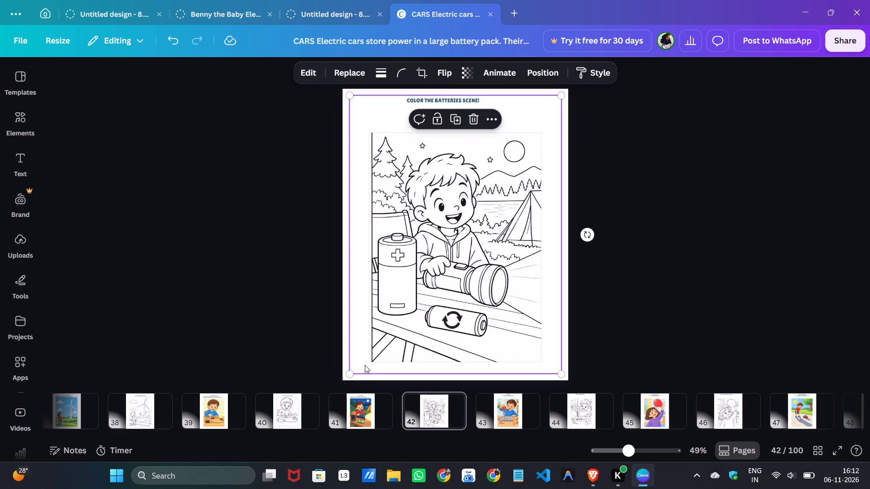
click(476, 118)
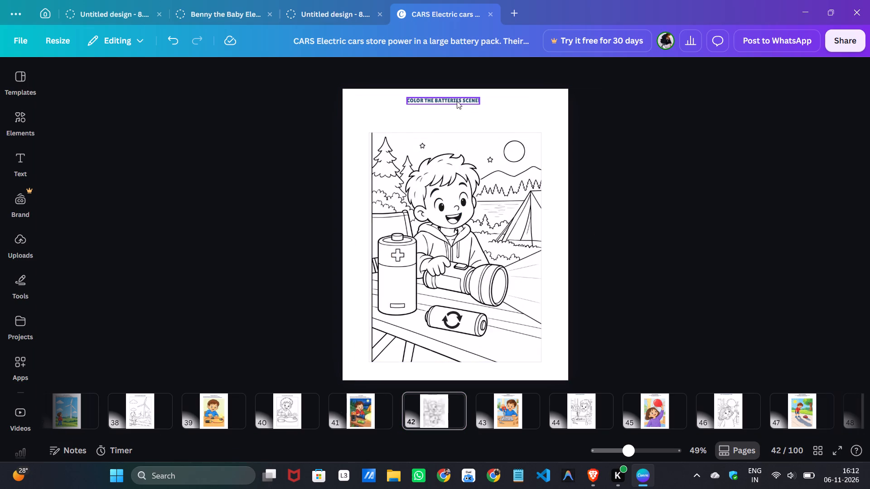
Move the COLOR THE BATTERIES SCENE! heading down towards the picture and centre it horizontally on the page.
drag(444, 99, 455, 109)
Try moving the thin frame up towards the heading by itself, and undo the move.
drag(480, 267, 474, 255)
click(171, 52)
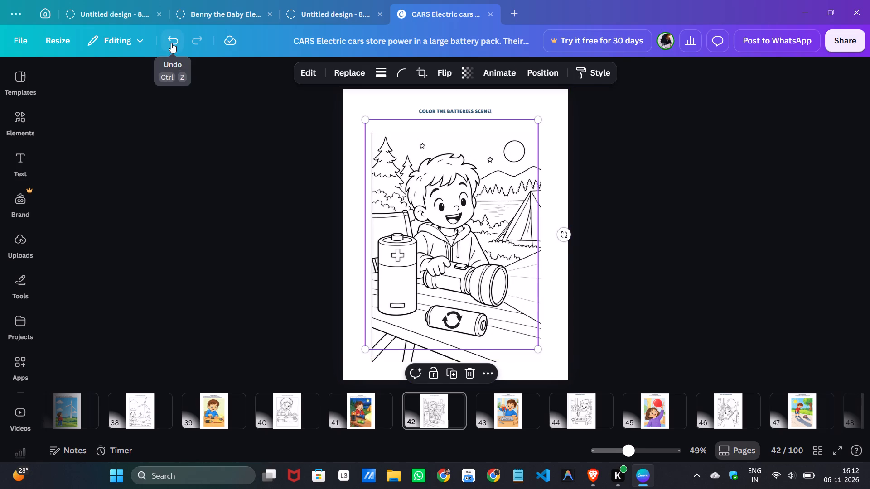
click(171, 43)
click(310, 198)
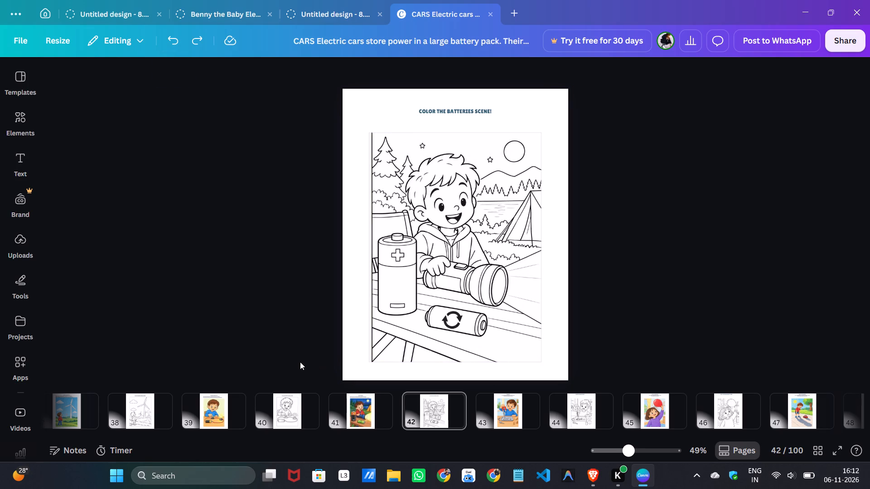
Select the Batteries coloring picture together with its thin frame and shift both slightly up towards the heading.
drag(366, 119, 399, 177)
drag(433, 243, 431, 236)
double_click(427, 231)
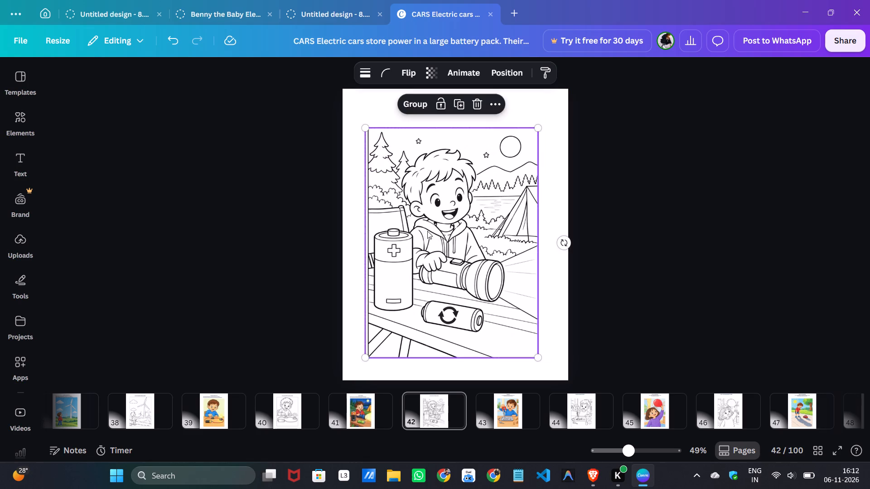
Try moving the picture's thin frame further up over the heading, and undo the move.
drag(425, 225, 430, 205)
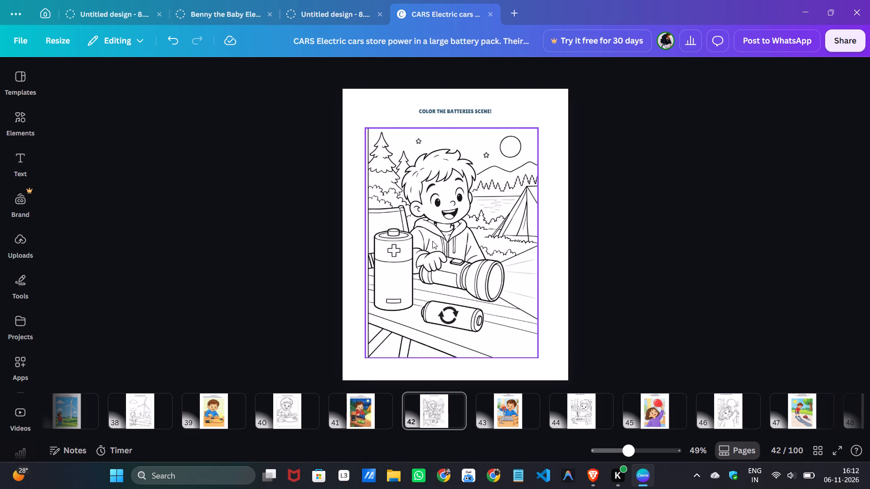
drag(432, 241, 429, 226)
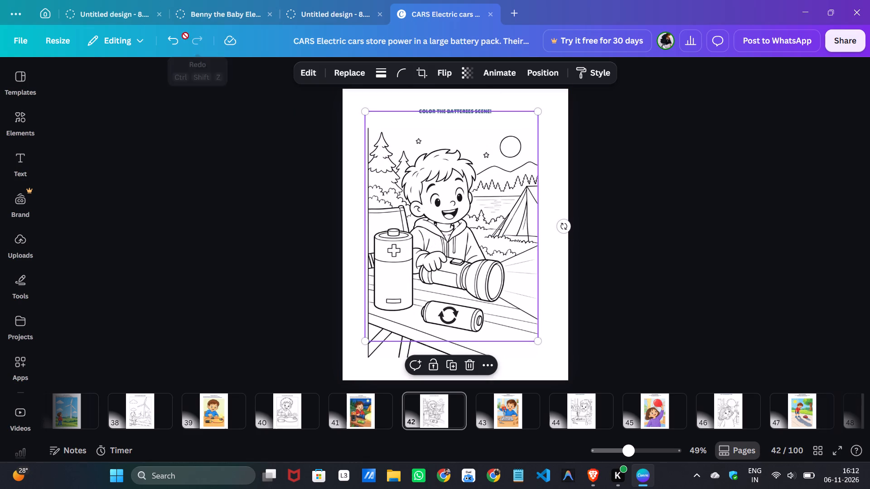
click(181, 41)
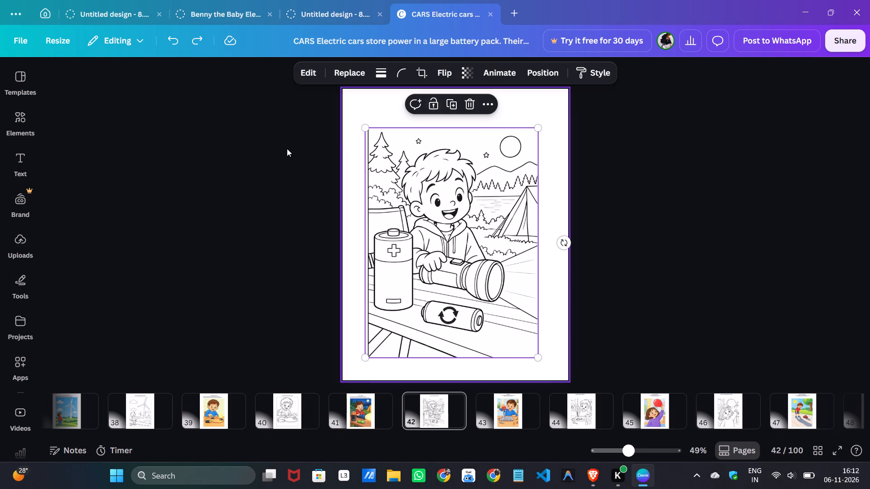
Group the Batteries coloring picture with its thin frame and move the group up to just below the heading.
click(348, 147)
drag(349, 146, 421, 193)
click(422, 101)
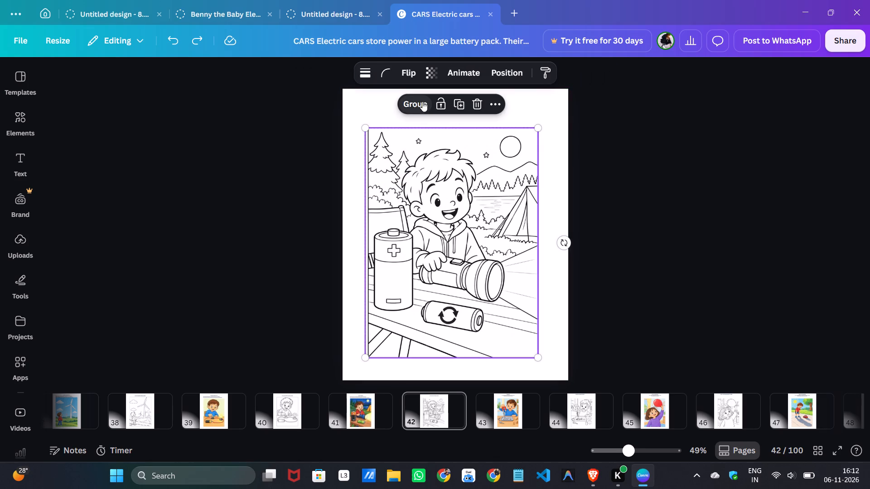
drag(418, 219, 415, 210)
Enlarge the grouped Batteries picture and frame slightly and nudge it sideways until it sits centred under the heading.
drag(535, 351, 541, 360)
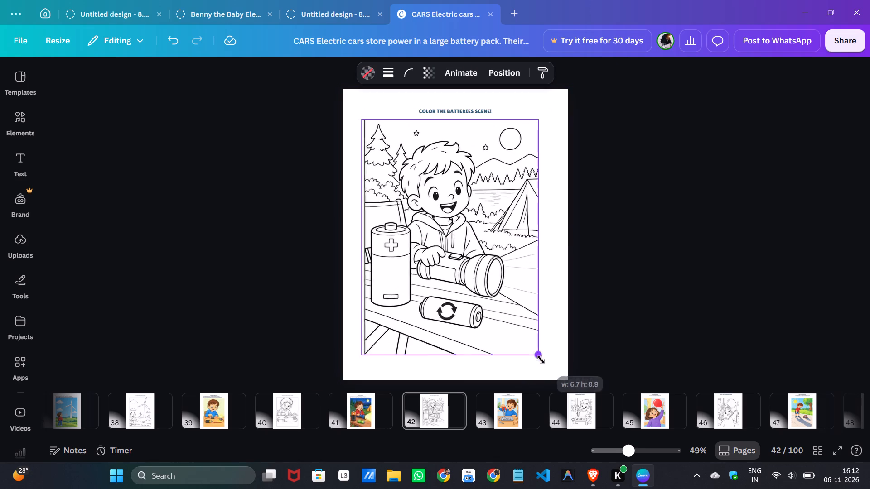
drag(541, 360, 544, 360)
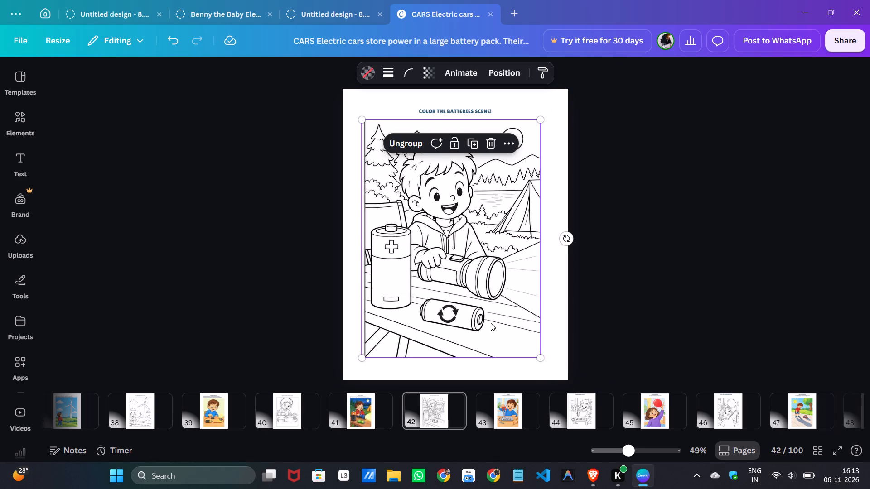
click(609, 301)
click(487, 260)
key(Right)
key(Right)
key(Right)
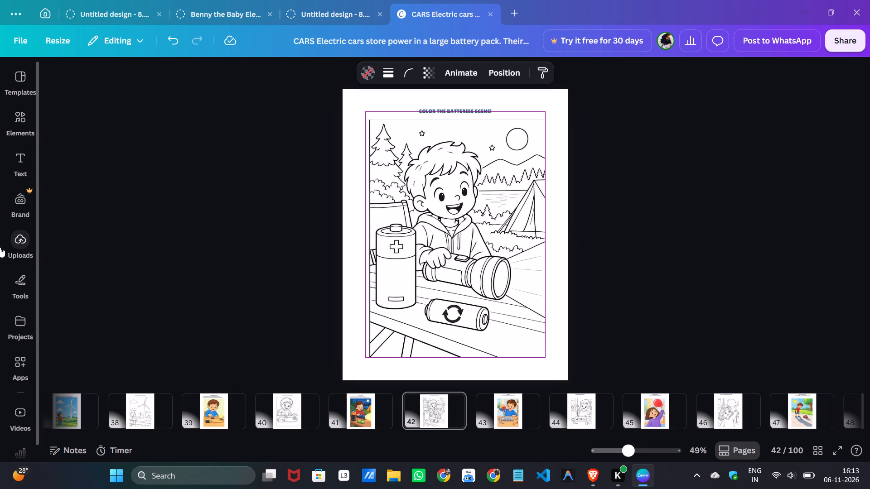
key(Left)
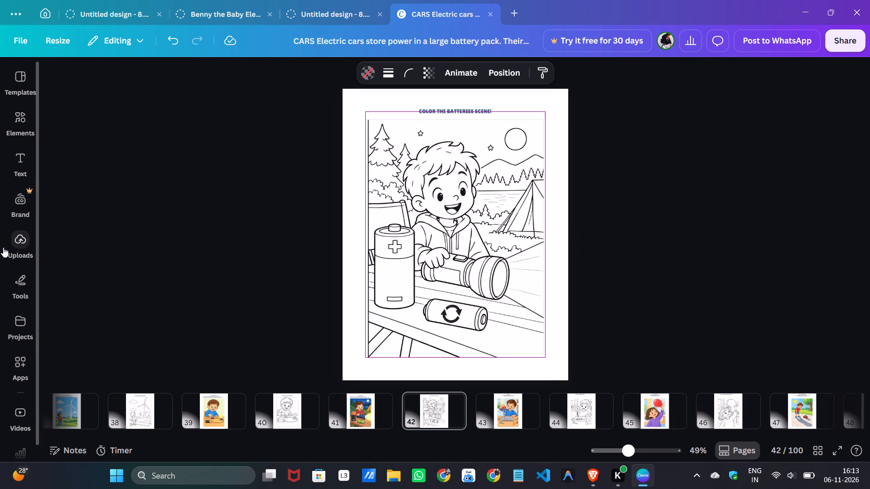
key(Left)
key(Right)
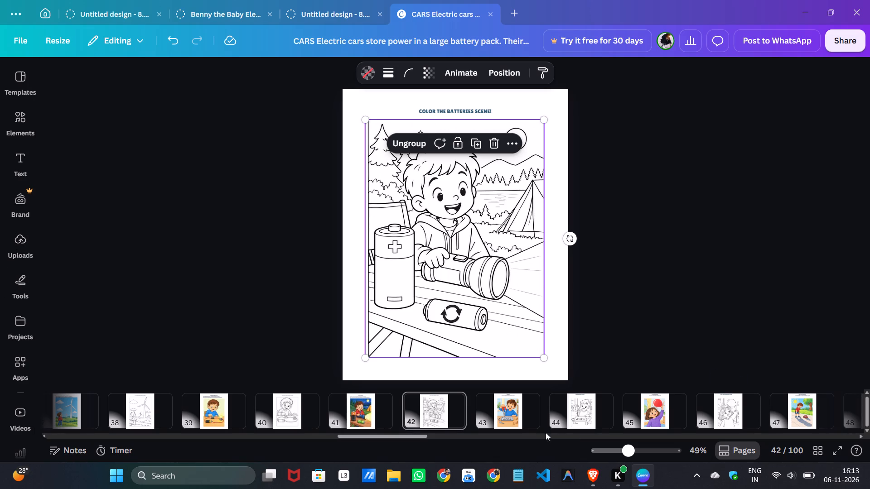
Delete the large outer frame from page 43, the colored Magnets page.
click(518, 414)
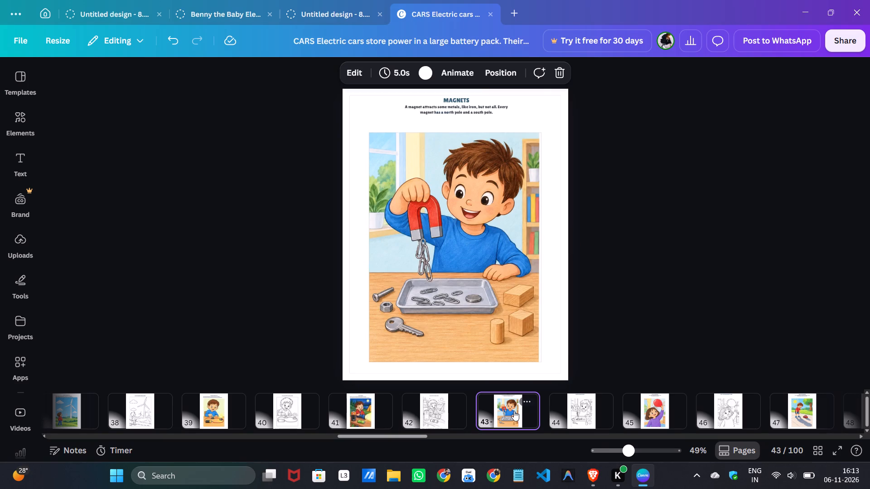
click(357, 364)
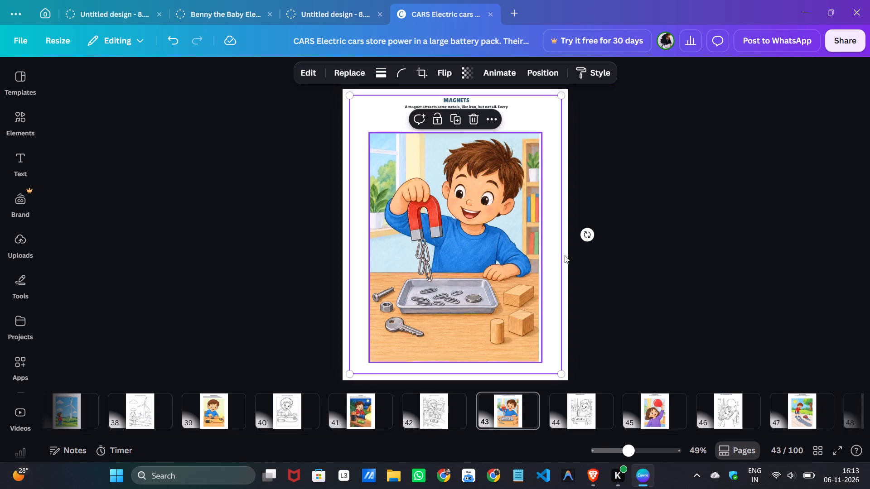
click(476, 119)
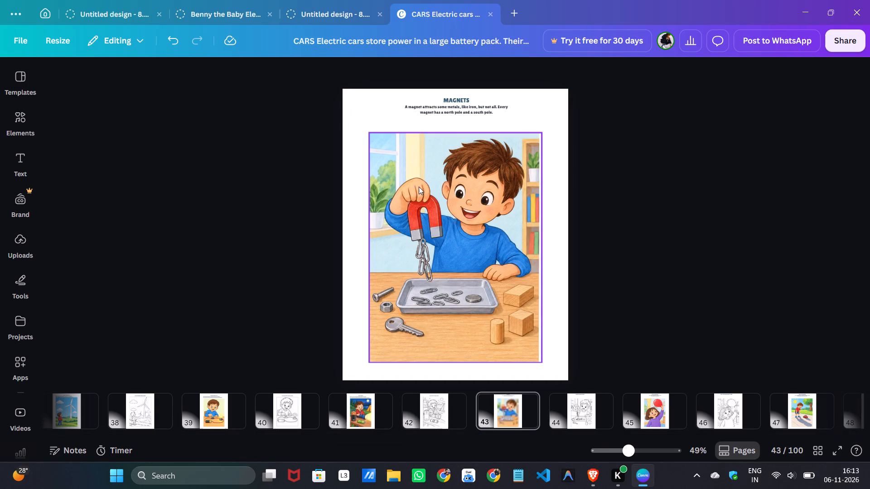
Move the Magnets text block down to just above the picture and widen it to span the picture's full width.
drag(461, 112, 437, 122)
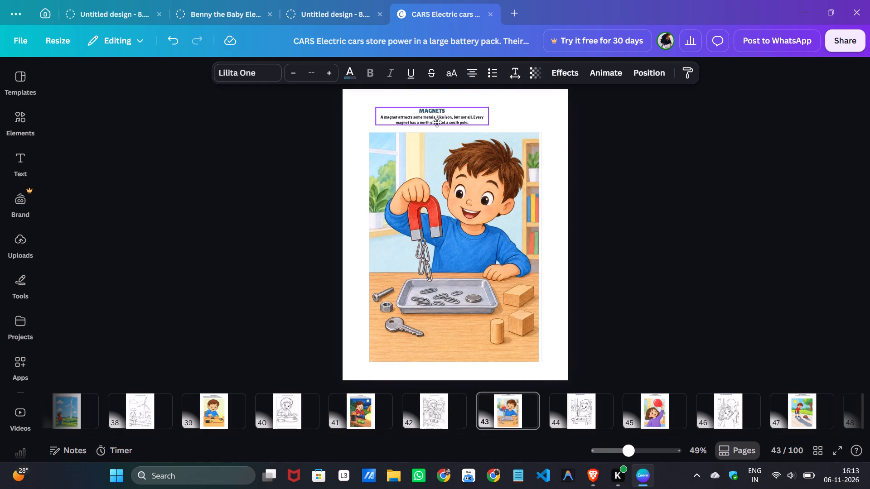
drag(437, 122, 433, 122)
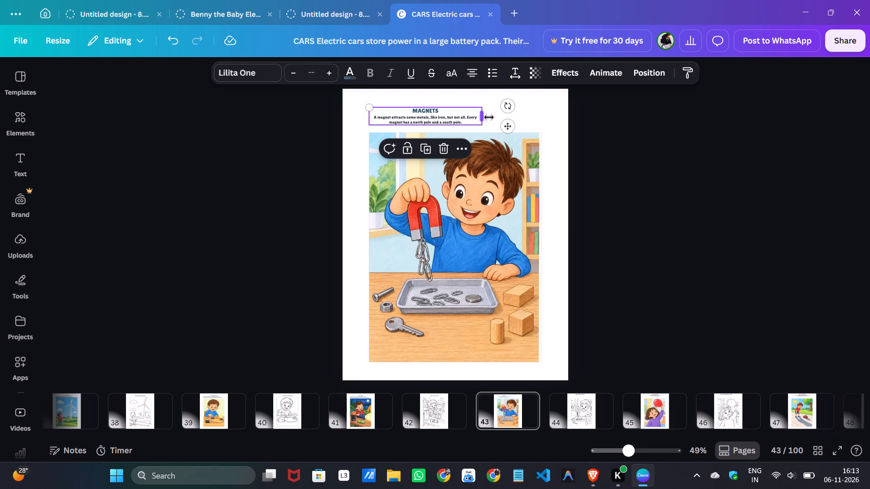
drag(484, 117, 545, 117)
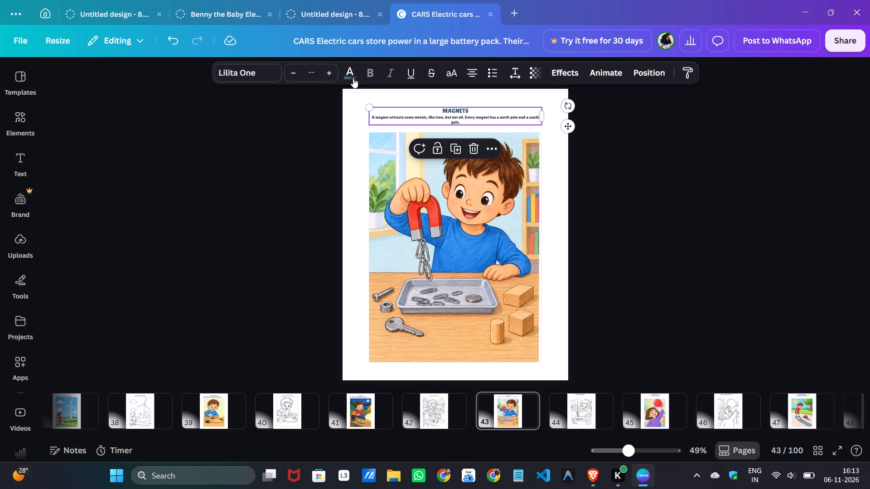
Left-align the Magnets text block and set its font size to 16.
click(472, 72)
click(261, 75)
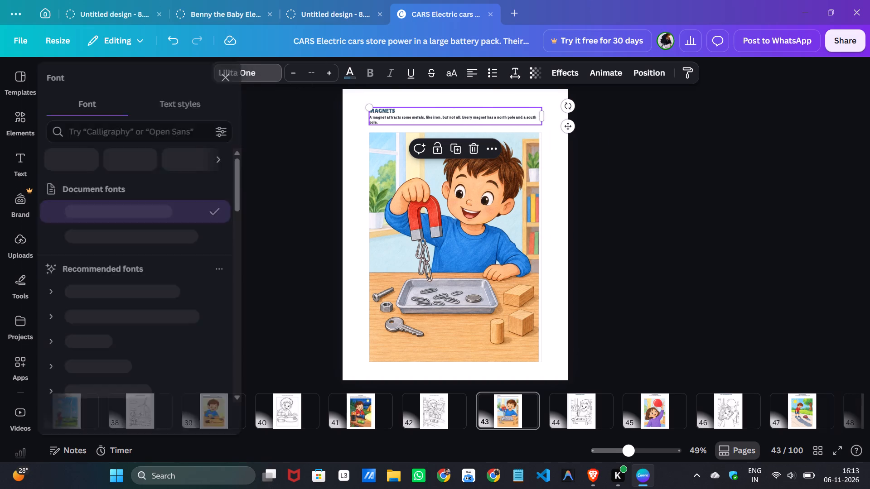
click(310, 79)
click(312, 214)
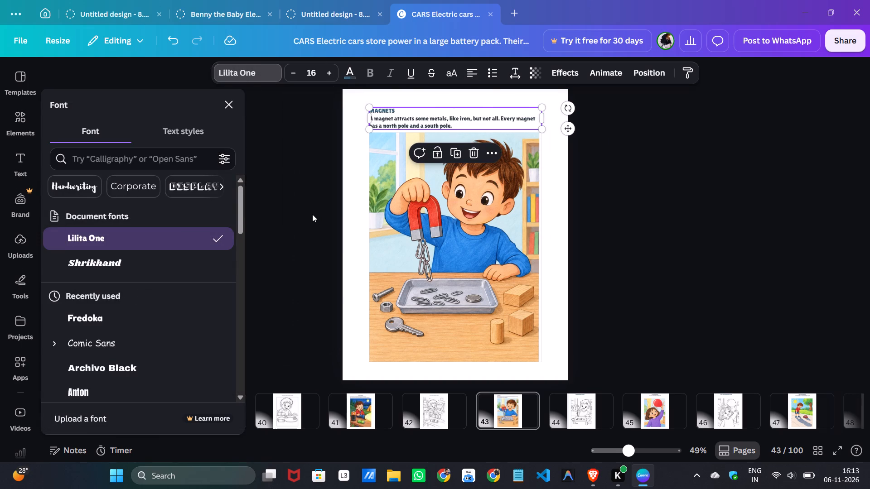
Set the MAGNETS heading in the Shrikhand font and centre it above the left-aligned text.
double_click(380, 109)
click(380, 109)
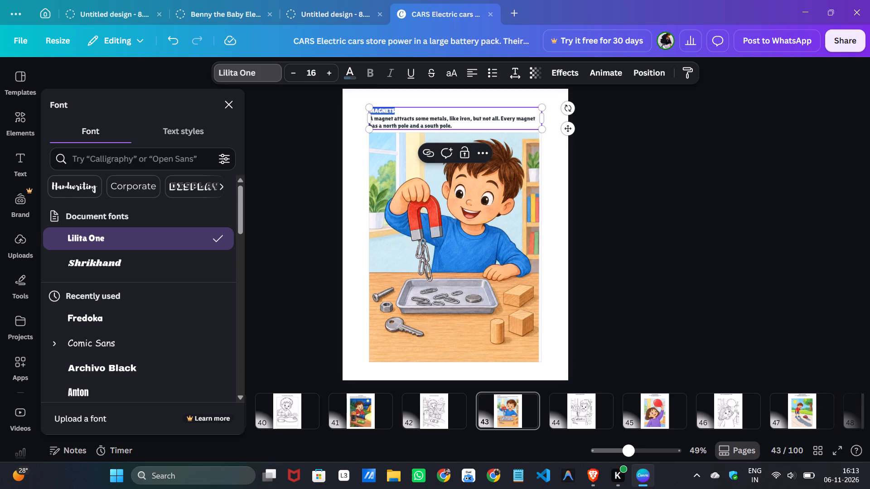
click(95, 264)
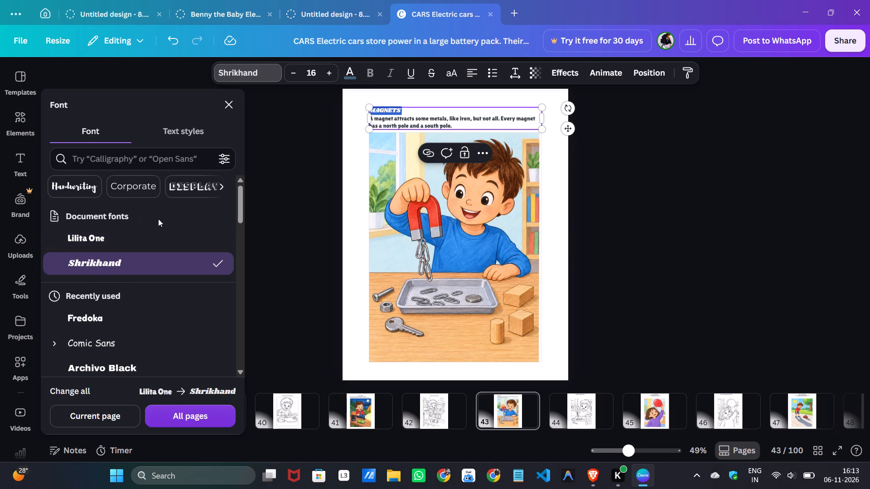
click(473, 70)
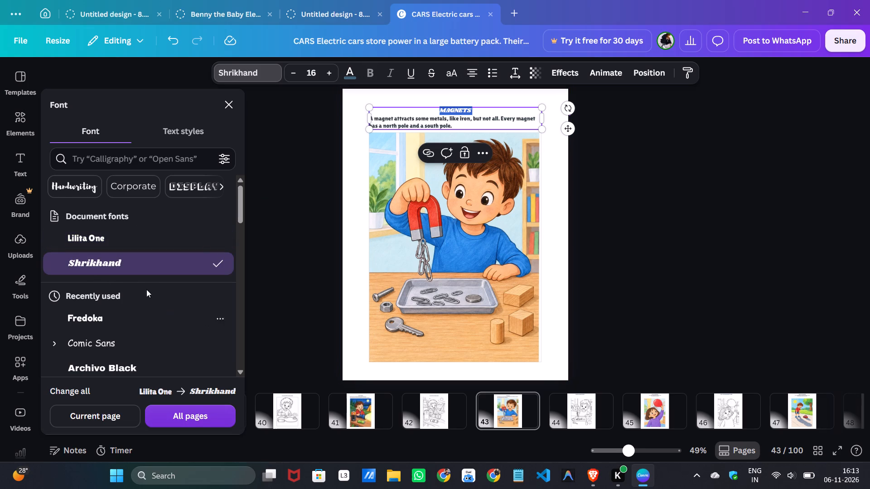
click(286, 257)
click(663, 339)
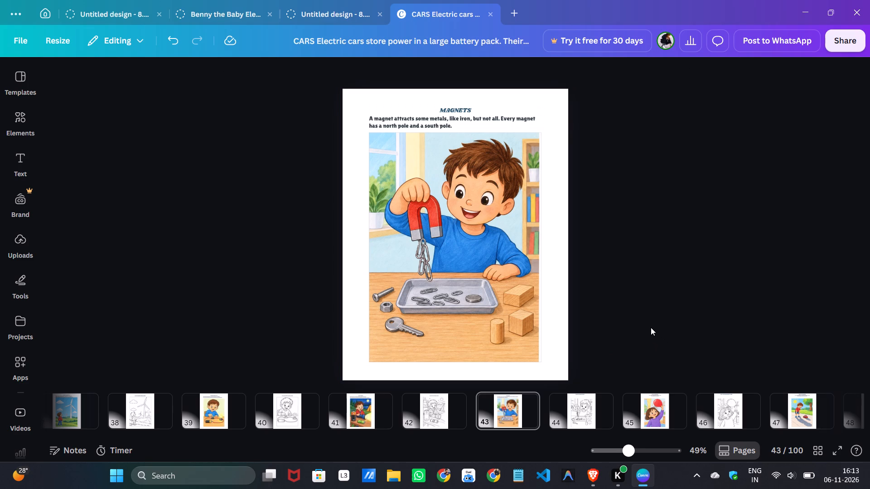
Delete the large outer frame from page 44, the Magnets coloring page.
scroll(378, 419, down, 2)
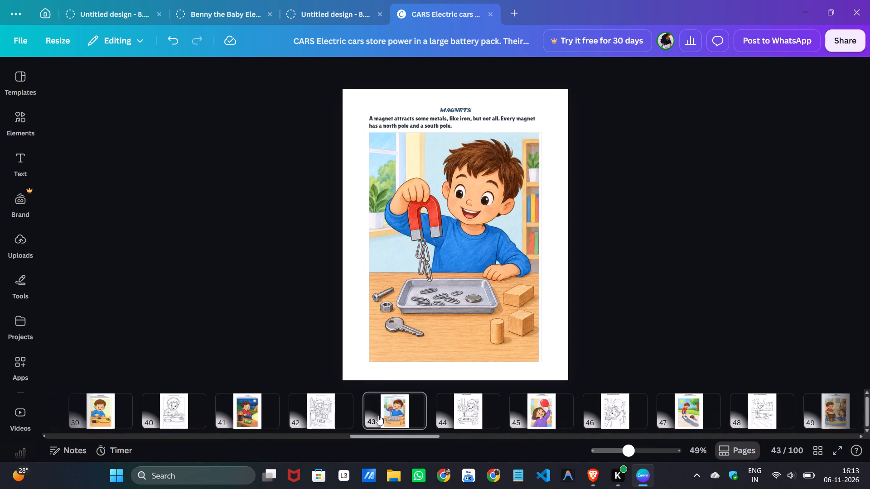
scroll(378, 415, down, 1)
click(418, 420)
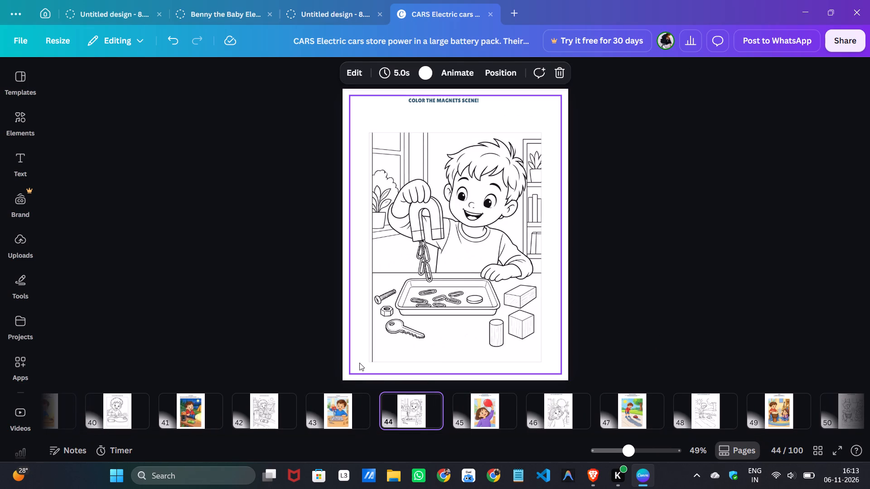
click(359, 363)
click(469, 118)
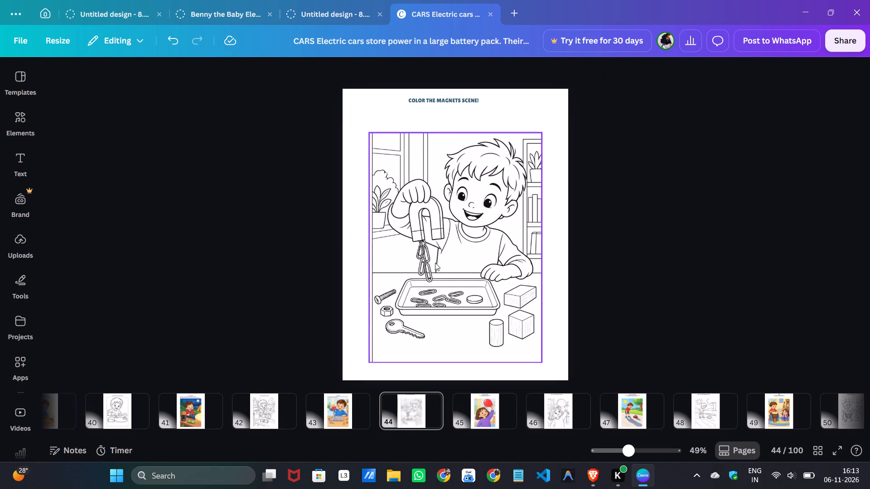
Group the Magnets coloring picture with its thin frame.
drag(363, 115, 388, 153)
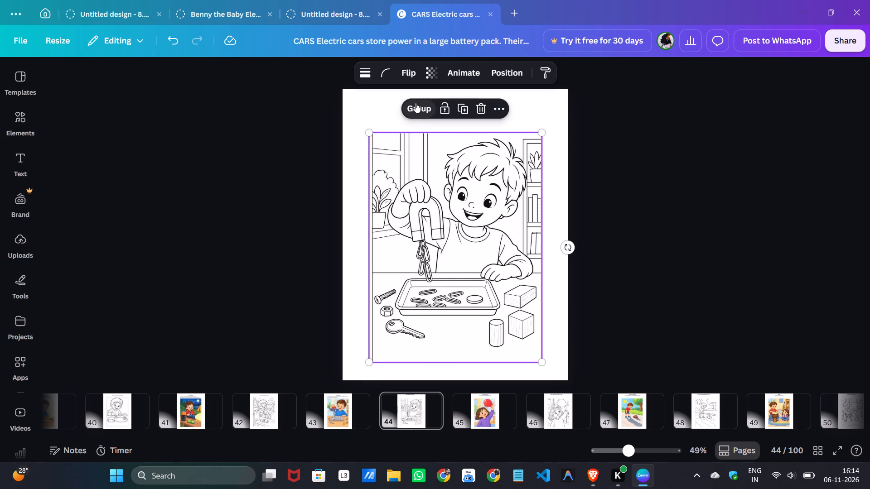
click(418, 111)
click(360, 107)
Move the "COLOR THE MAGNETS SCENE!" heading slightly down and centre it horizontally on the page.
drag(443, 99, 446, 109)
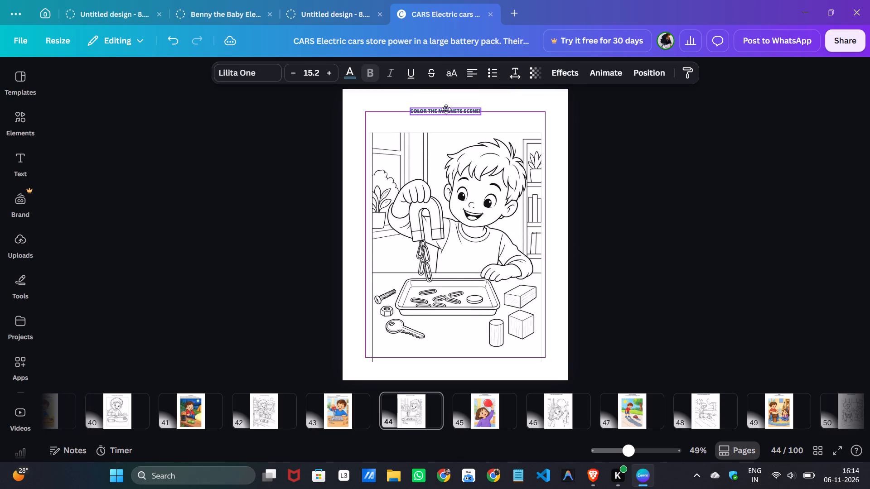
drag(446, 109, 453, 109)
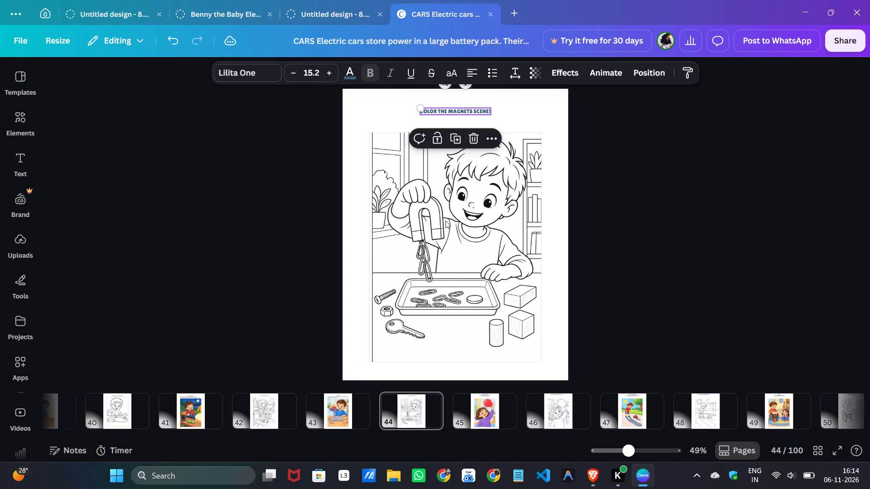
Move the grouped Magnets picture and frame up to just below the heading.
drag(362, 115, 388, 149)
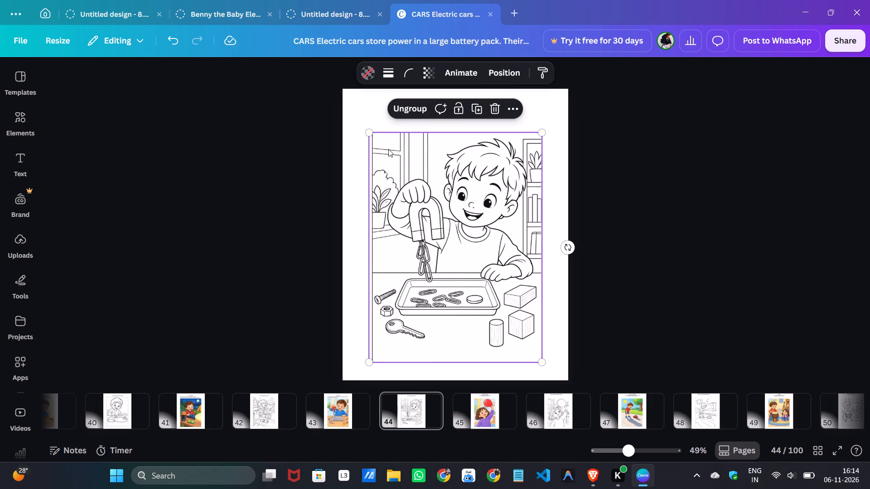
drag(421, 213, 412, 200)
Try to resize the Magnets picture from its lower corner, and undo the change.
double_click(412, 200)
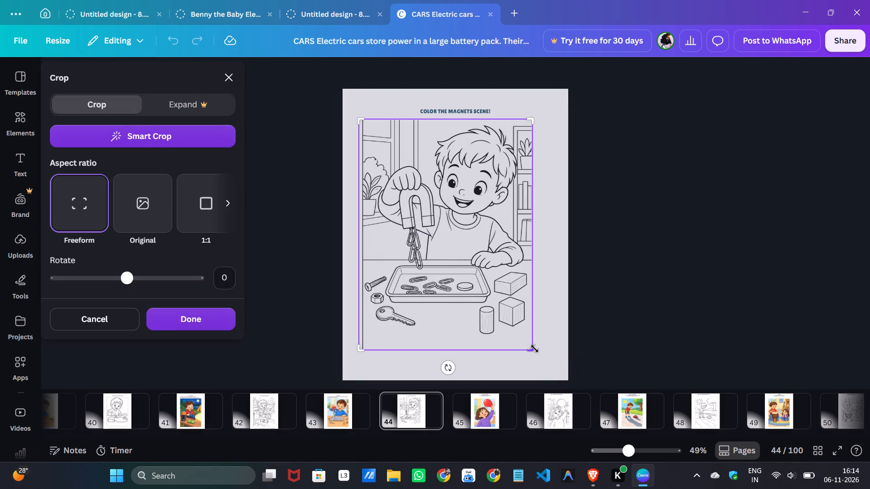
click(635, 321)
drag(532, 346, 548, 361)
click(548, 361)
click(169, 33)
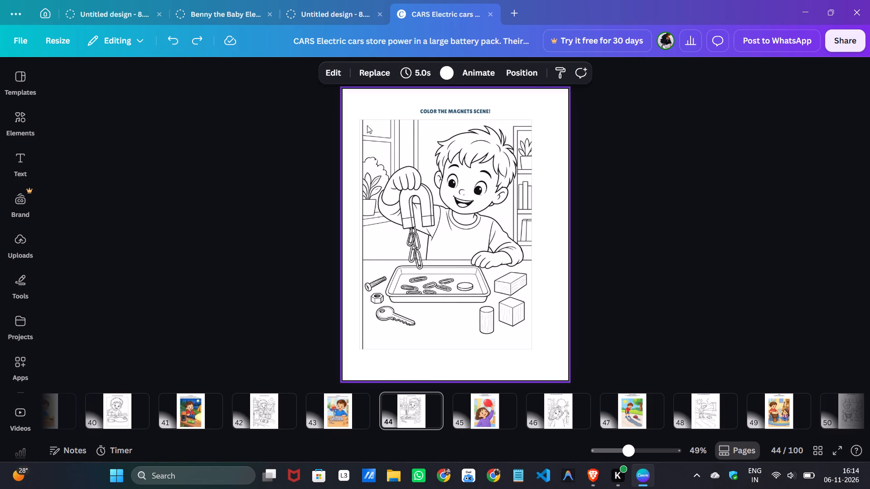
Enlarge the grouped Magnets picture and frame to about 6.7 by 9 and nudge it sideways until it sits centred under the heading.
drag(369, 109, 378, 134)
click(405, 183)
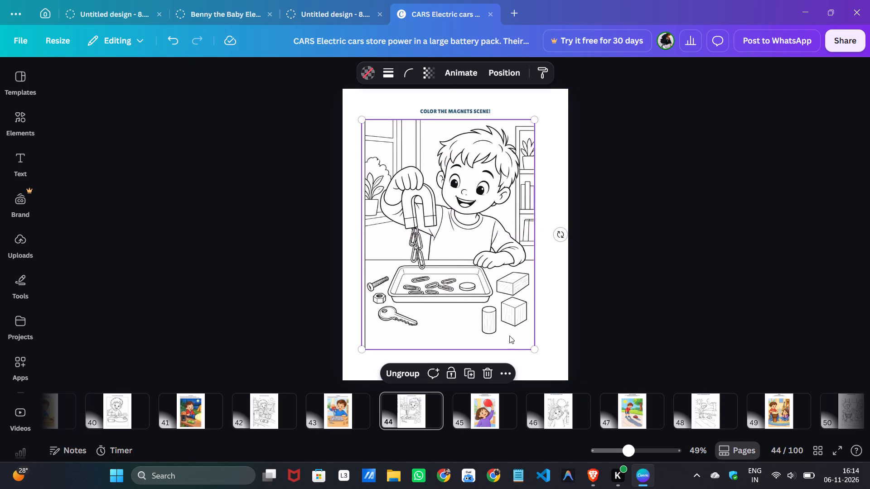
drag(532, 349, 546, 357)
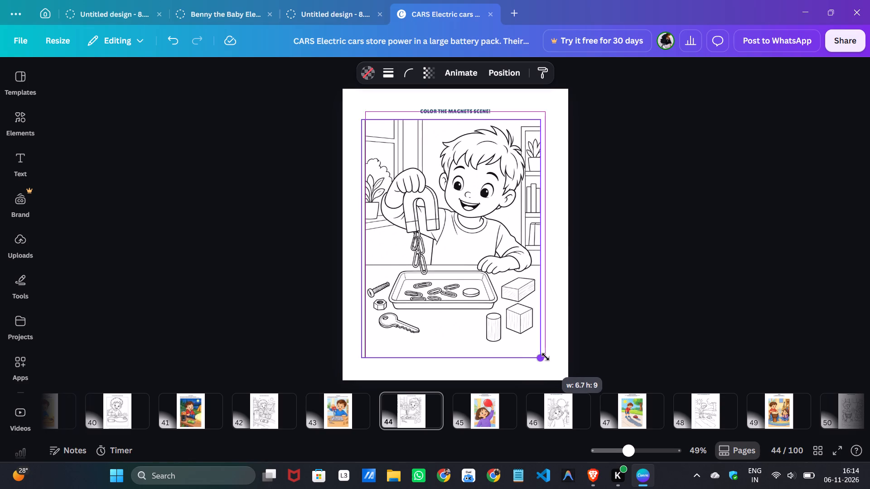
drag(546, 357, 546, 355)
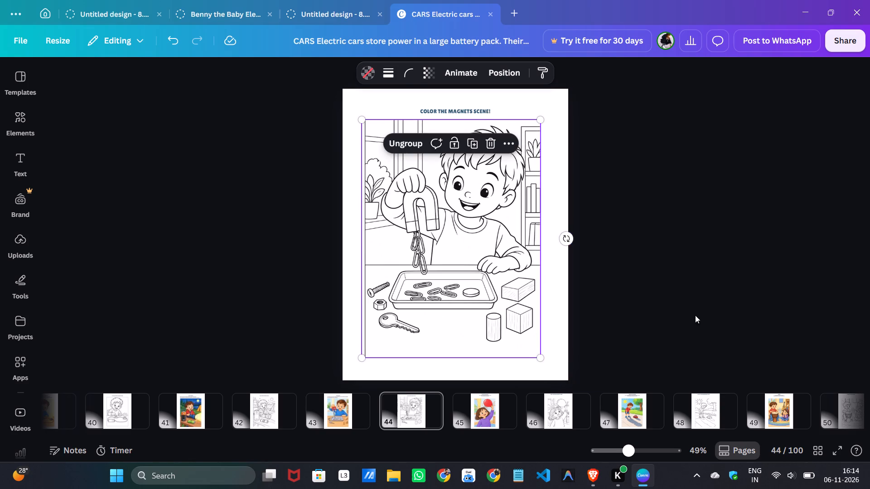
click(696, 314)
click(486, 267)
key(Right)
key(Right)
key(Right)
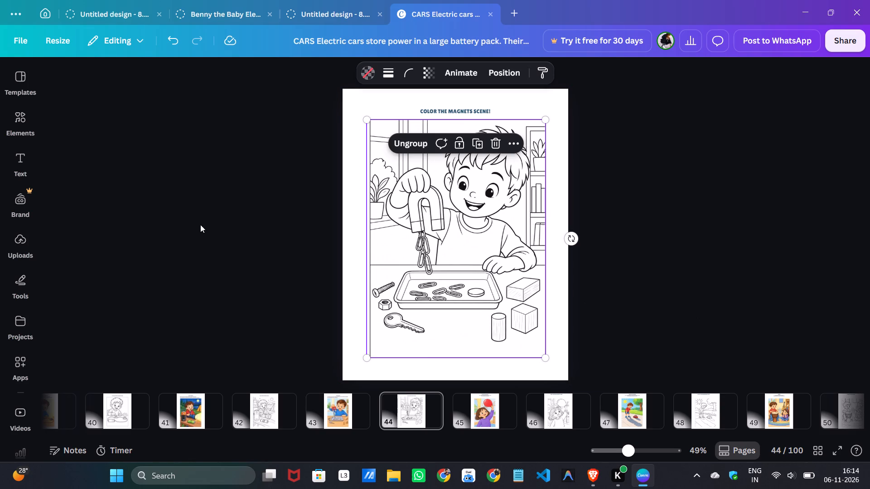
click(763, 323)
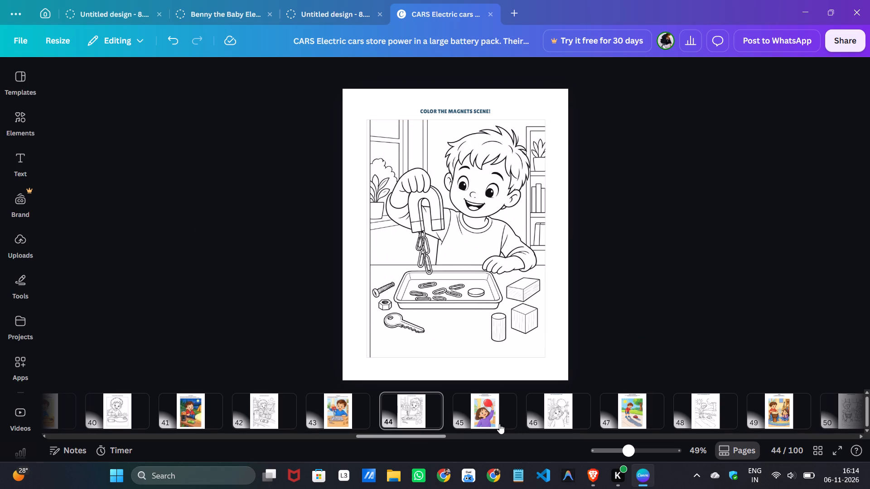
Delete the large outer frame from page 45, the colored Static Electricity page.
click(495, 424)
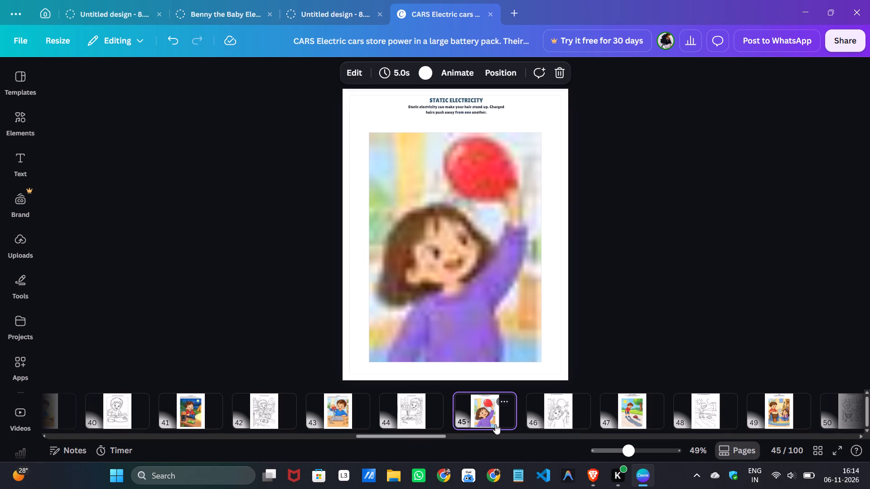
click(363, 360)
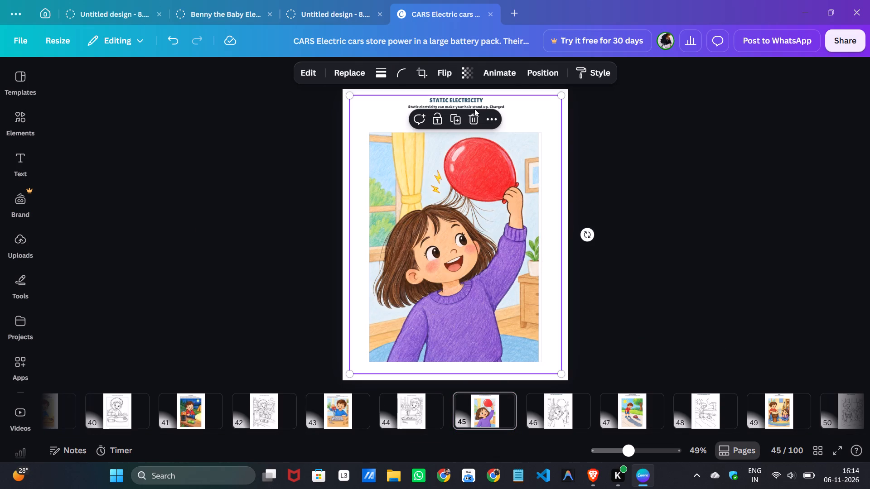
click(470, 120)
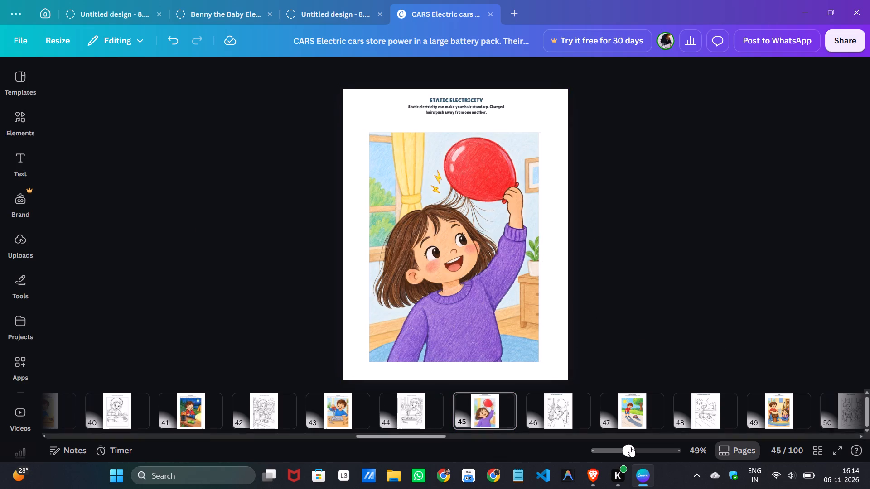
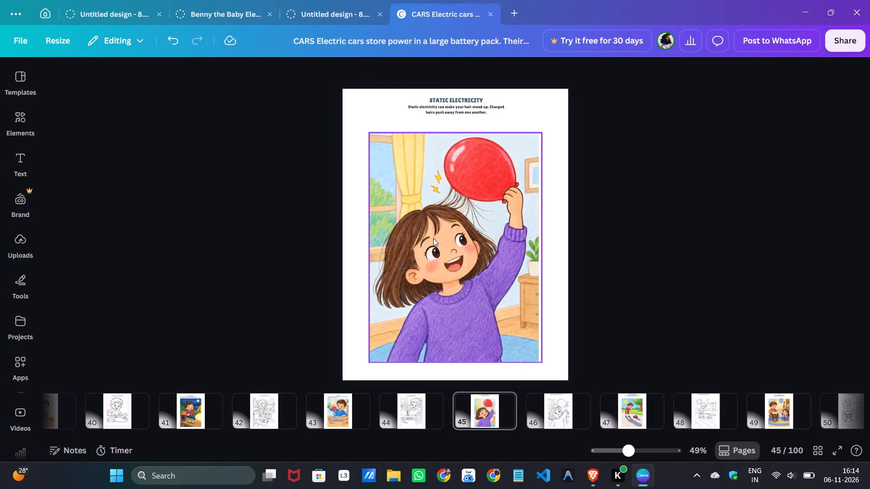
Delete the inner frame around the colored Static Electricity picture on page 45.
click(370, 137)
click(469, 109)
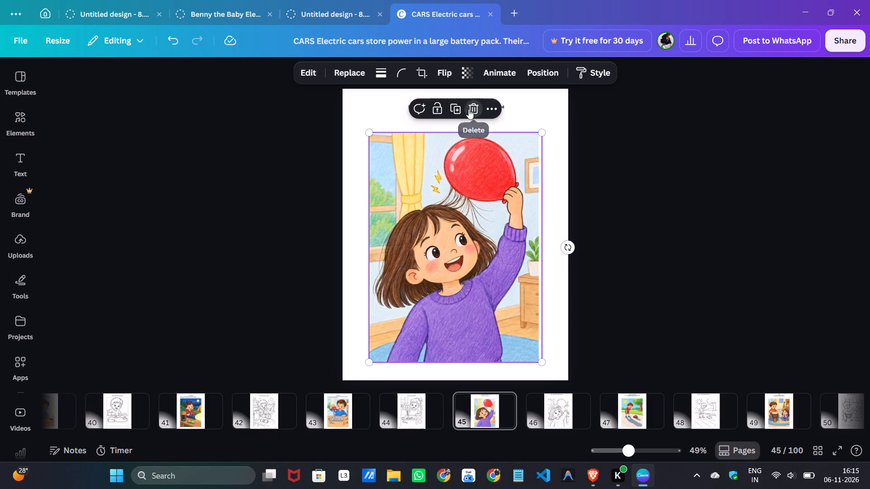
Move the colored Static Electricity picture up slightly toward the text and nudge it sideways until it sits centred on the page.
drag(456, 277, 451, 267)
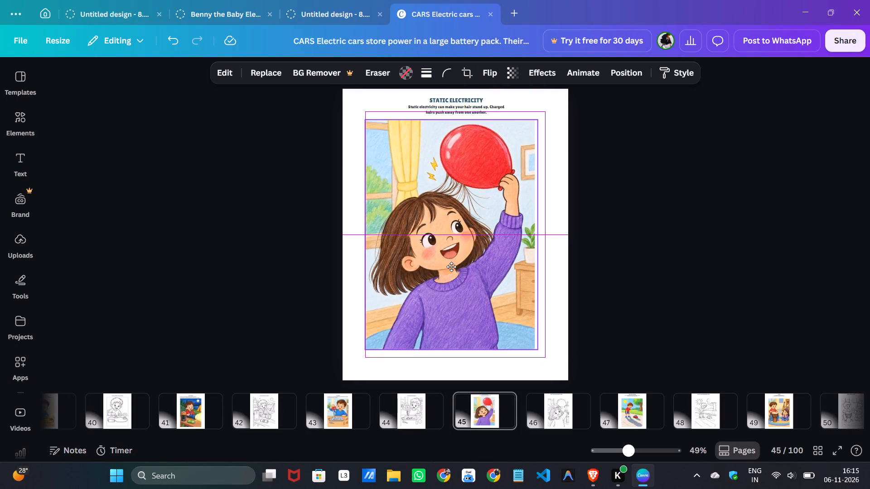
drag(451, 267, 449, 272)
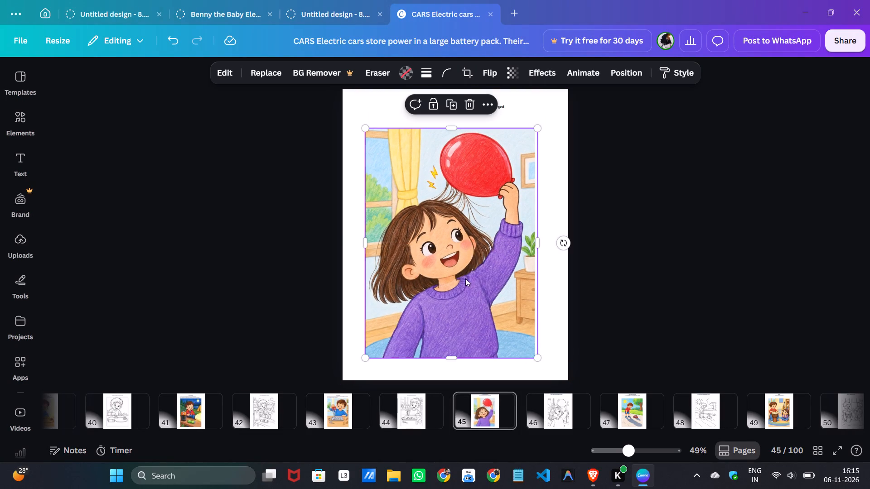
drag(534, 359, 541, 362)
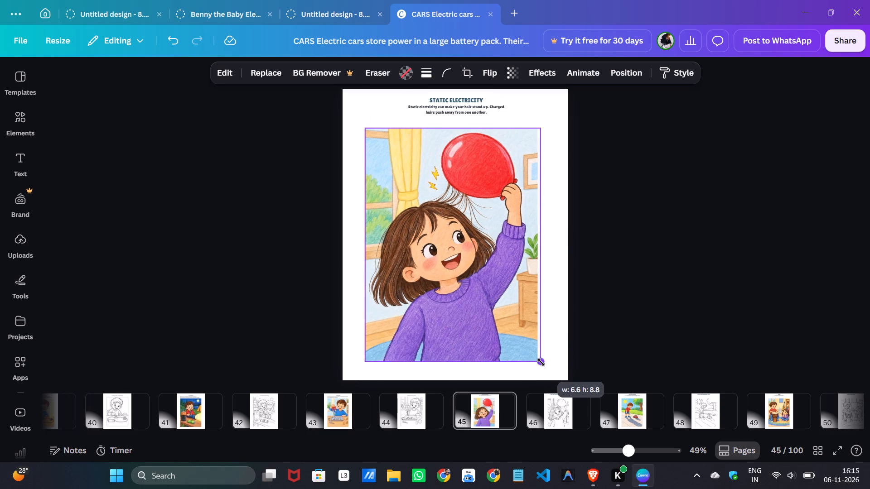
drag(541, 362, 541, 357)
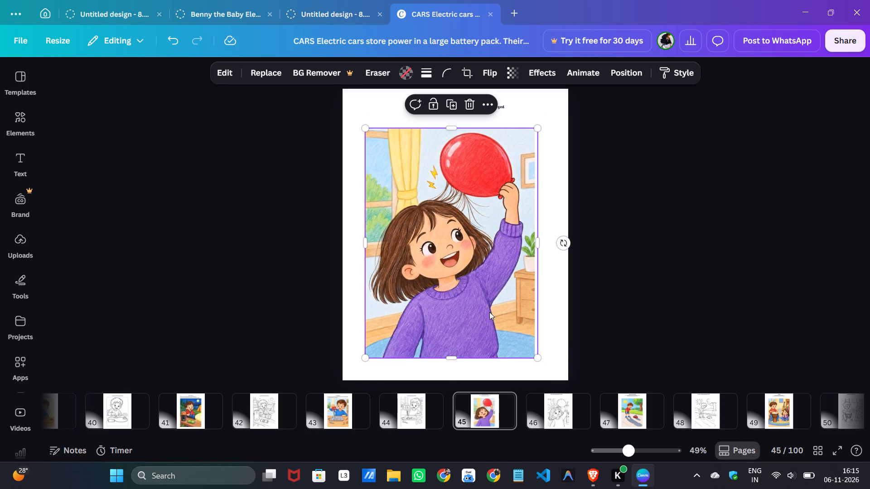
drag(489, 312, 499, 311)
click(638, 312)
click(498, 311)
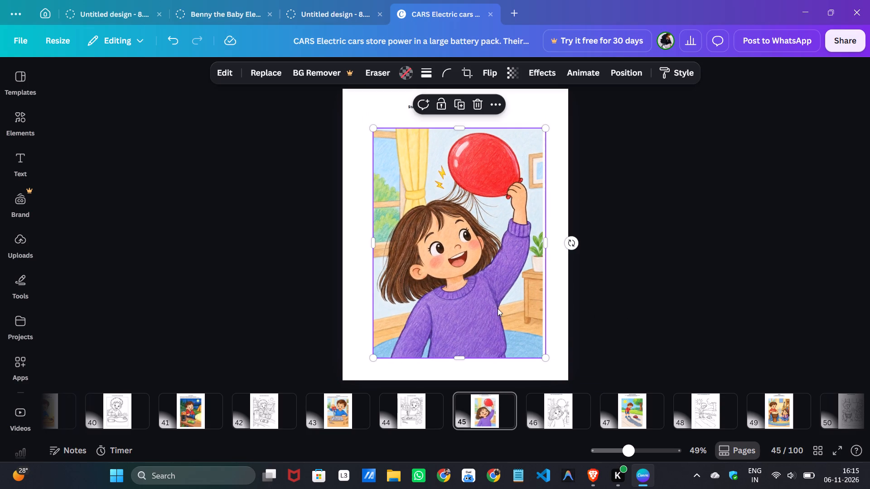
key(Left)
key(Left)
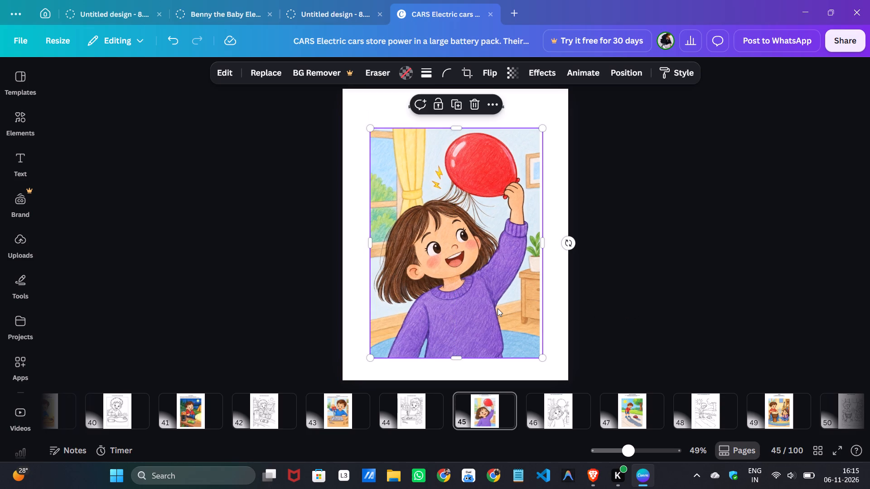
Move the Static Electricity text box down, line it up with the picture's left edge and widen it to match the picture's width.
click(392, 105)
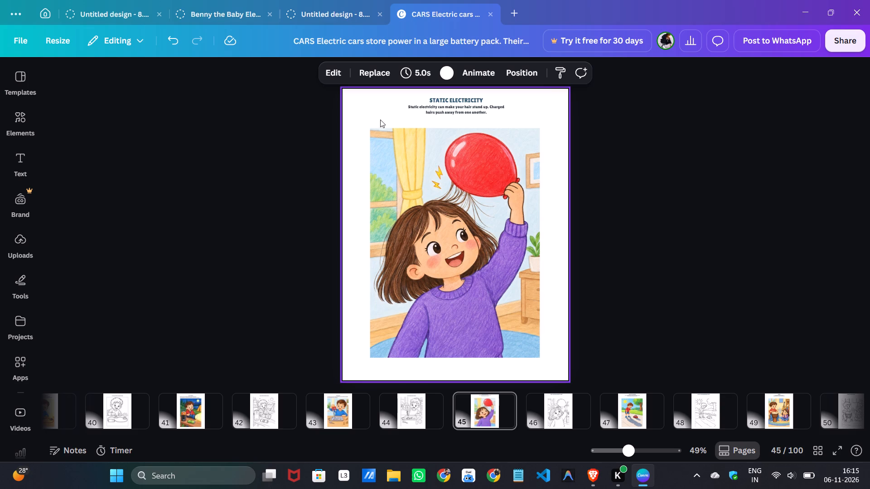
drag(438, 111, 405, 115)
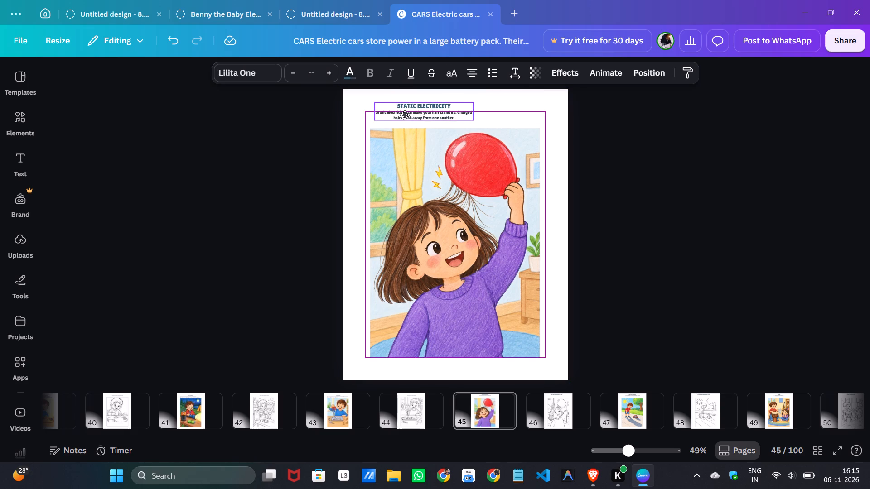
drag(405, 115, 403, 115)
drag(474, 114, 543, 119)
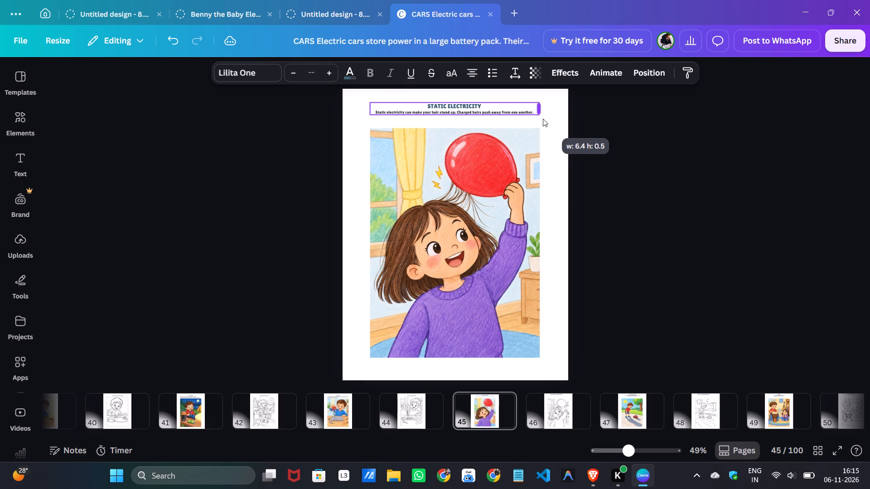
drag(543, 119, 546, 120)
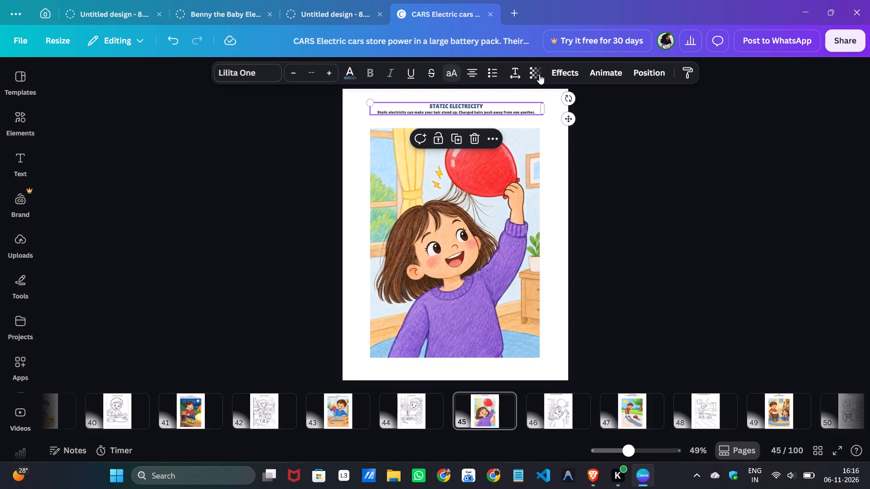
Try bulleted and numbered list formatting on the Static Electricity text, and return it to plain left-aligned text.
click(493, 72)
click(474, 78)
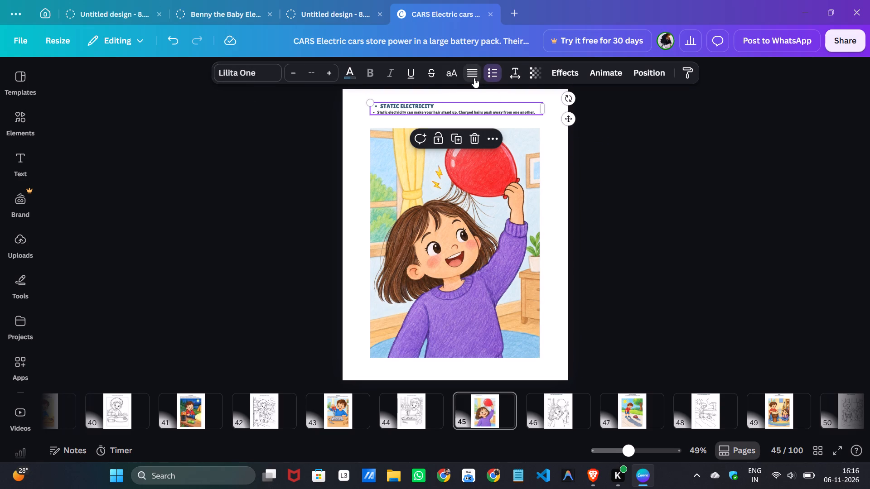
click(502, 74)
click(490, 74)
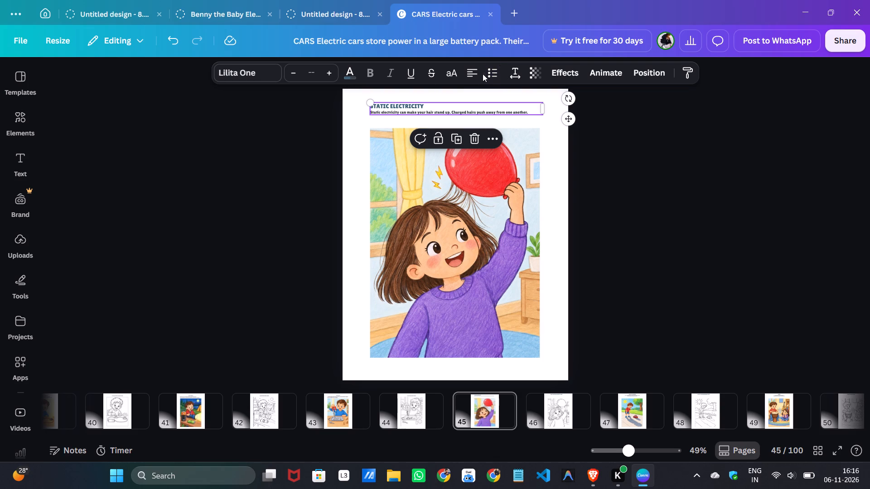
Set the font size of the whole Static Electricity text box to 16.
drag(247, 73, 249, 78)
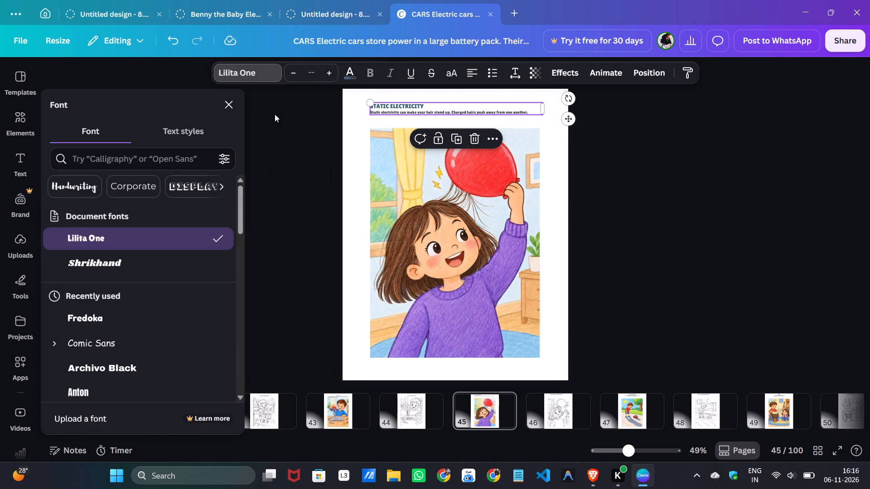
click(309, 70)
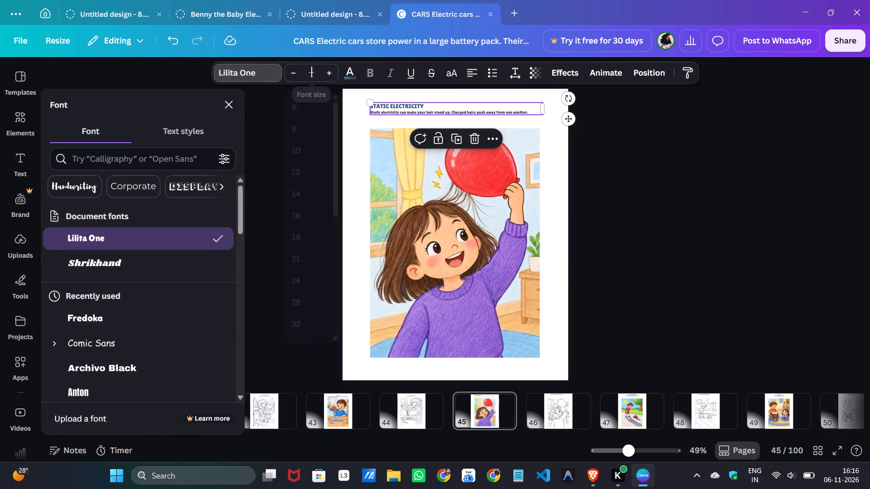
click(313, 214)
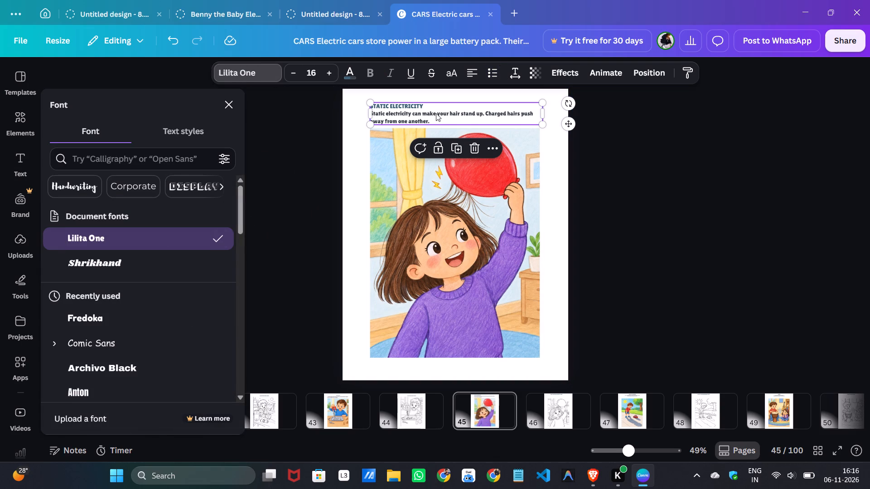
Change only the STATIC ELECTRICITY title line to the Shrikhand font and centre it above the description.
double_click(396, 101)
double_click(396, 103)
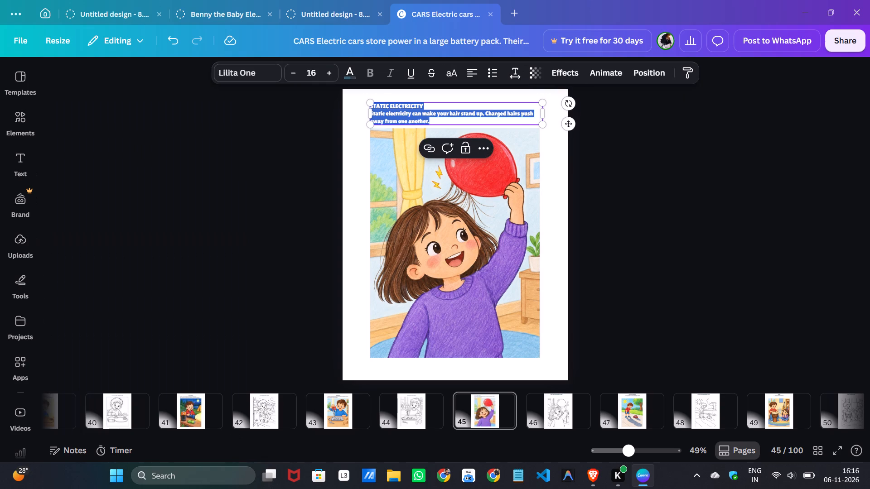
click(389, 101)
double_click(387, 105)
click(387, 105)
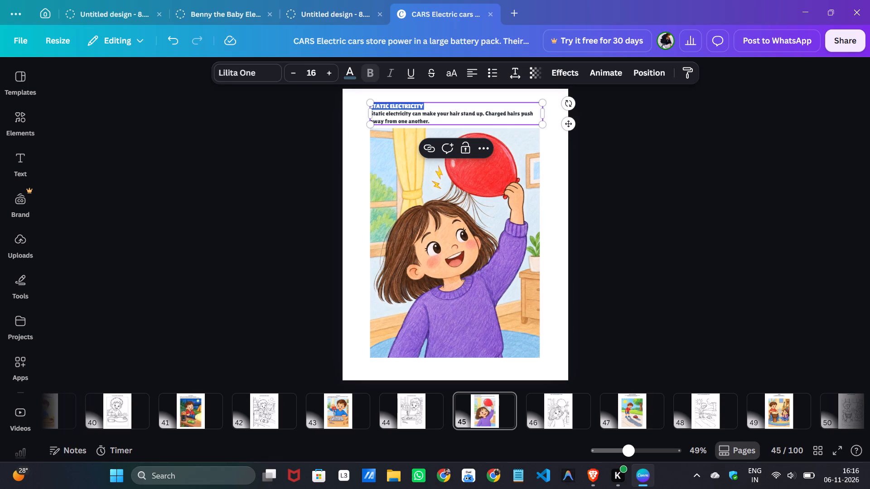
click(267, 72)
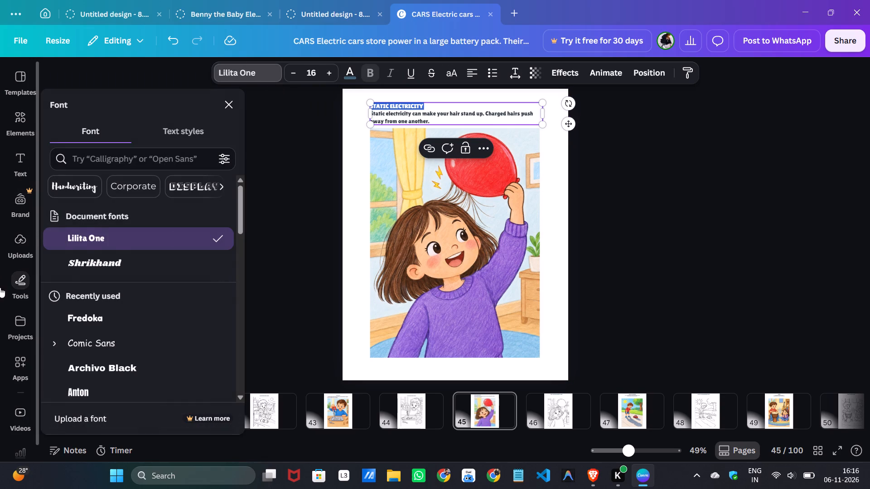
click(74, 272)
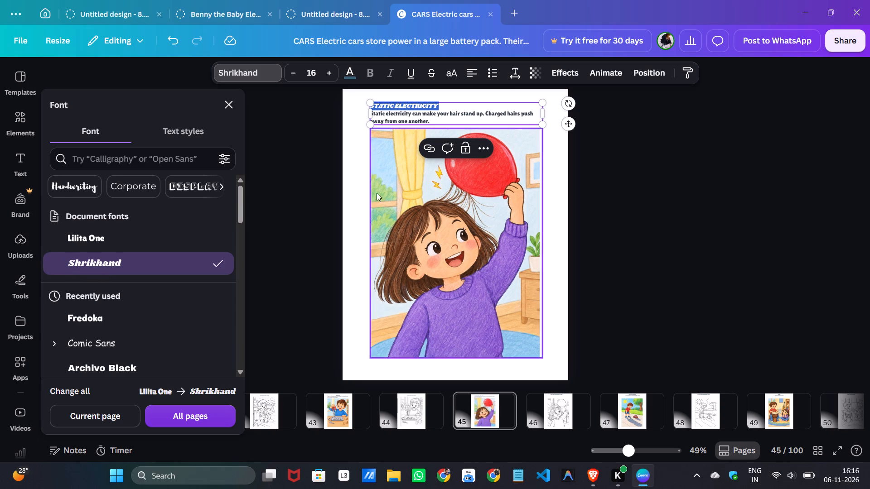
click(471, 67)
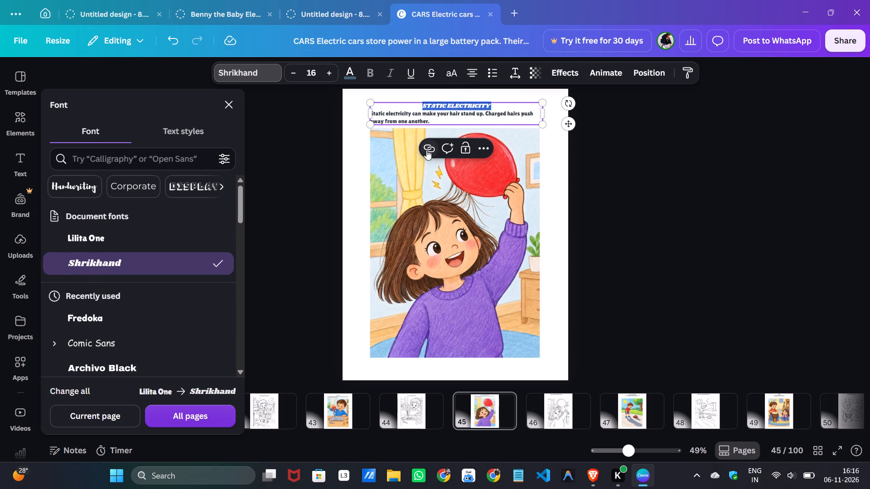
click(318, 221)
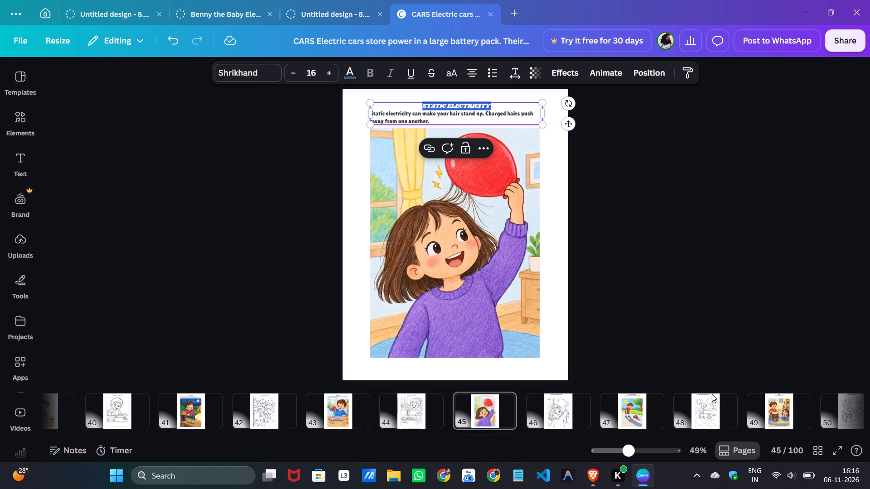
click(264, 346)
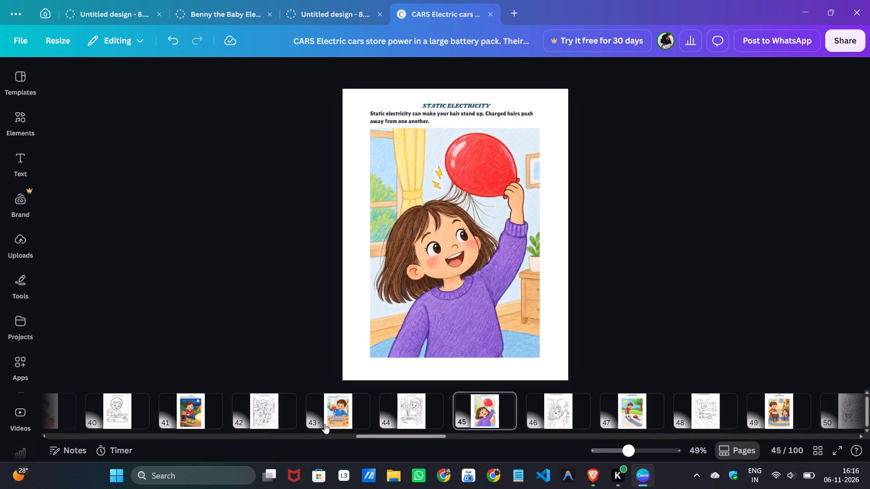
Go to page 46 and delete the large outer frame around the Static Electricity coloring scene.
scroll(324, 424, down, 5)
click(280, 414)
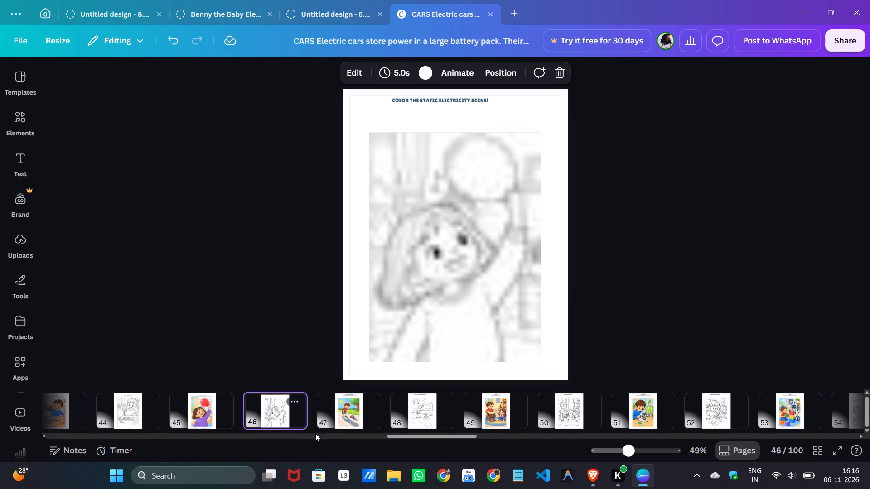
click(350, 363)
click(469, 120)
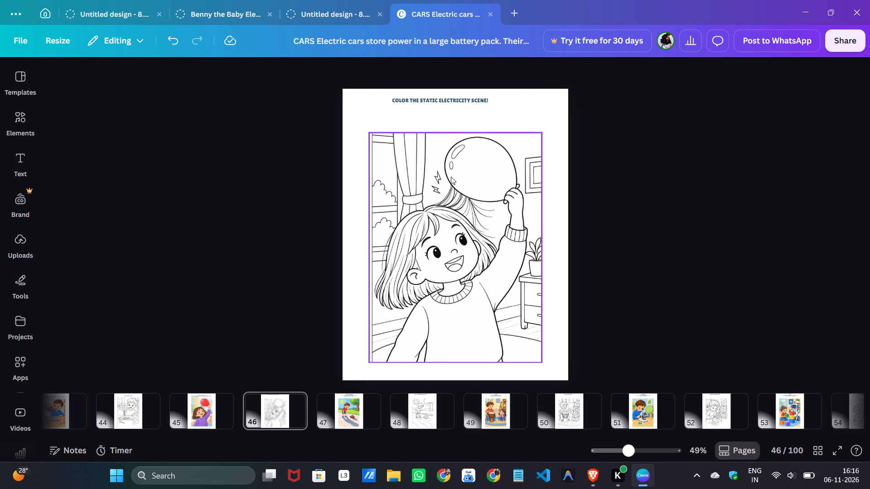
Move the COLOR THE STATIC ELECTRICITY SCENE! heading down to the top margin guide and centre it horizontally.
drag(427, 98, 435, 112)
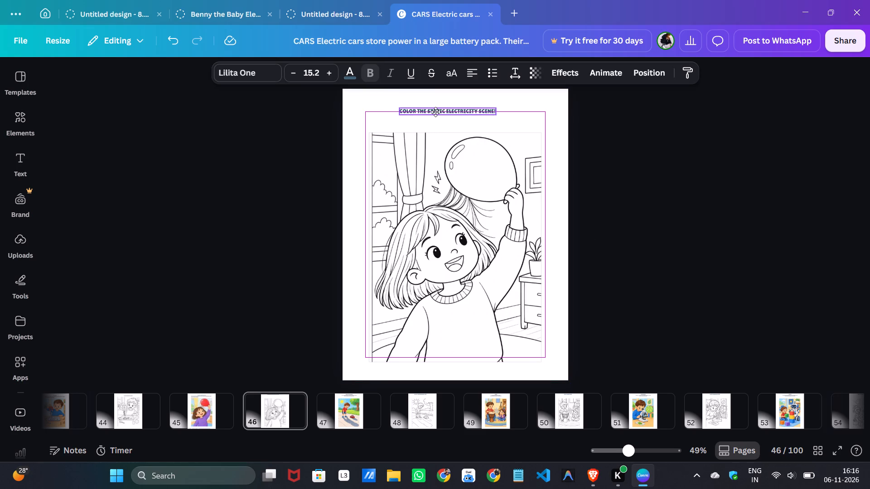
drag(435, 112, 445, 110)
Group the Static Electricity line-art picture with its inner frame.
click(429, 232)
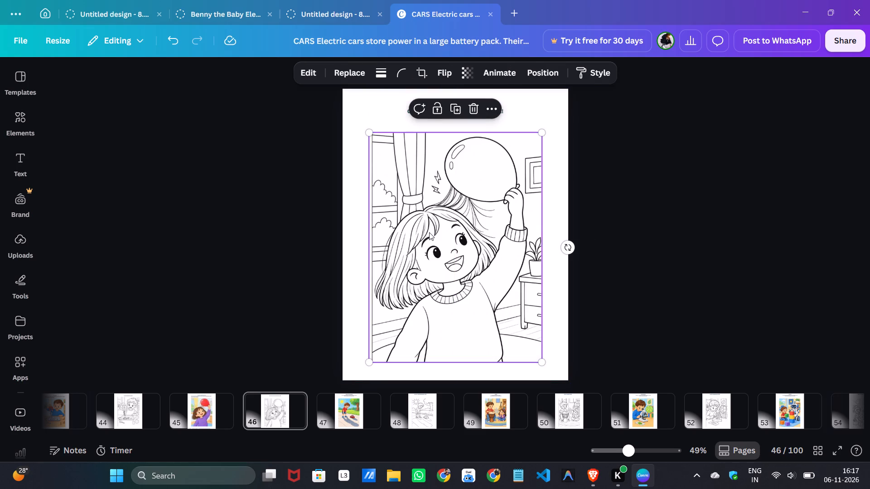
click(375, 123)
drag(374, 121, 385, 153)
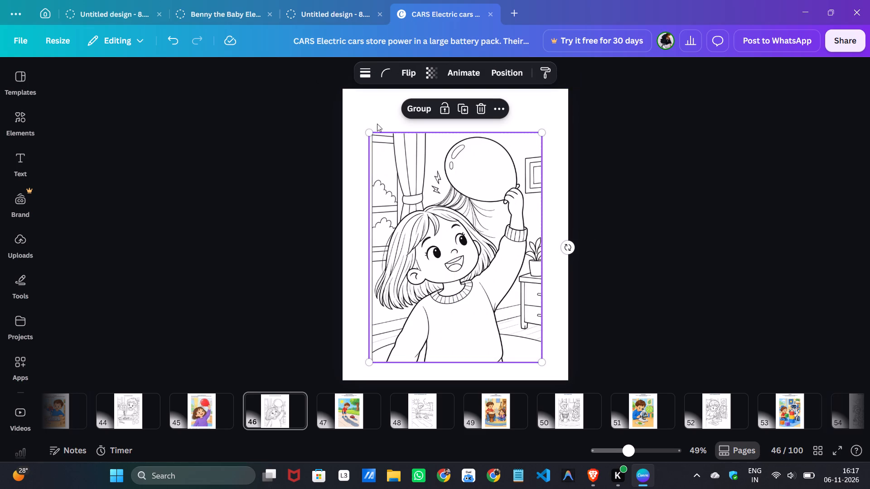
click(410, 111)
Move the grouped line-art picture and frame up to just below the heading.
drag(423, 209, 418, 204)
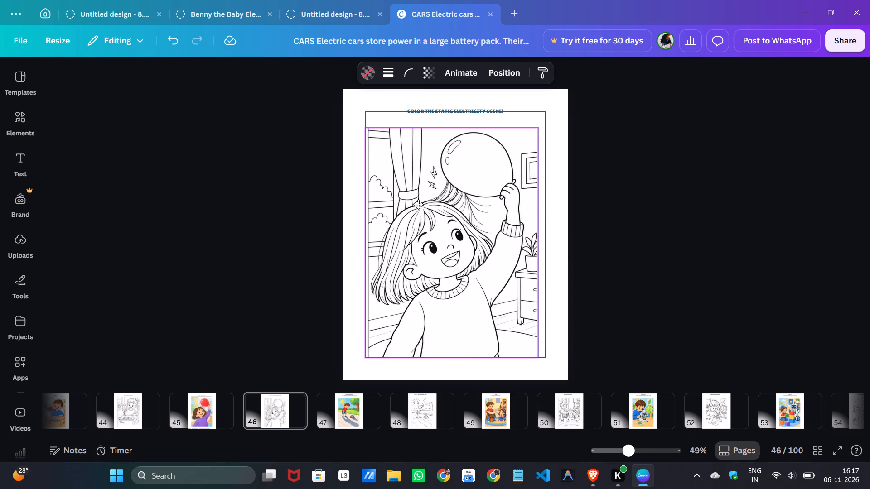
drag(418, 204, 411, 197)
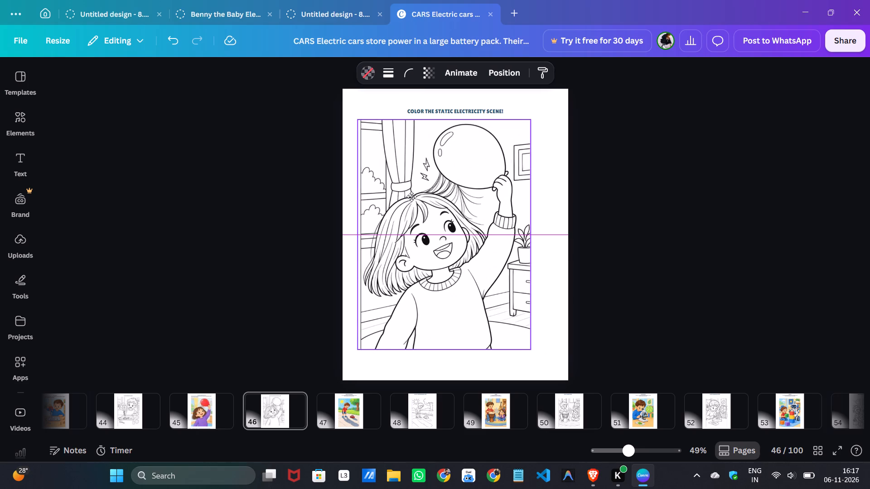
drag(411, 197, 414, 197)
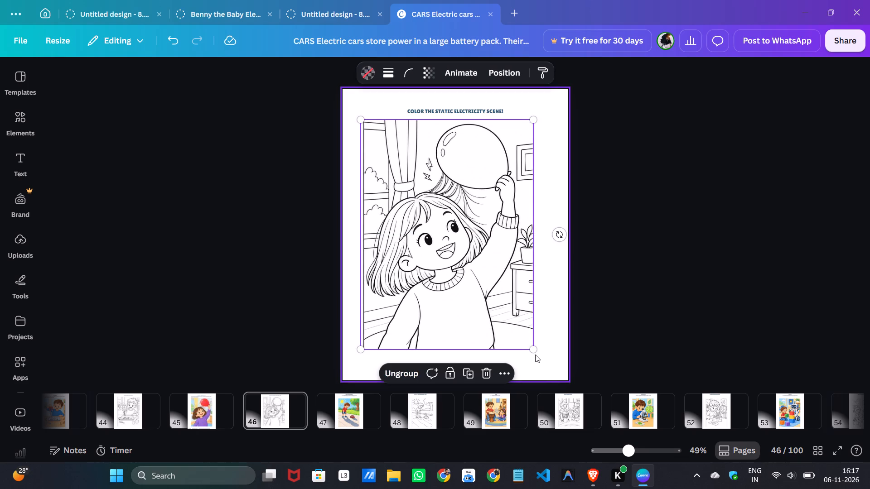
Enlarge the grouped line-art picture and frame slightly from its lower corner and nudge it sideways until it sits centred under the heading.
drag(535, 351, 553, 357)
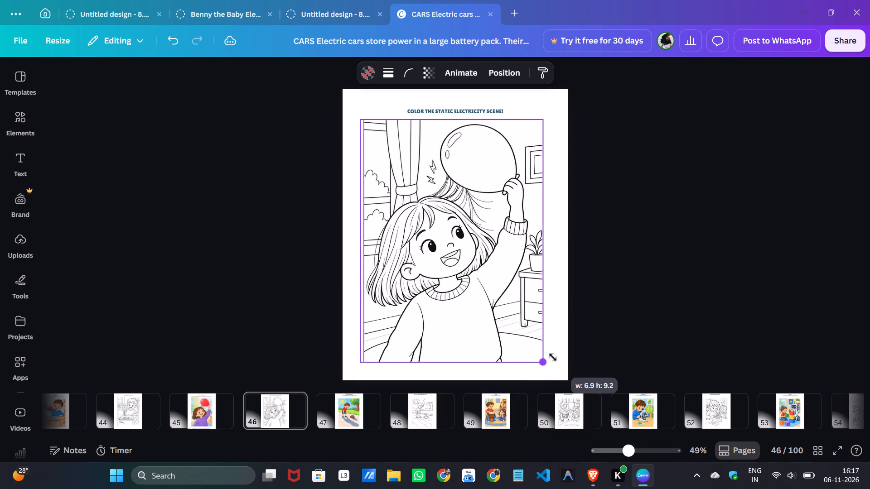
drag(553, 357, 551, 353)
click(678, 354)
click(514, 308)
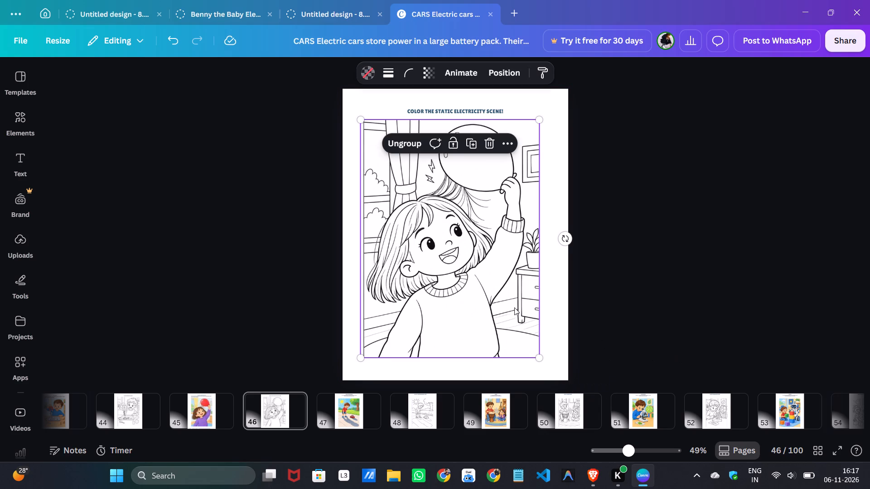
key(Right)
key(Right)
key(Right)
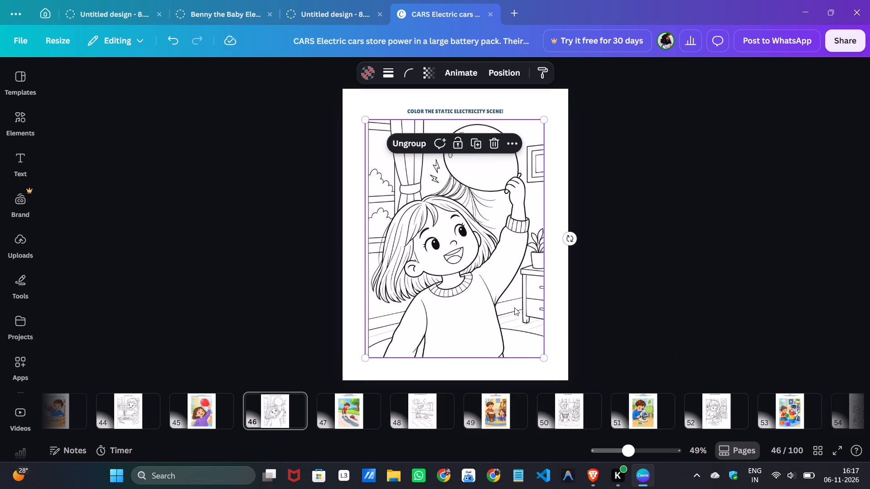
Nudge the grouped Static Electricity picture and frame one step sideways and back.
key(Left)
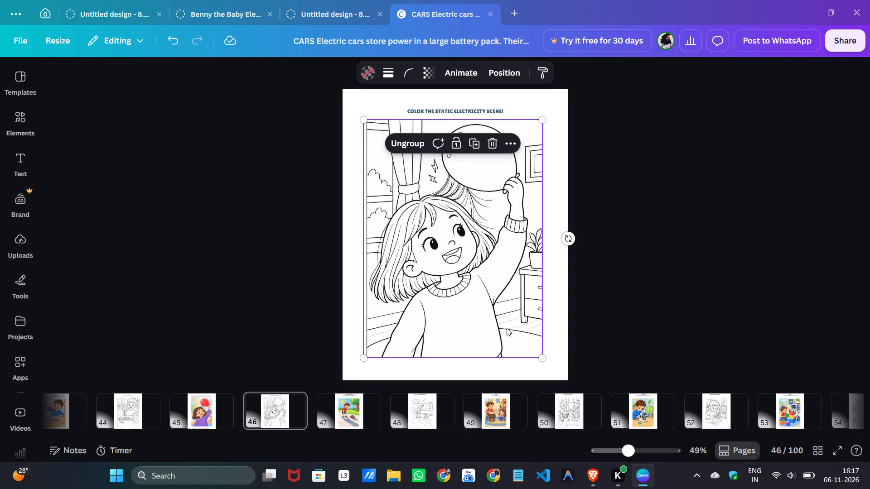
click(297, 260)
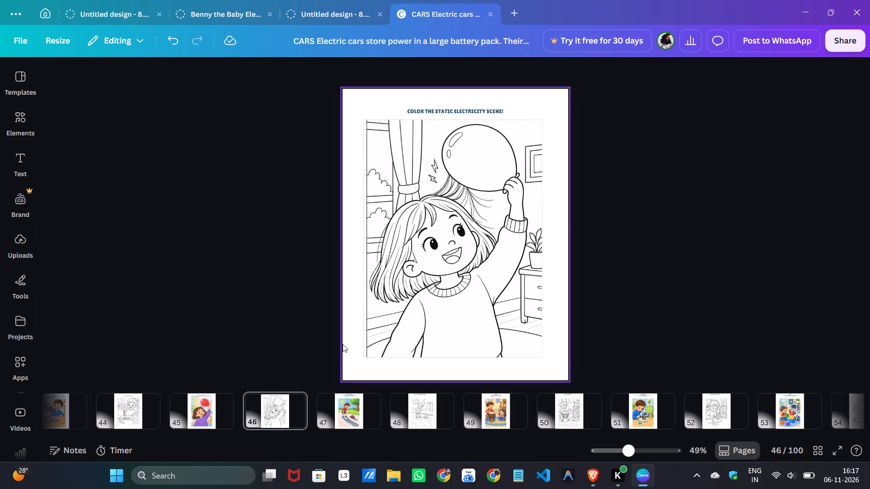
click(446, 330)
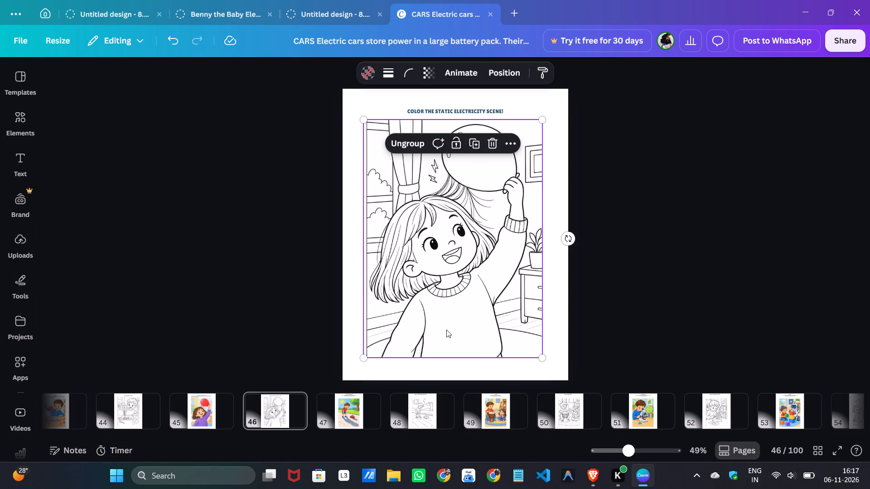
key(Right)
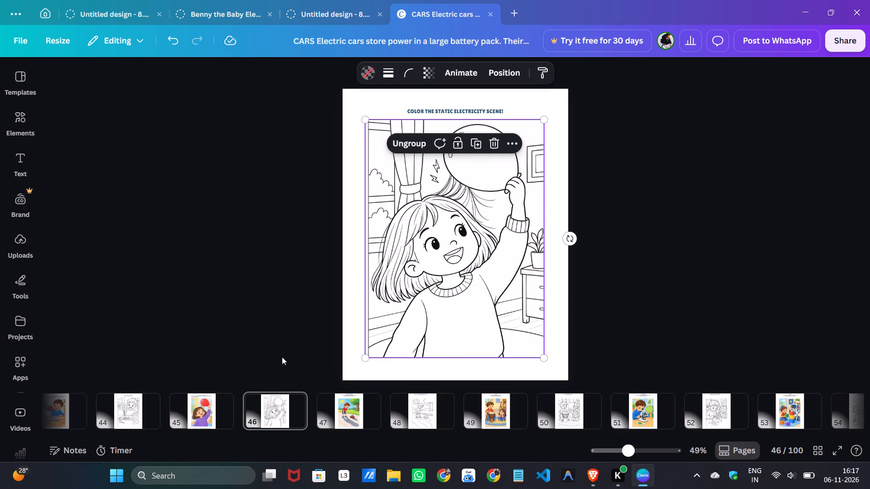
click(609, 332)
Delete the outer page frame and the inner frame around the Light and Shadows picture on page 47.
click(367, 408)
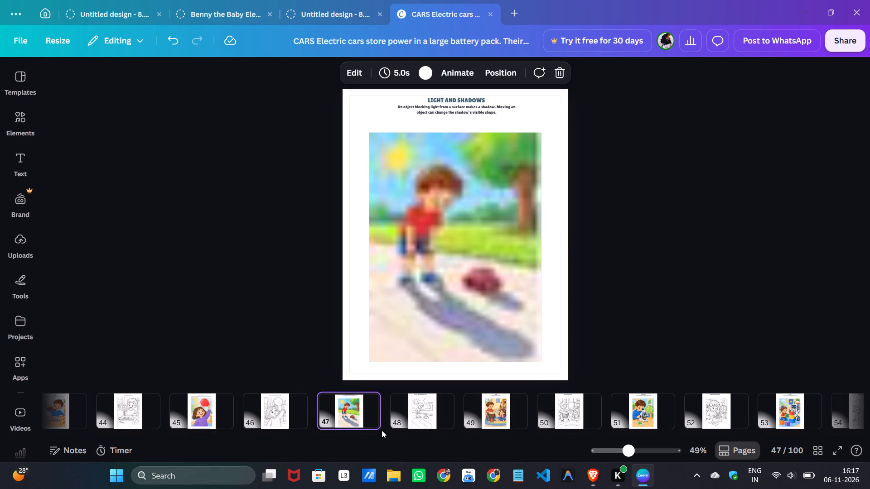
click(451, 370)
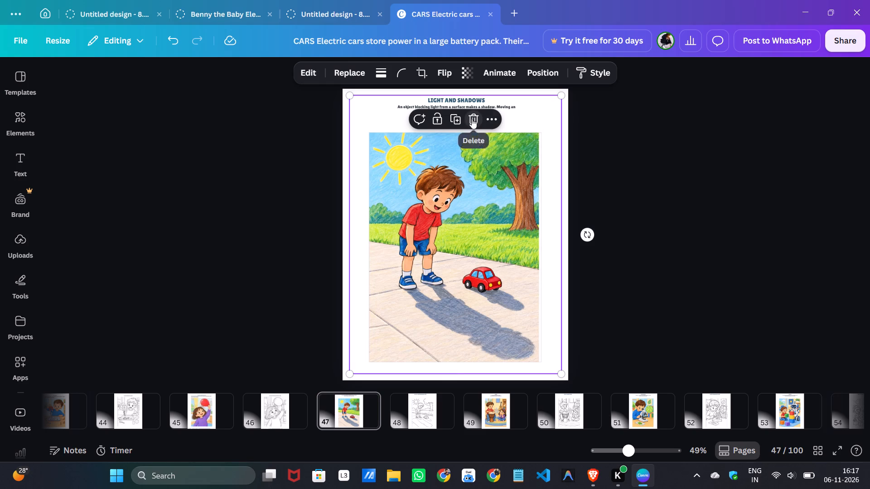
click(472, 119)
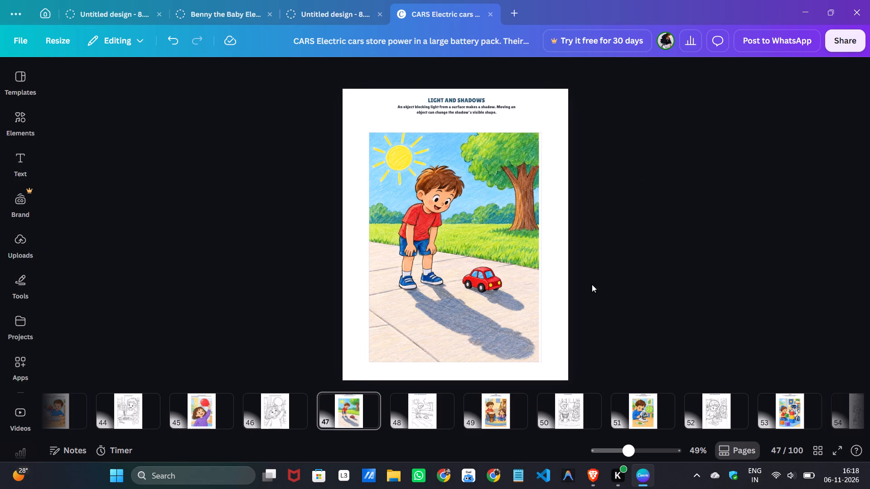
click(394, 201)
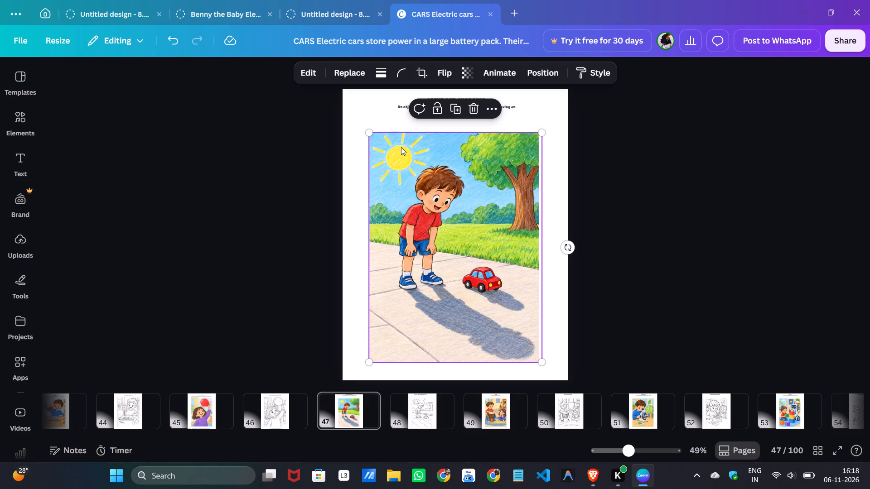
click(475, 107)
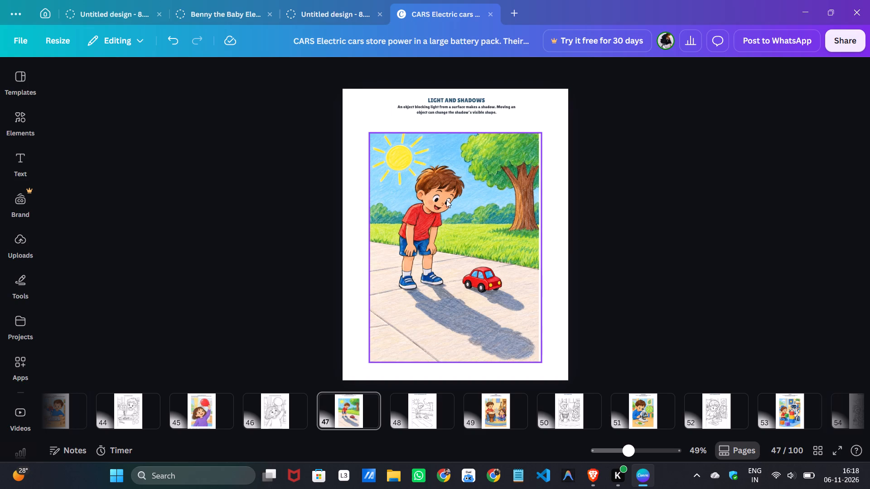
Move the Light and Shadows picture slightly up and outward, and enlarge it slightly from its lower corner.
drag(446, 200, 440, 195)
click(440, 195)
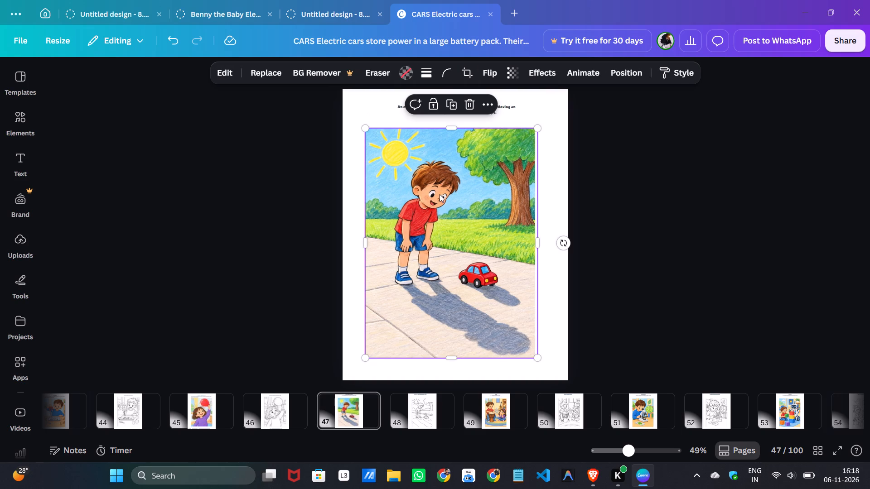
click(529, 355)
drag(538, 361, 541, 366)
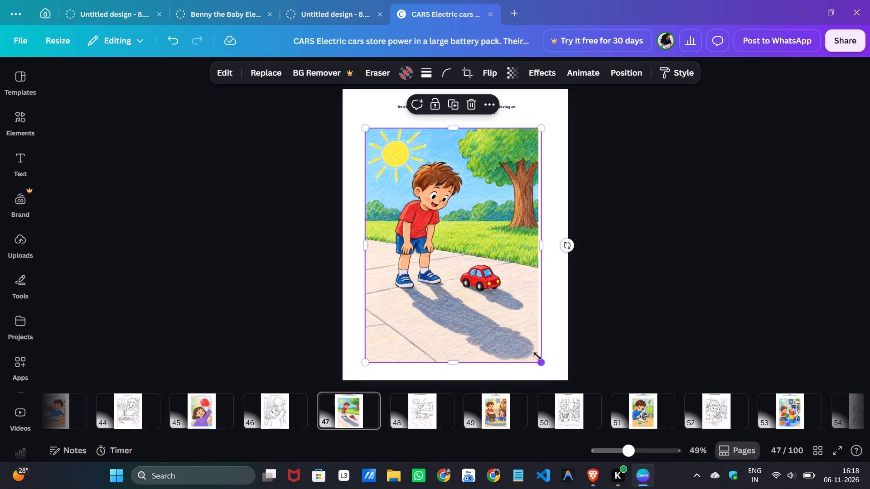
click(598, 329)
Nudge the Light and Shadows picture to the page's horizontal centre and slightly up toward the text.
click(509, 317)
key(Right)
key(Right)
key(Left)
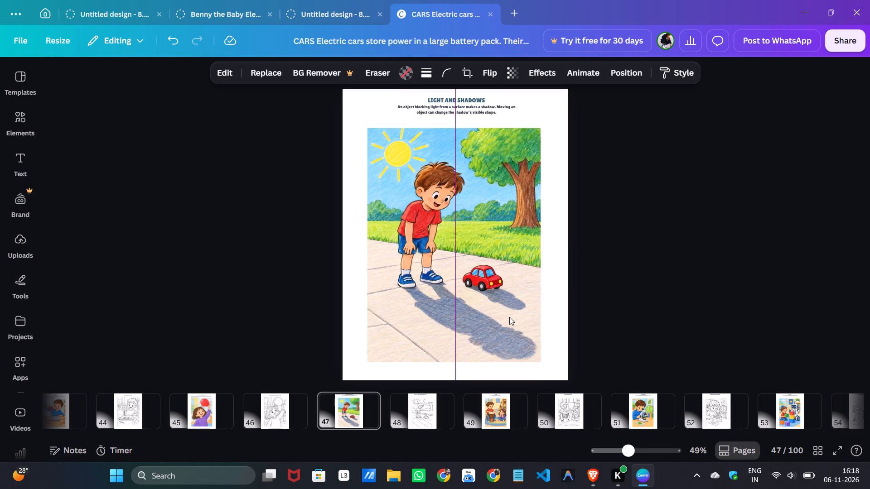
key(Up)
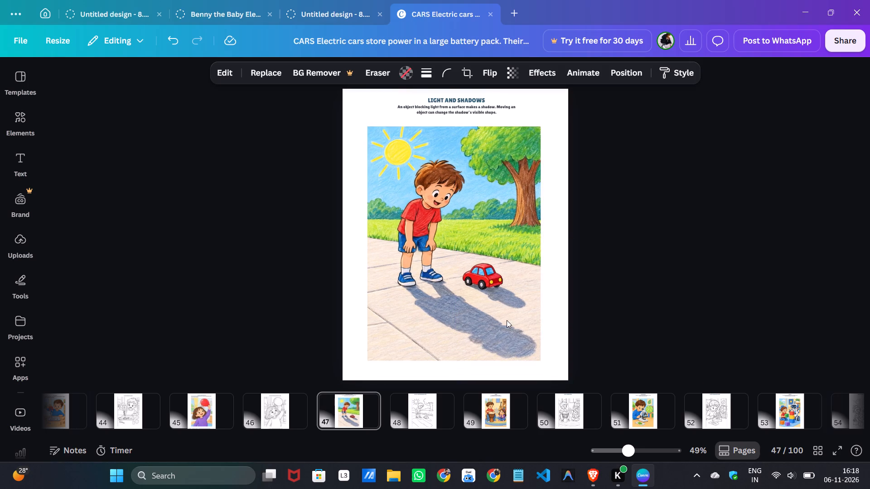
key(Up)
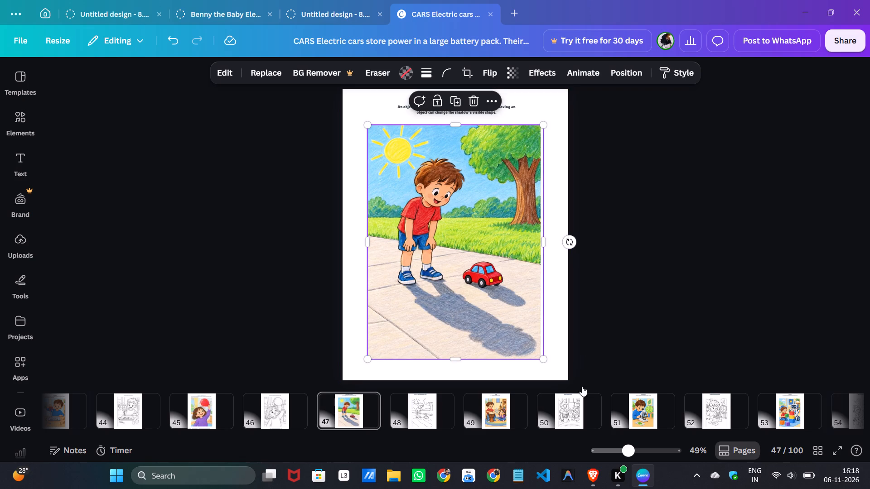
click(251, 208)
Align the Light and Shadows text block with the picture's left edge just above it and widen it to about the picture's width.
click(441, 101)
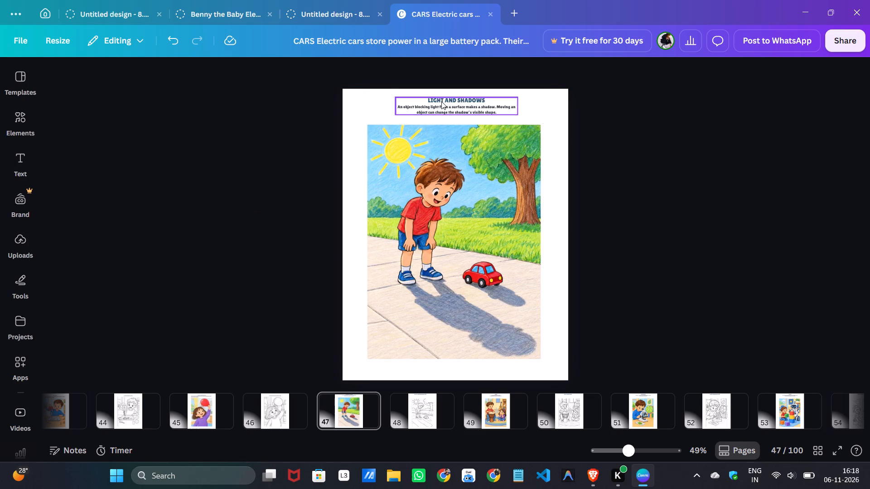
drag(430, 105, 406, 111)
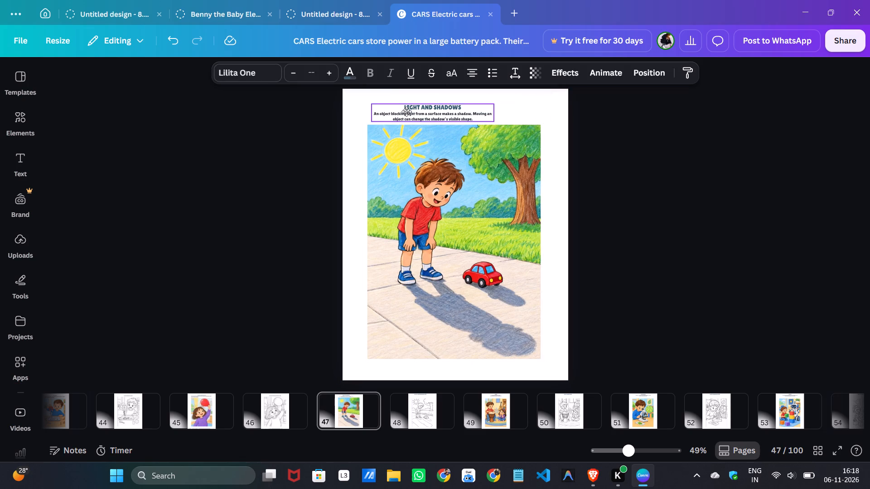
drag(406, 111, 404, 110)
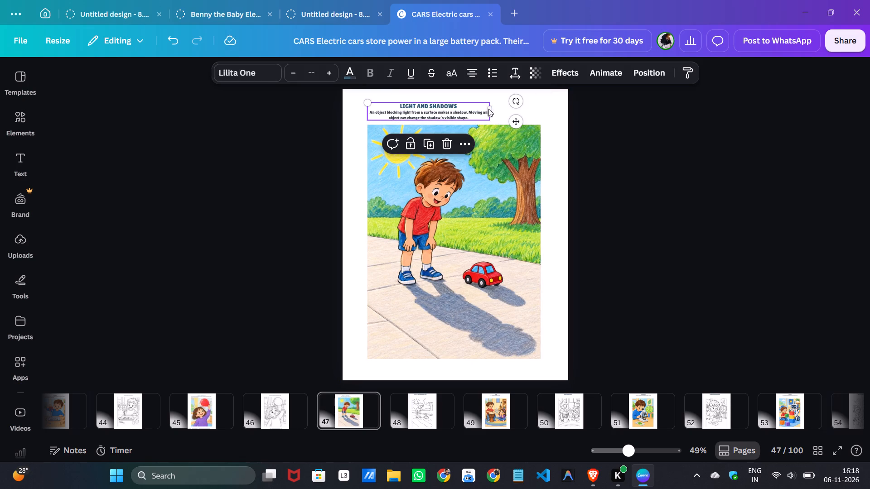
drag(490, 110, 538, 109)
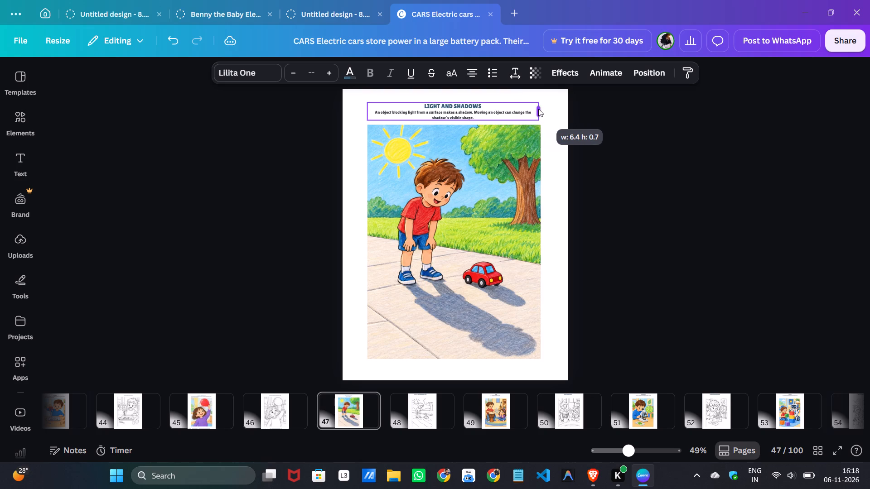
drag(538, 109, 539, 109)
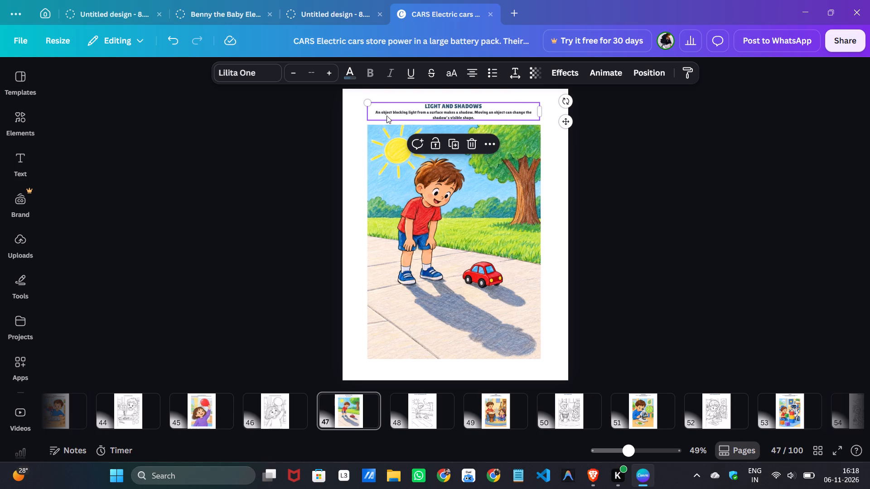
Left-align the Light and Shadows text block and set its heading line in the Shrikhand font.
click(270, 75)
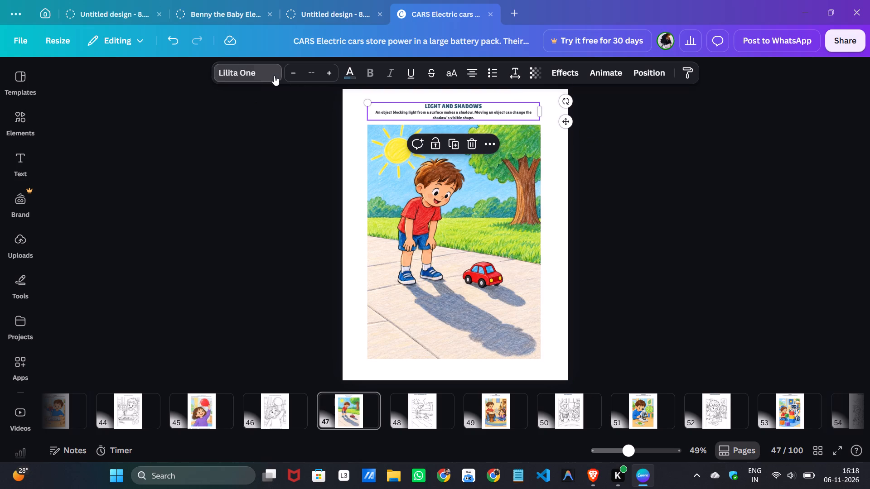
click(474, 69)
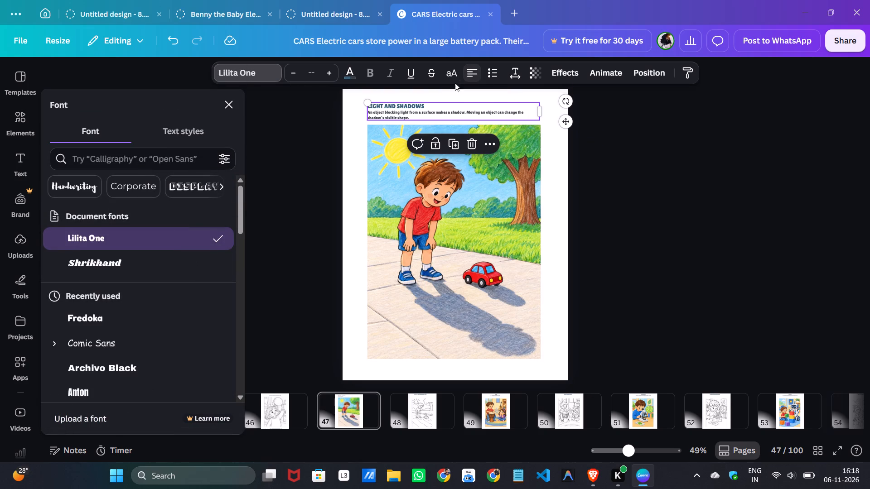
click(406, 104)
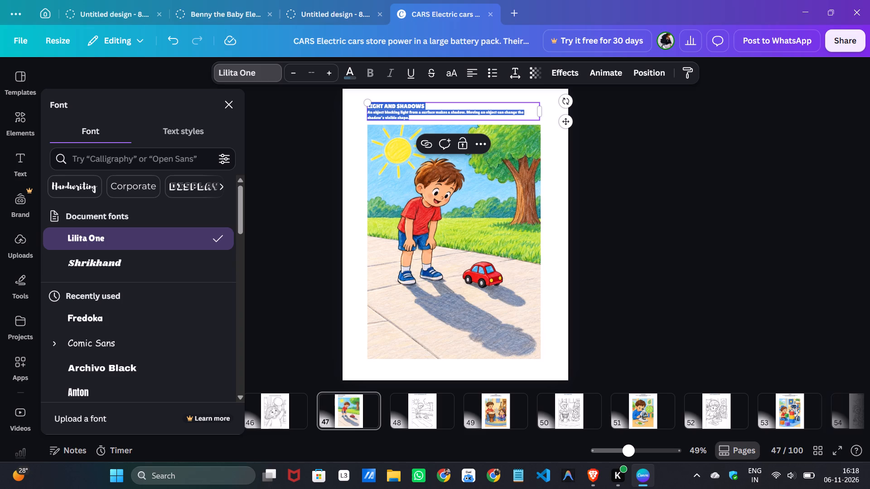
click(406, 105)
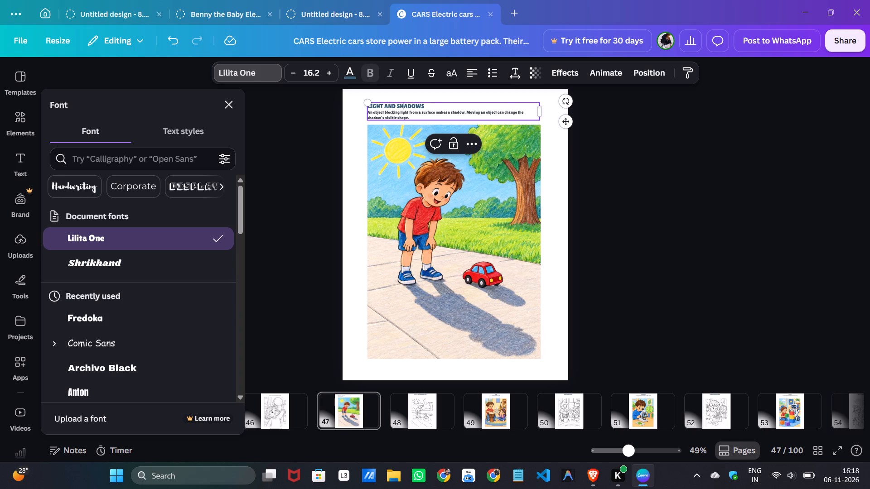
double_click(406, 105)
click(406, 105)
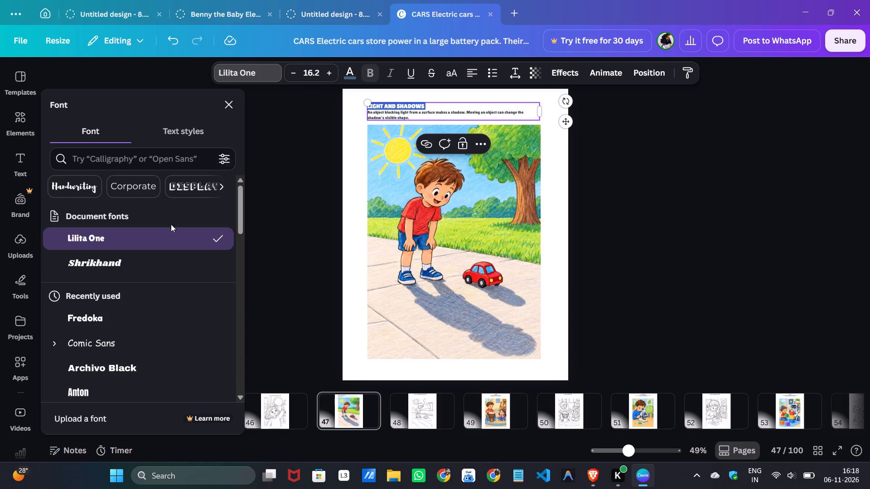
click(85, 254)
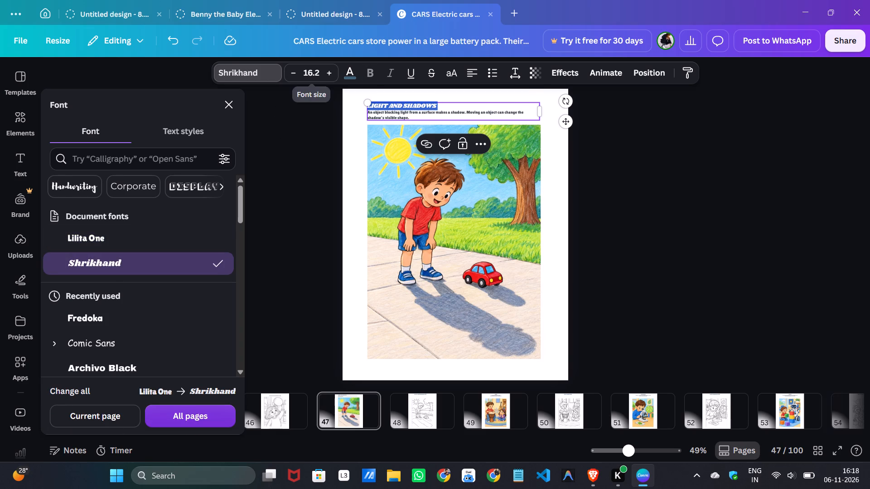
Set the explanatory paragraph below the LIGHT AND SHADOWS heading to font size 16.
double_click(381, 116)
double_click(381, 116)
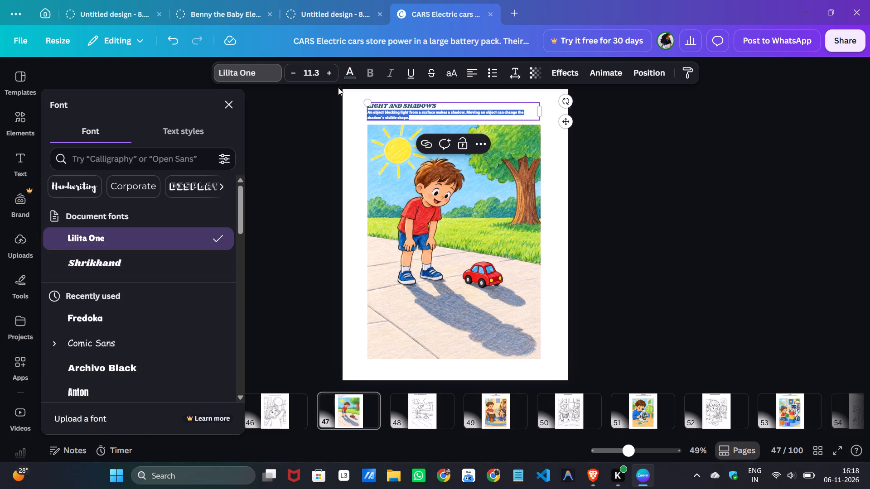
click(311, 77)
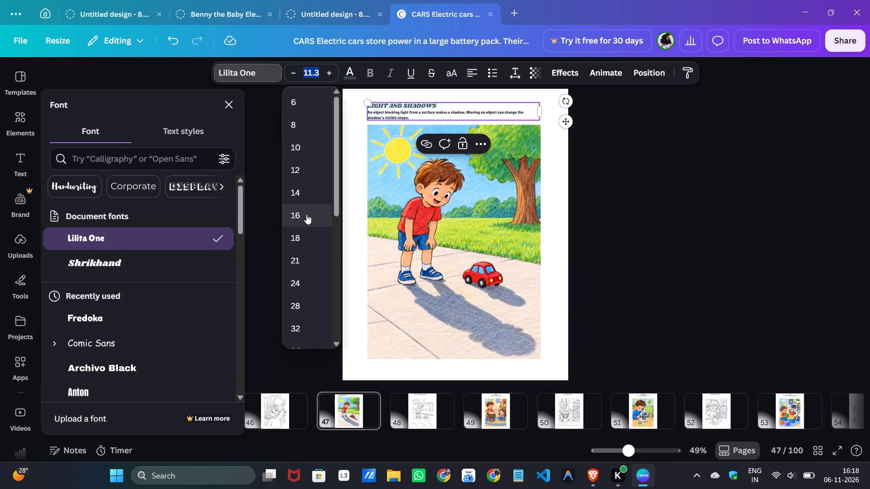
click(306, 214)
Set the LIGHT AND SHADOWS heading to font size 16 and centre it above the paragraph.
click(386, 103)
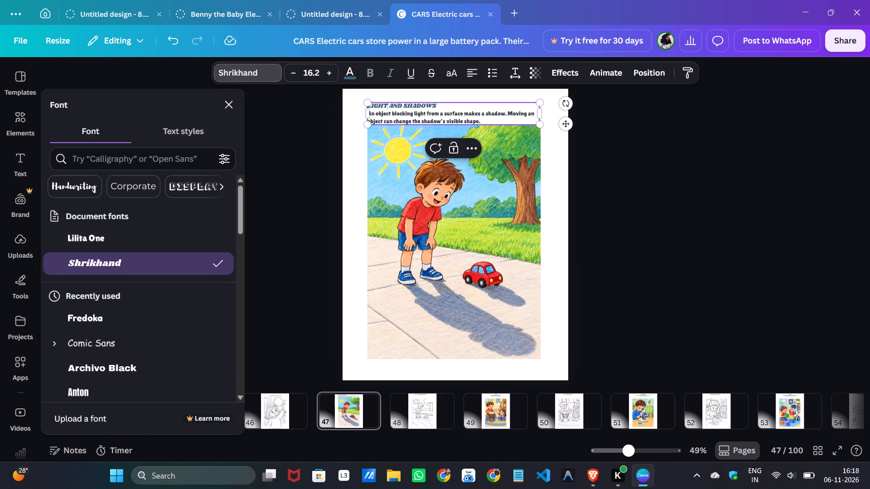
double_click(386, 103)
click(318, 72)
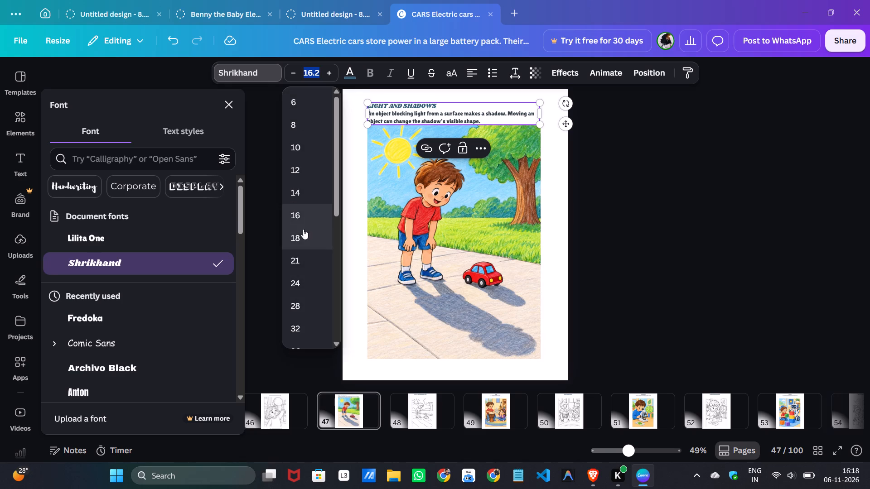
click(302, 208)
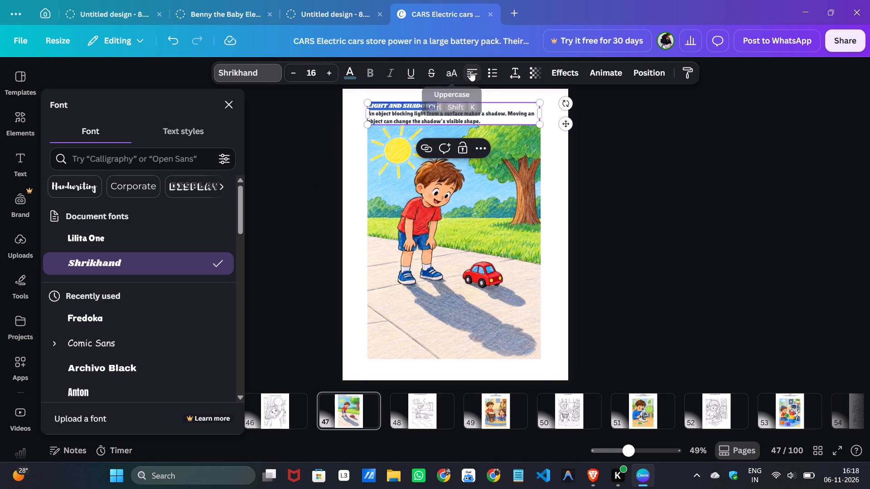
click(470, 71)
click(642, 177)
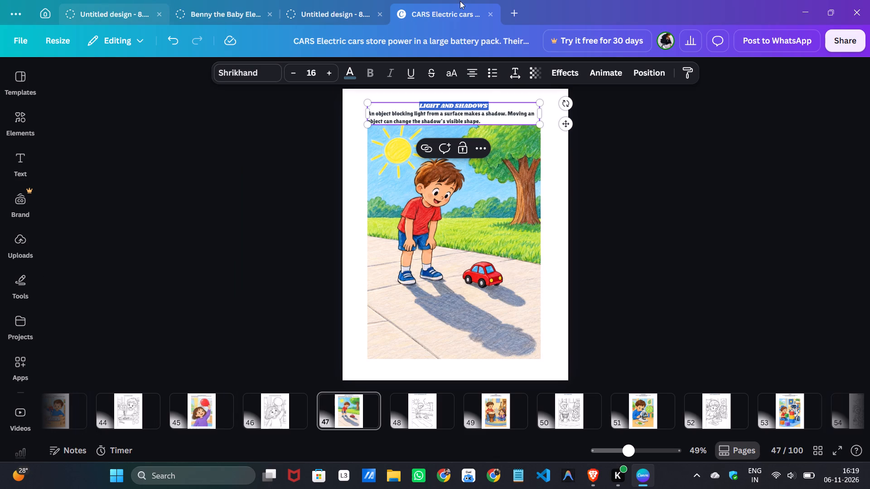
click(585, 203)
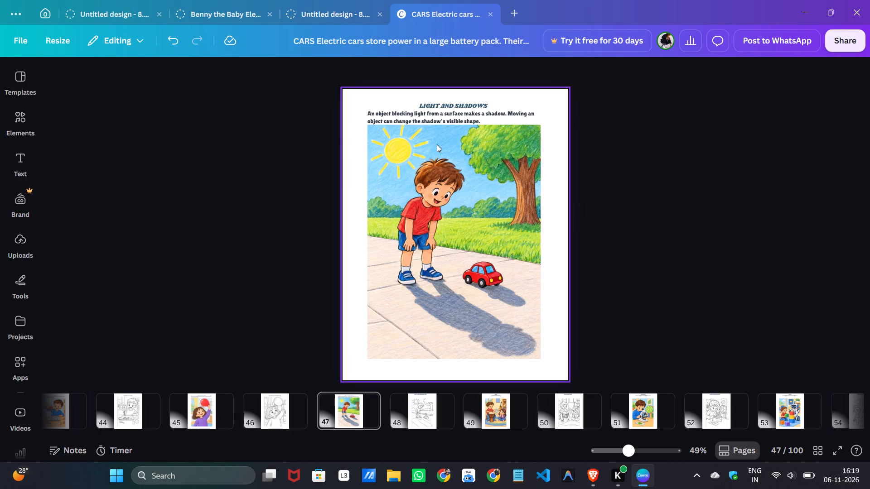
Nudge the Light and Shadows picture down one step to clear the paragraph above it.
click(444, 227)
key(Down)
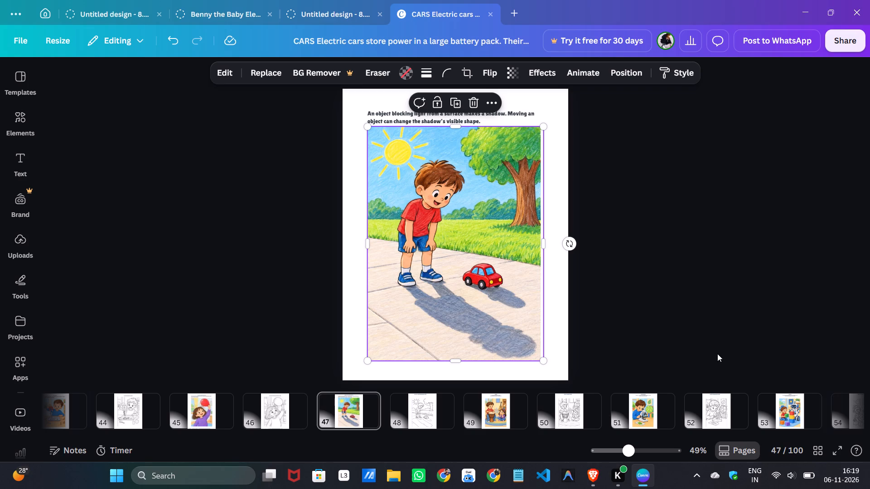
click(673, 261)
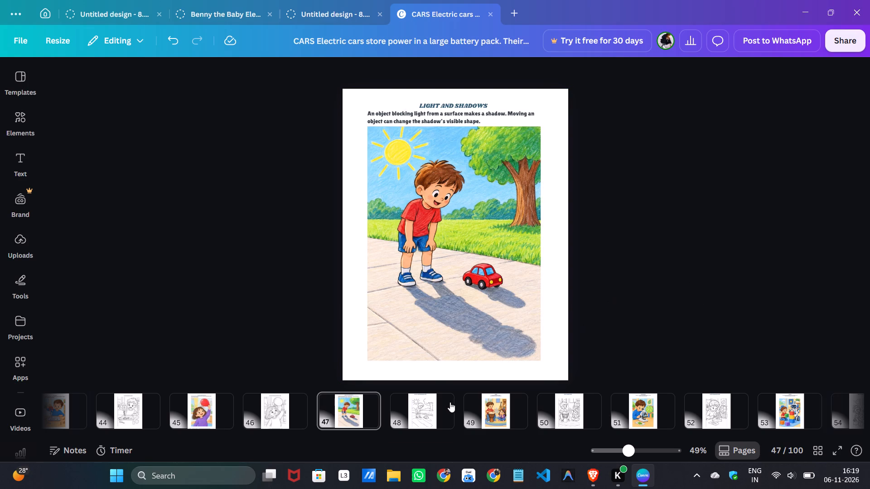
Delete the outer border frame around the Light and Shadows coloring page, page 48.
click(443, 406)
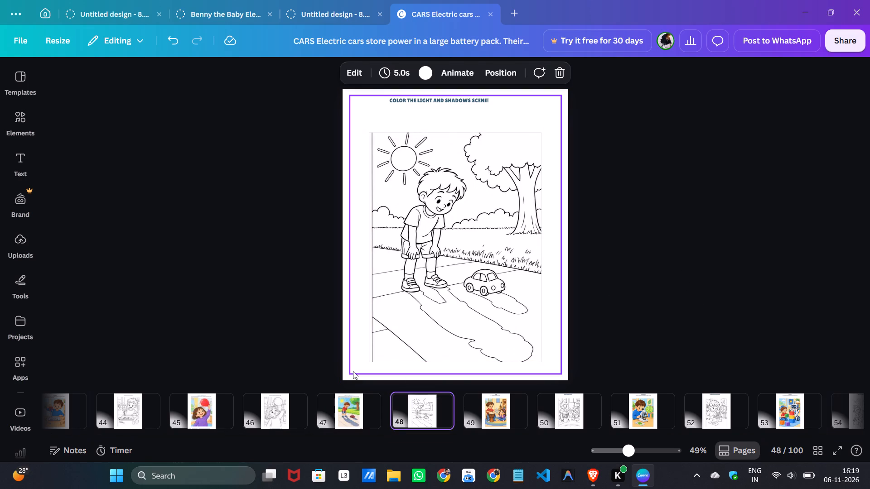
click(353, 371)
click(470, 125)
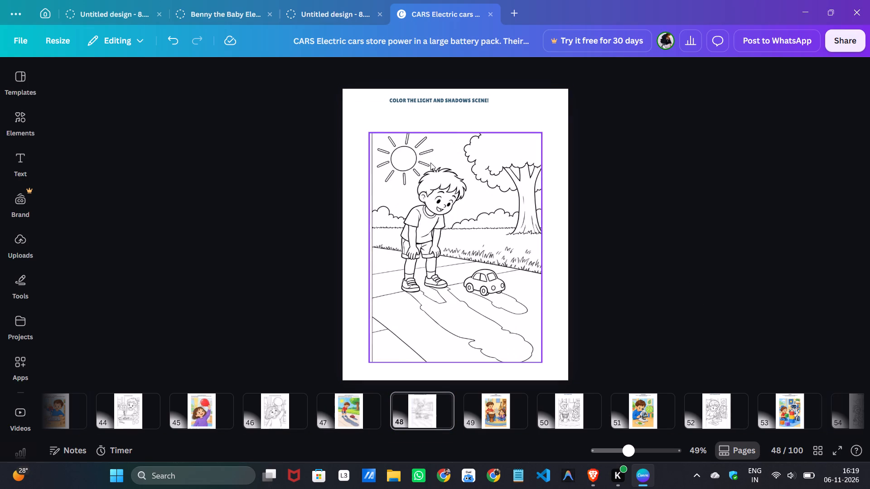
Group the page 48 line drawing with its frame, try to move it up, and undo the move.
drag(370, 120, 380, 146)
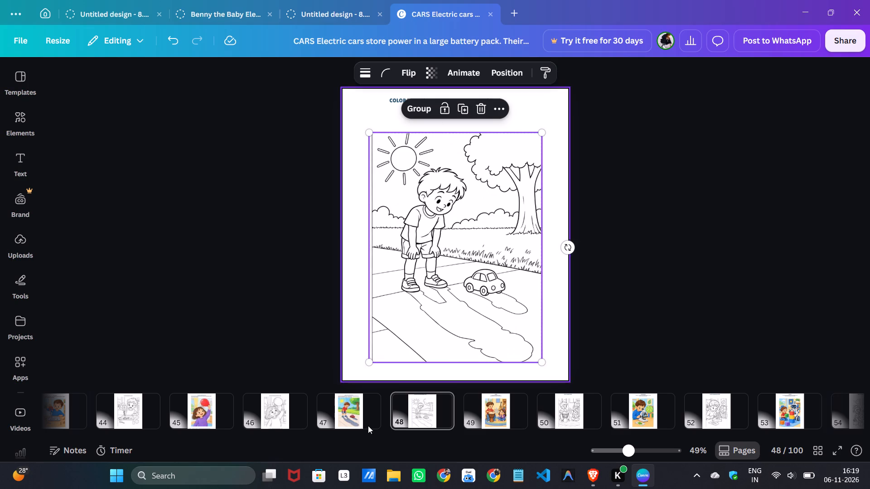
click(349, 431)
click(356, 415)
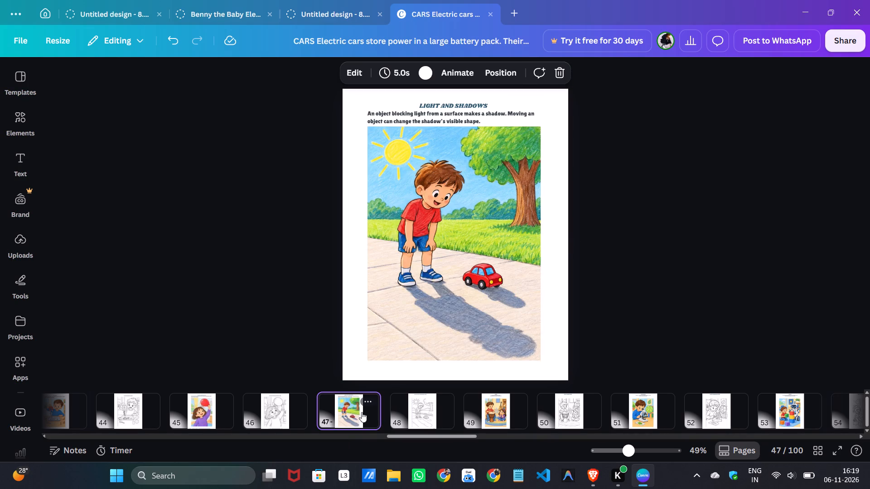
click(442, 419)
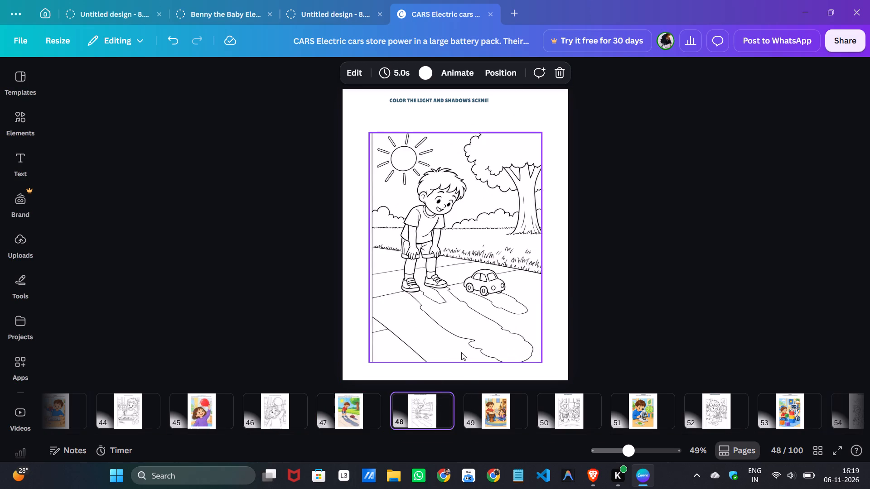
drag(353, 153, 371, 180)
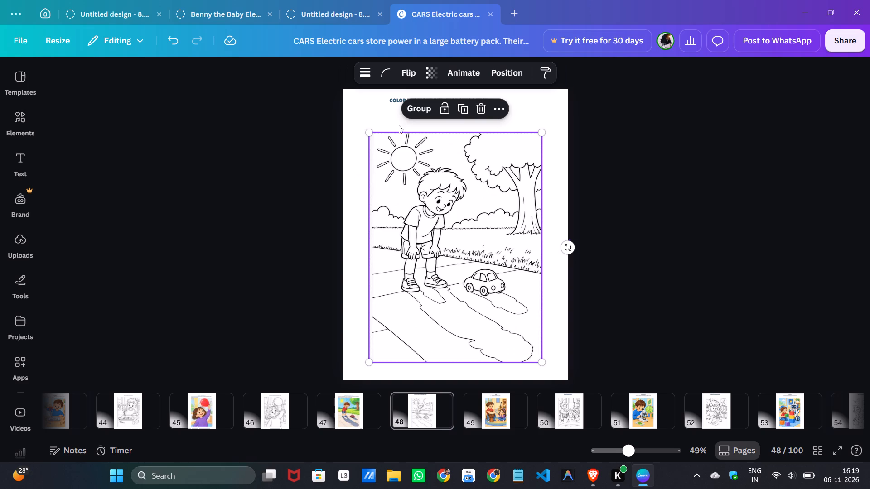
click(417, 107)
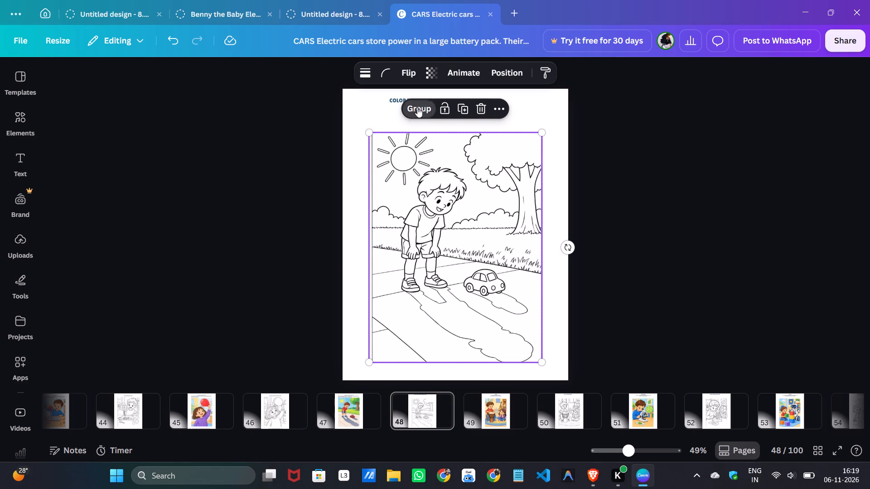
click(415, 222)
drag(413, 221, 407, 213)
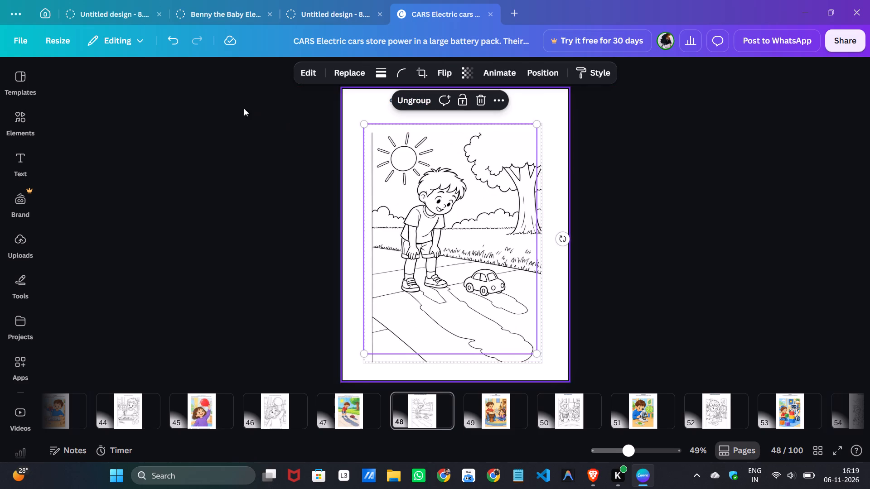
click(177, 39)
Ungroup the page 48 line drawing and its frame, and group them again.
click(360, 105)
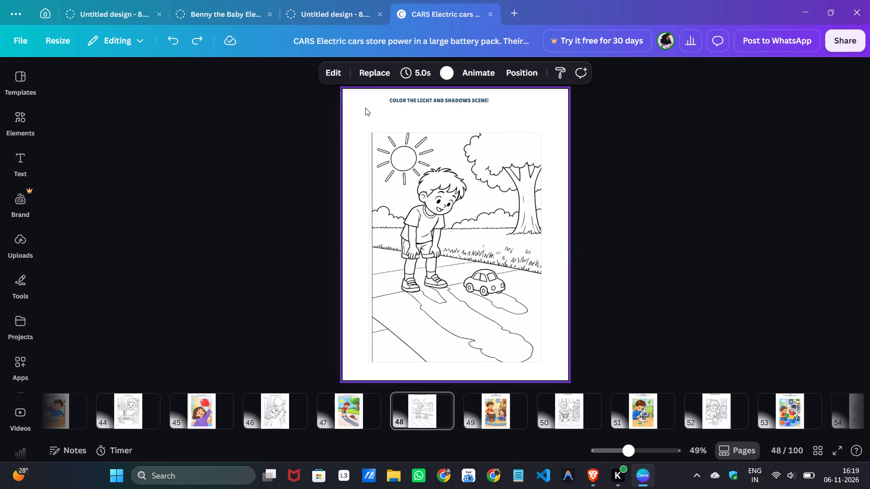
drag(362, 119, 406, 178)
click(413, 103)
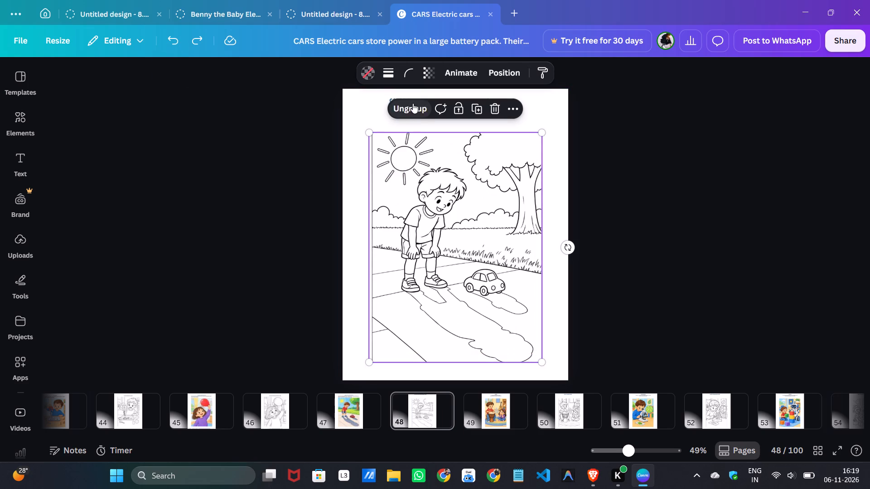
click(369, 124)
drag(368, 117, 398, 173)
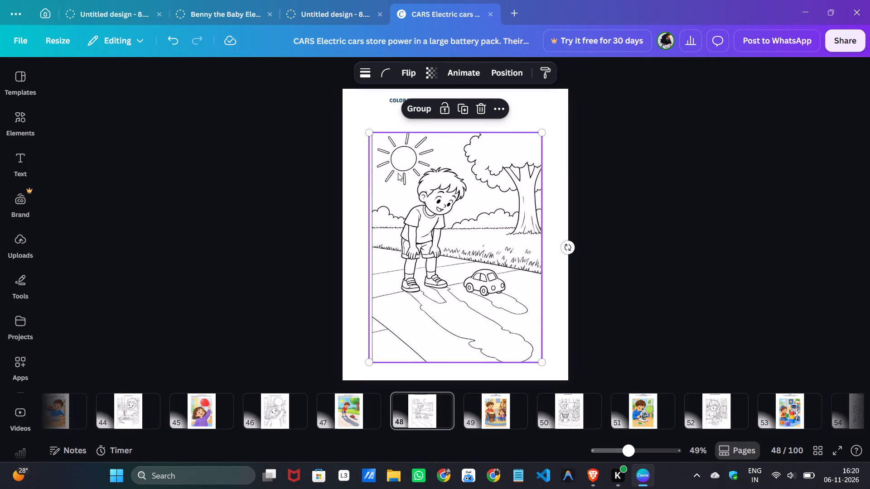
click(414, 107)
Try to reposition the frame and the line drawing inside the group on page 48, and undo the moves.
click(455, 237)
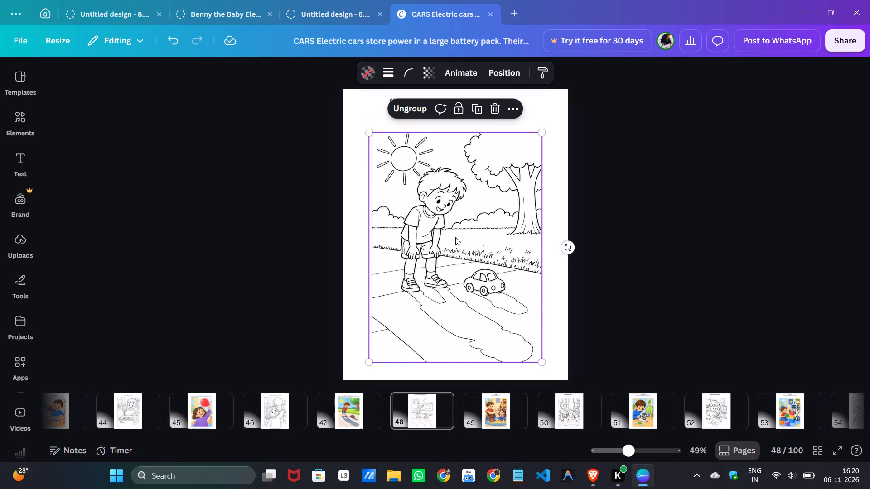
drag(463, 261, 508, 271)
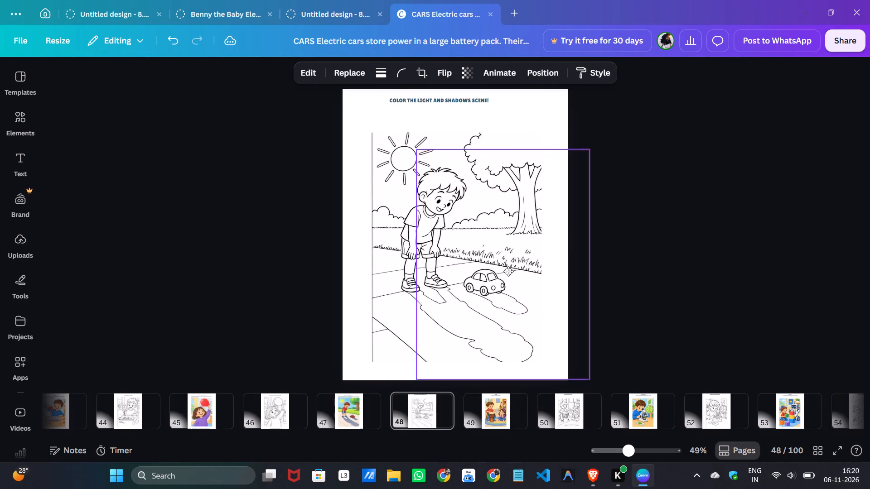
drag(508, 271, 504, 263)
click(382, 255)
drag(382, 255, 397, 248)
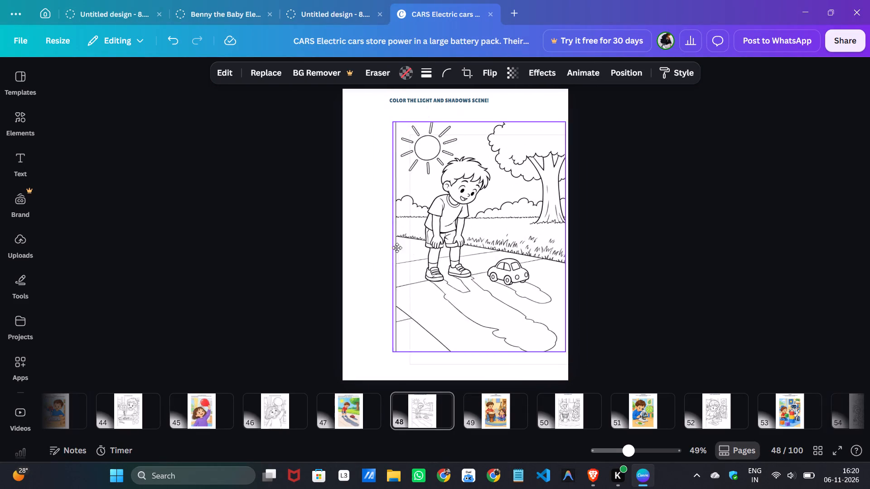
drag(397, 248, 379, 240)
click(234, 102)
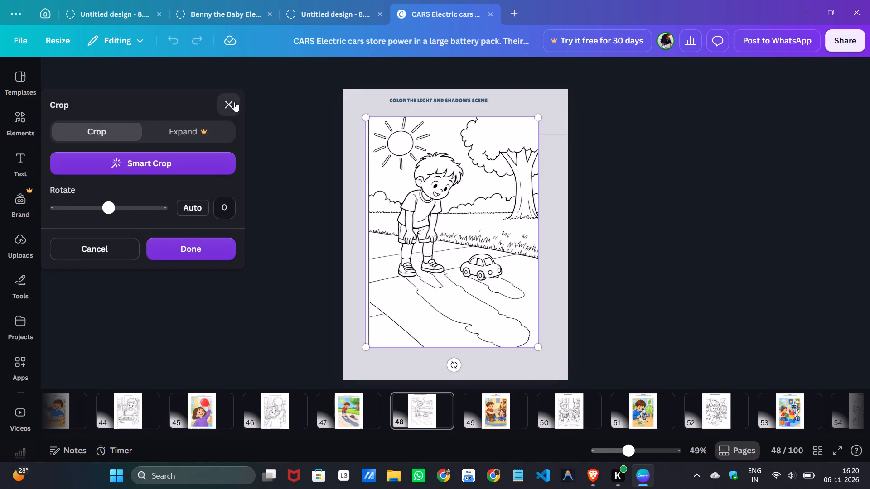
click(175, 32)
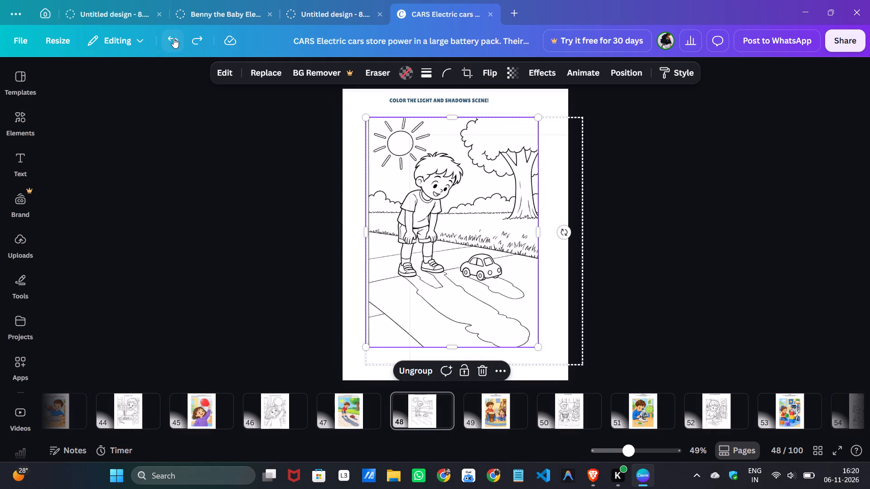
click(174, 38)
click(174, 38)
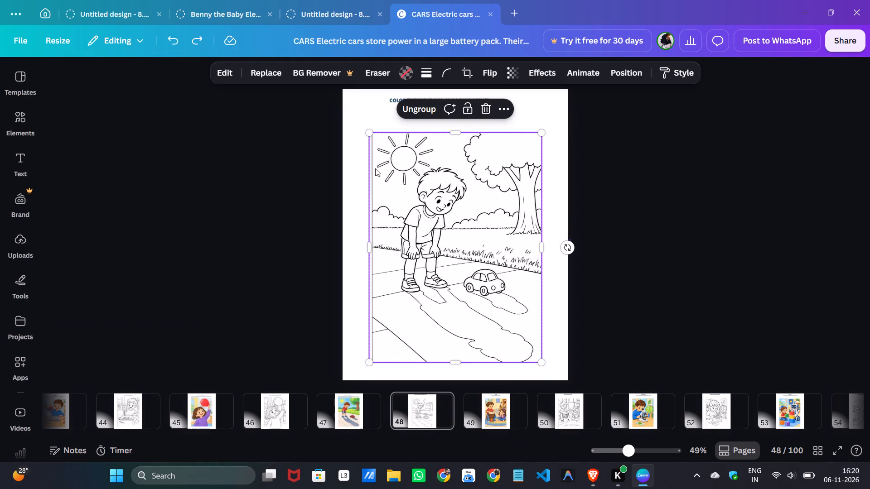
Ungroup the page 48 line drawing and its frame, reselect both together, and regroup them as one object.
click(365, 160)
click(431, 108)
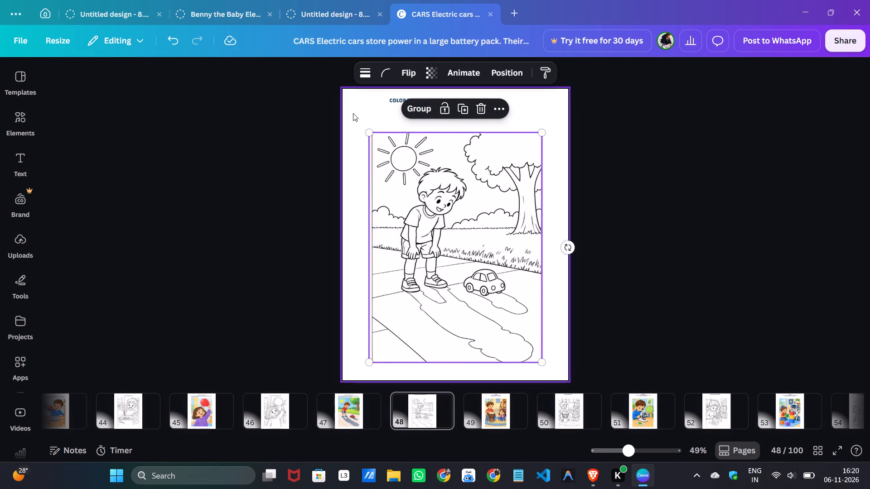
click(353, 113)
drag(358, 114, 500, 299)
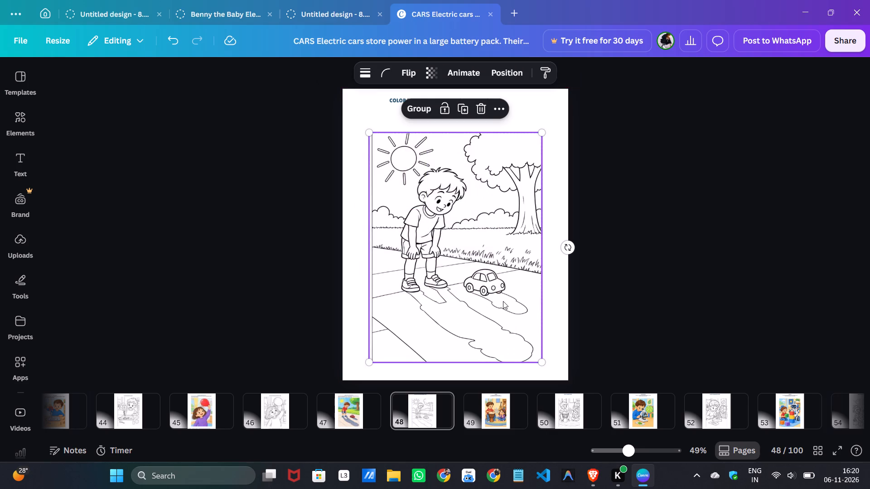
click(412, 106)
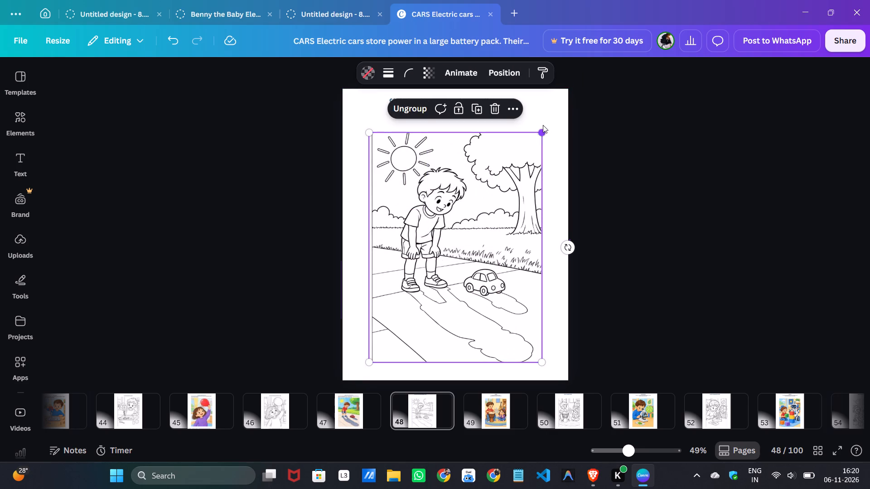
click(543, 121)
Move the grouped line drawing up toward the heading and enlarge it slightly to fill more of page 48.
drag(512, 167, 500, 158)
drag(528, 353, 543, 361)
drag(474, 326, 482, 321)
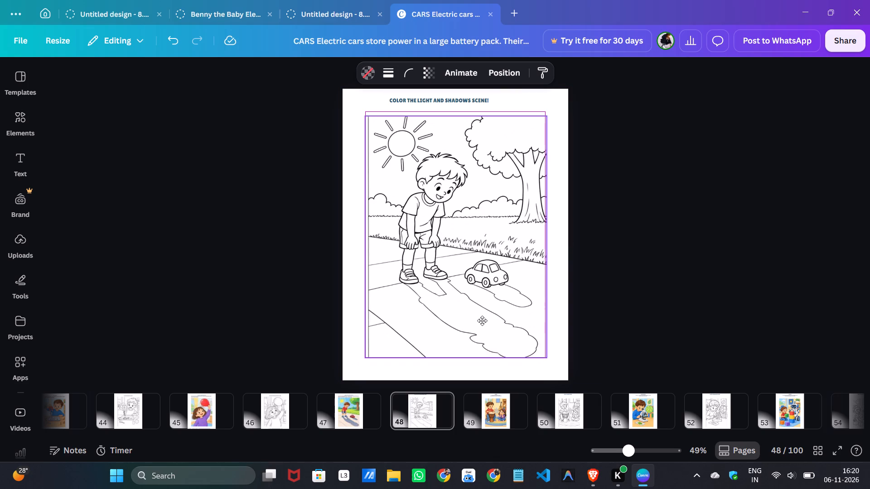
drag(482, 321, 487, 320)
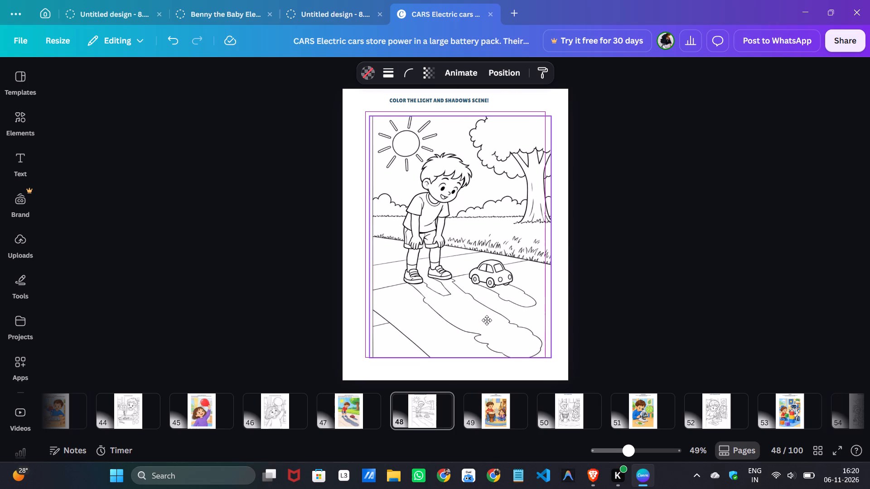
drag(487, 320, 484, 322)
click(618, 307)
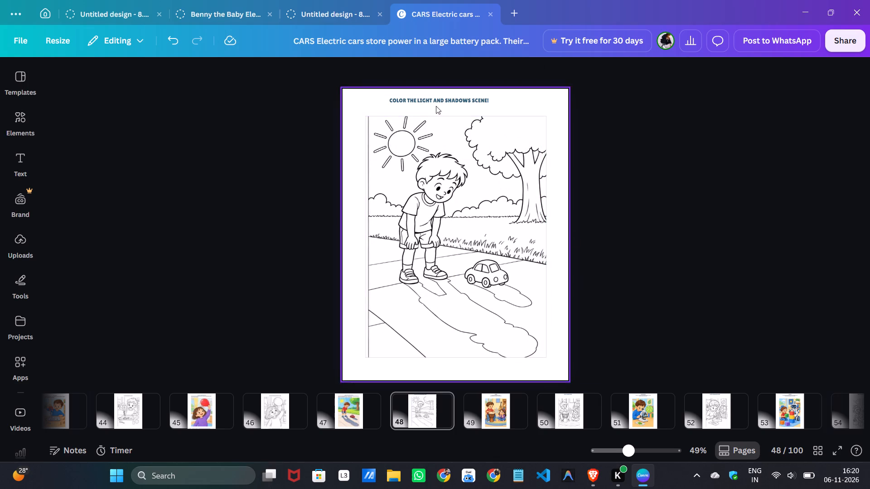
Move the COLOR THE LIGHT AND SHADOWS SCENE! heading down and centre it just above the line drawing.
drag(427, 100, 437, 104)
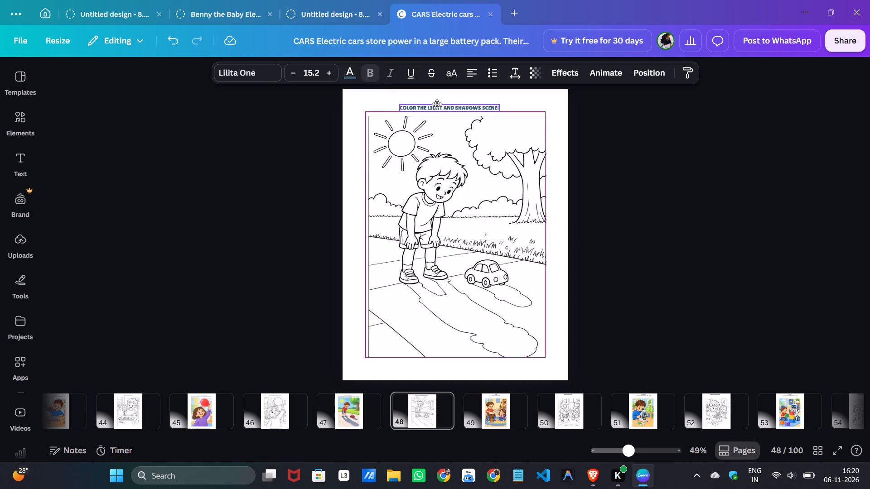
drag(437, 104, 440, 109)
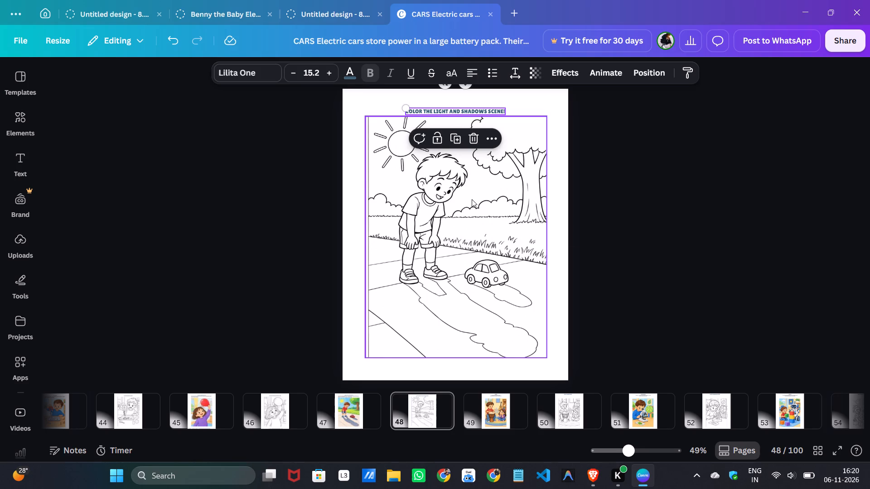
Nudge the grouped line drawing on page 48 two steps down and one step left to clear the heading.
click(472, 199)
key(Down)
key(Down)
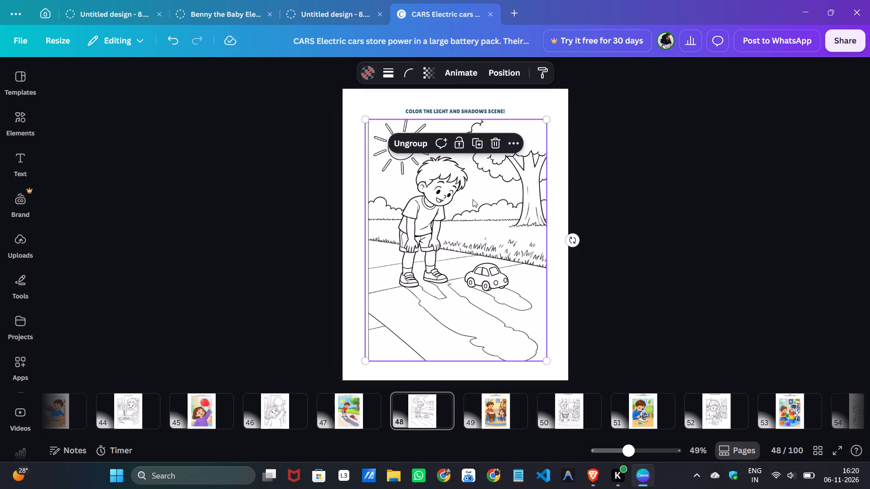
key(Left)
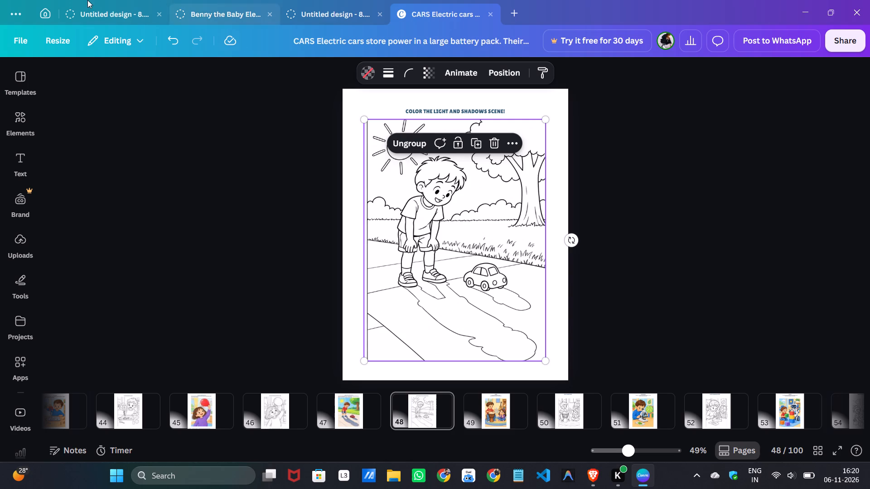
click(623, 263)
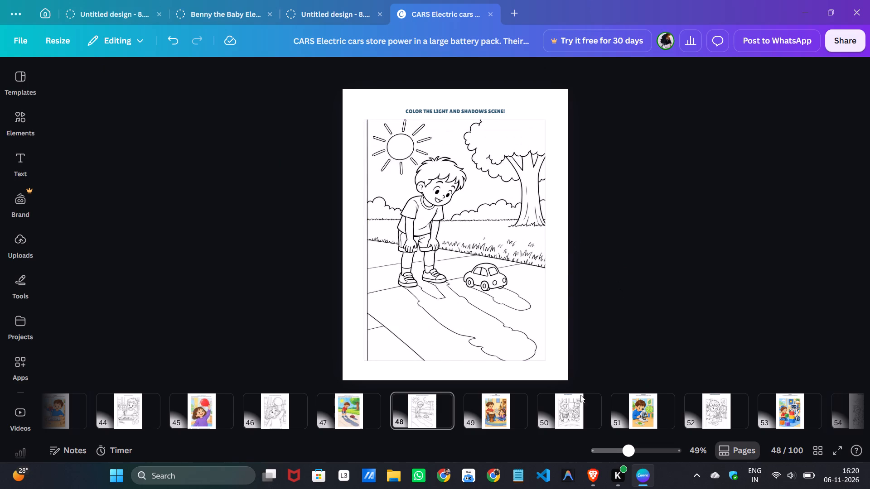
Delete the outer border frame around the Sound page, page 49.
click(511, 418)
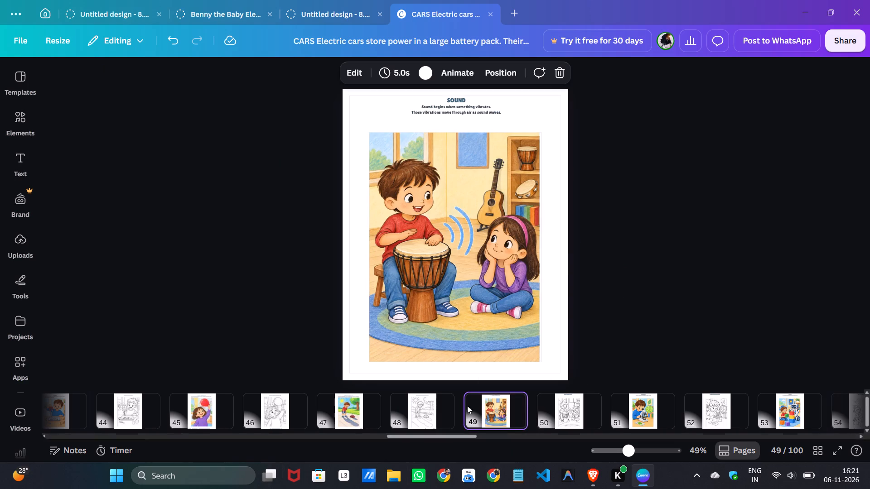
click(385, 368)
click(468, 117)
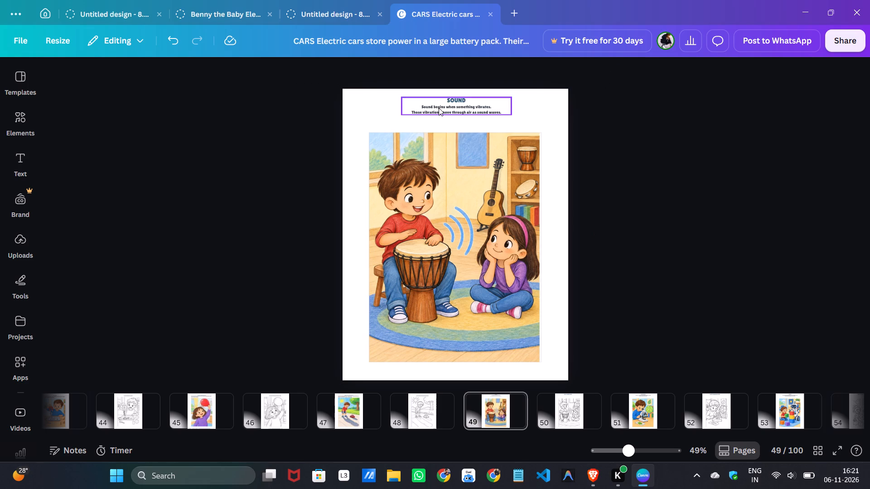
Move the SOUND text block down above the picture, widen it to the picture's width, and left-align its text.
drag(439, 108, 407, 118)
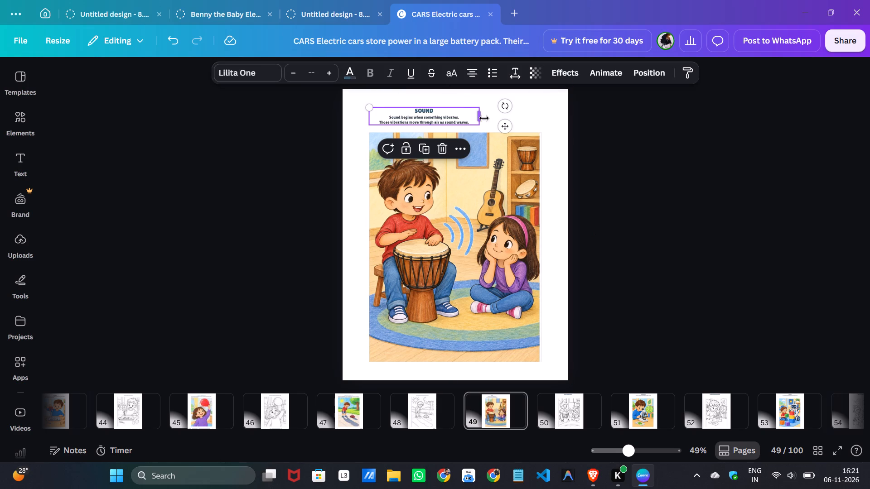
drag(480, 117, 545, 118)
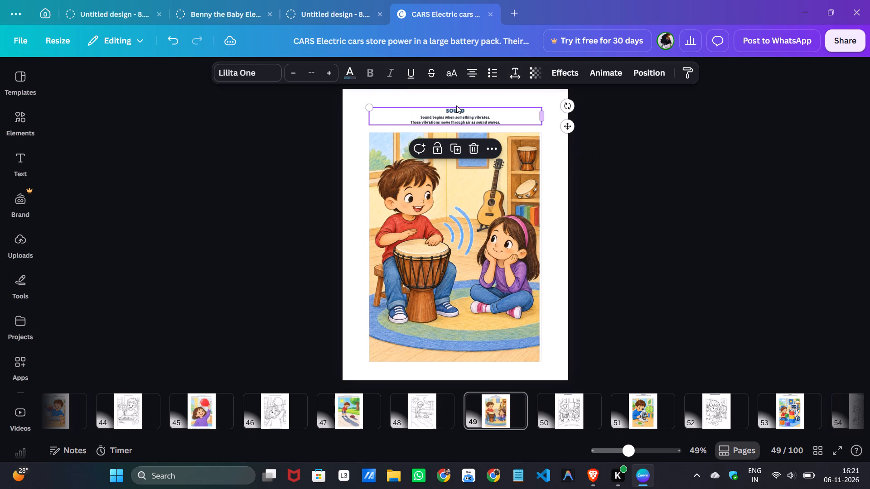
click(465, 77)
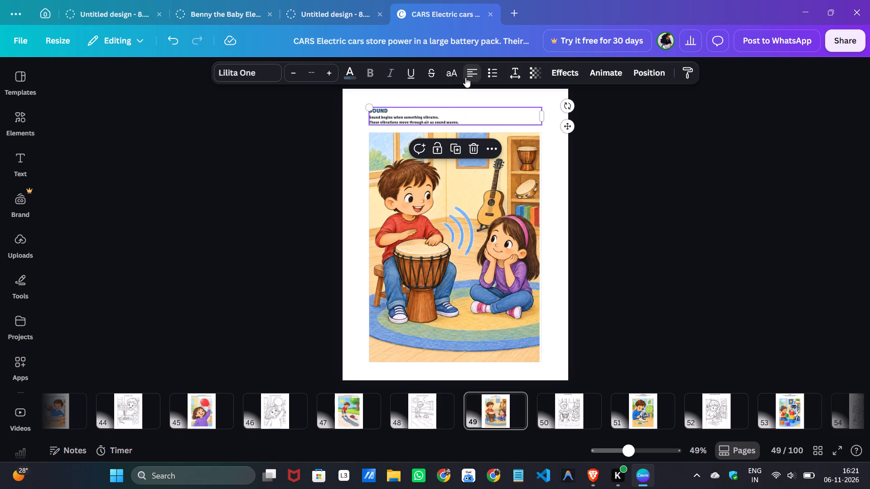
Set all the text in the SOUND block on page 49 to font size 16.
double_click(382, 109)
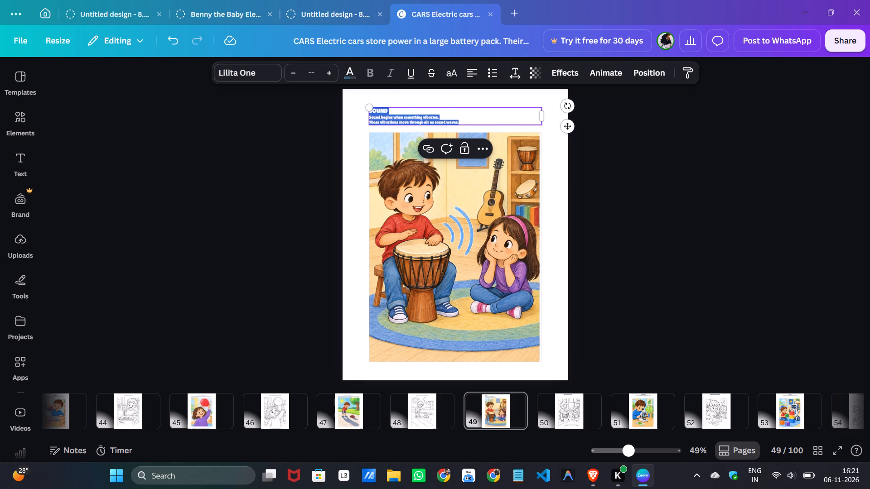
click(306, 76)
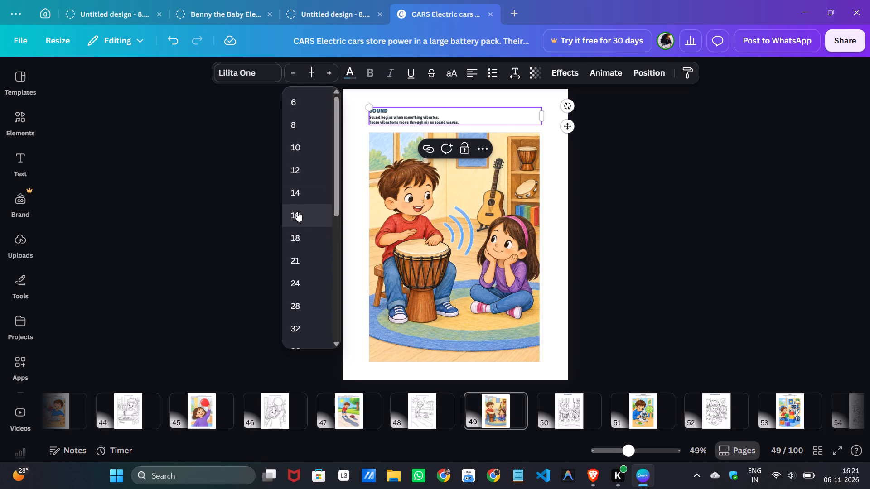
click(297, 211)
Change the SOUND heading's font to Shrikhand and centre that line above the left-aligned description.
double_click(386, 110)
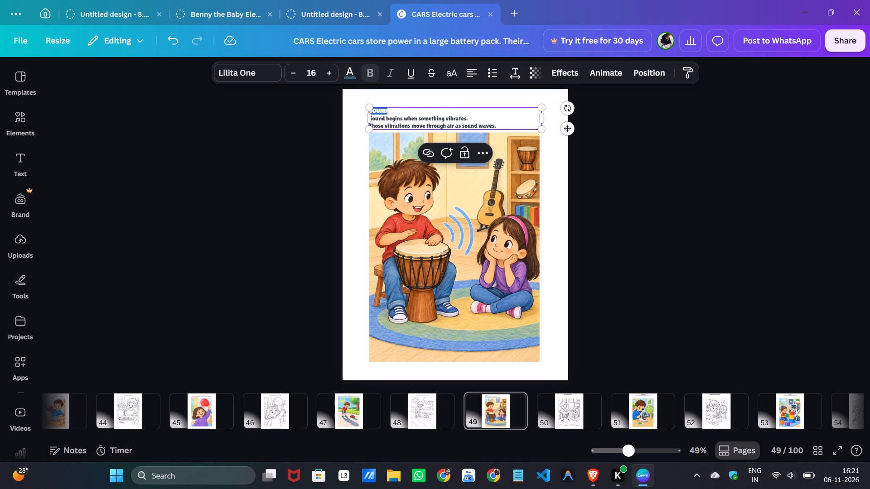
click(240, 77)
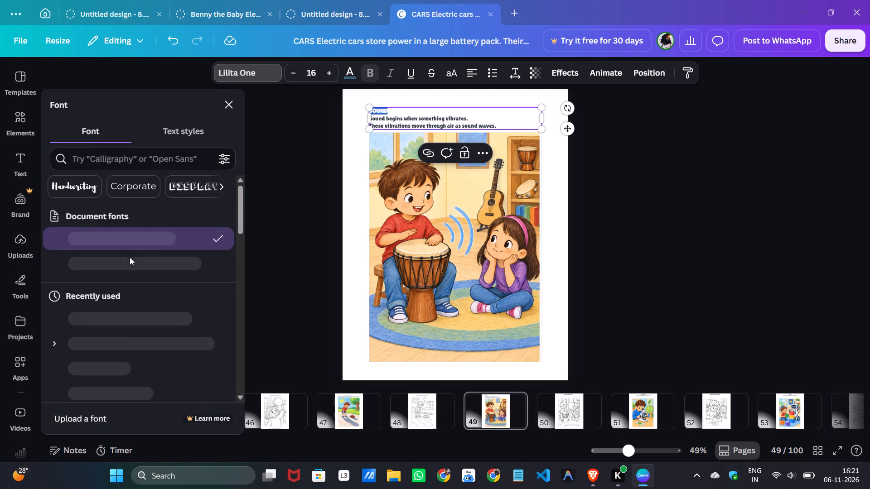
click(114, 268)
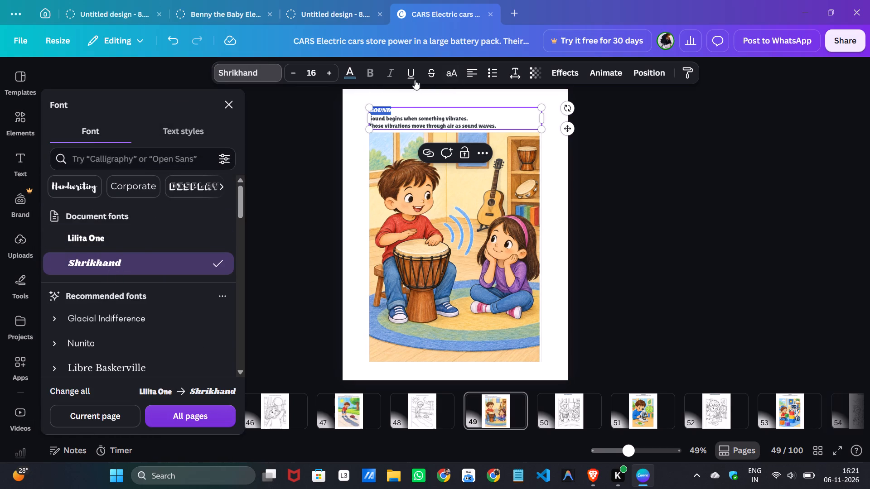
click(469, 74)
click(600, 140)
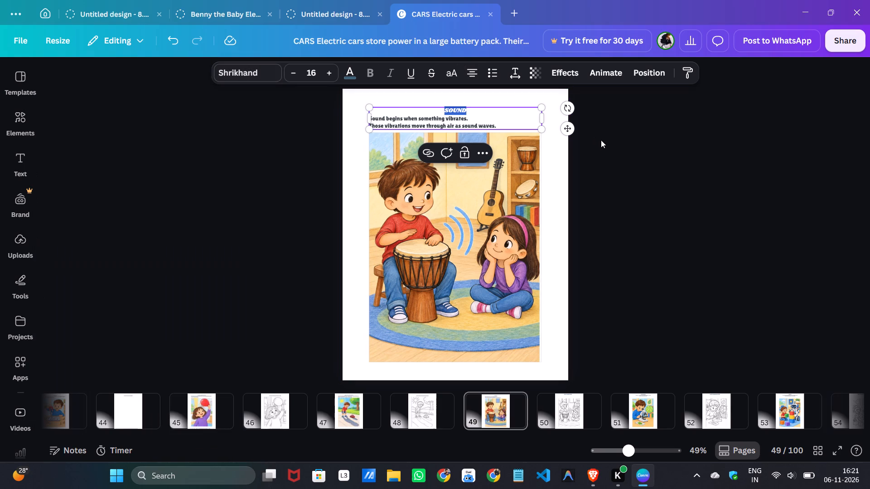
click(626, 142)
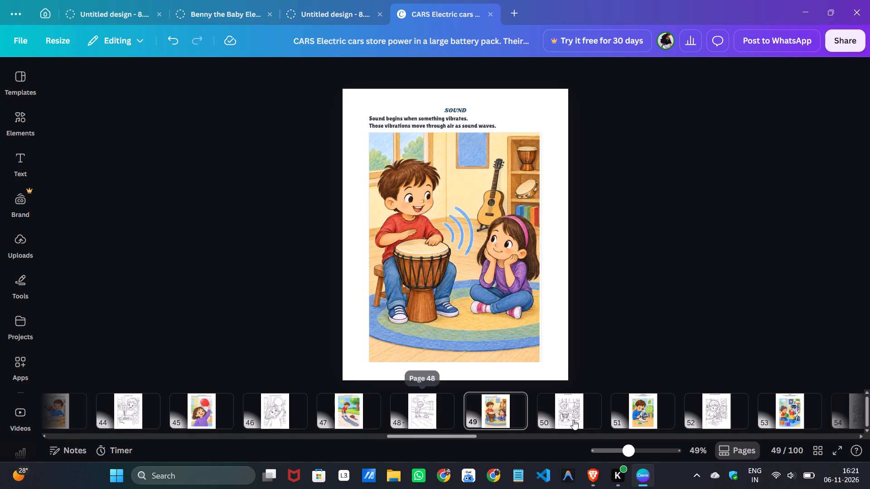
Delete the outer border frame around the sound coloring page, page 50.
scroll(376, 415, down, 4)
click(348, 409)
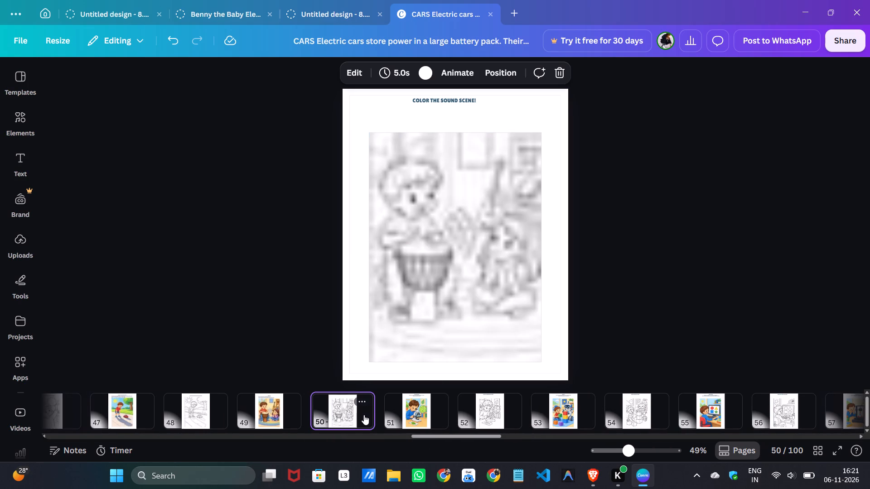
click(362, 370)
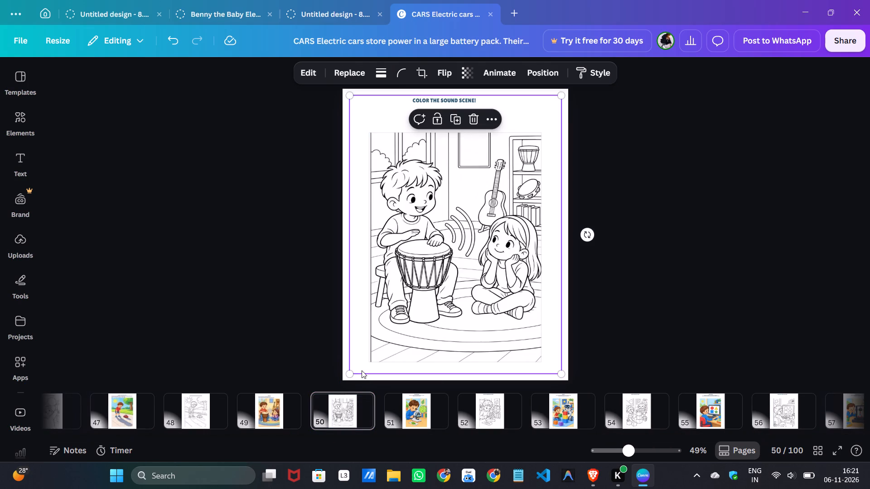
click(470, 122)
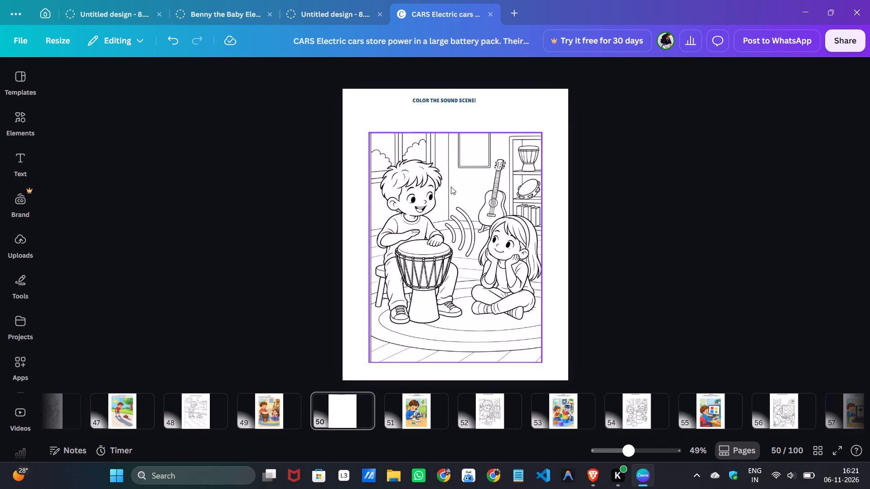
Group the sound line drawing on page 50 with its surrounding frame.
drag(371, 113, 387, 158)
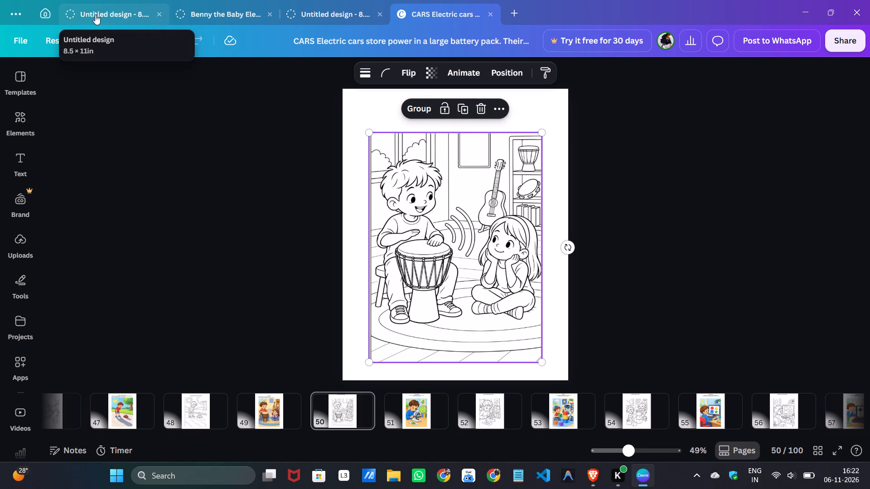
click(612, 247)
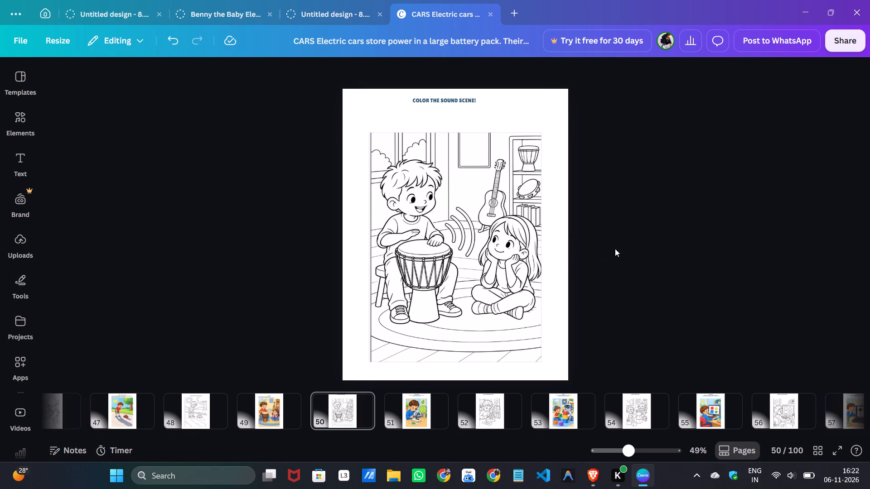
click(499, 273)
click(378, 110)
drag(378, 110, 388, 153)
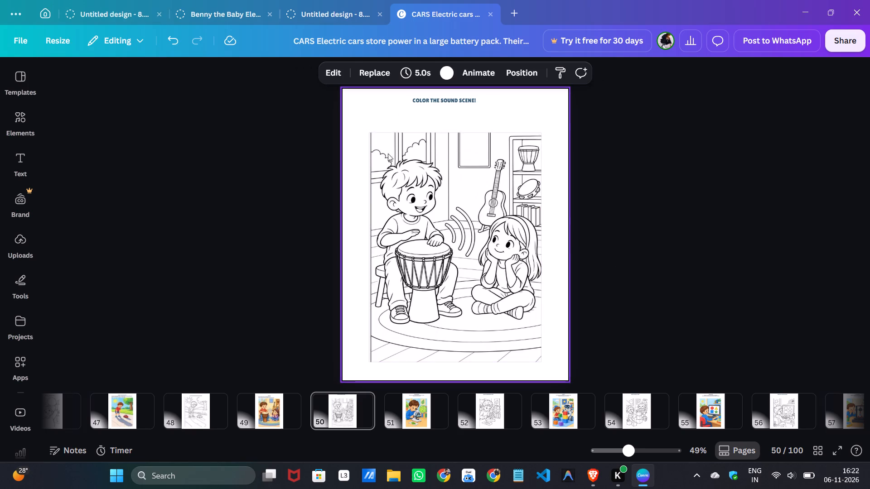
drag(388, 153, 397, 211)
click(410, 108)
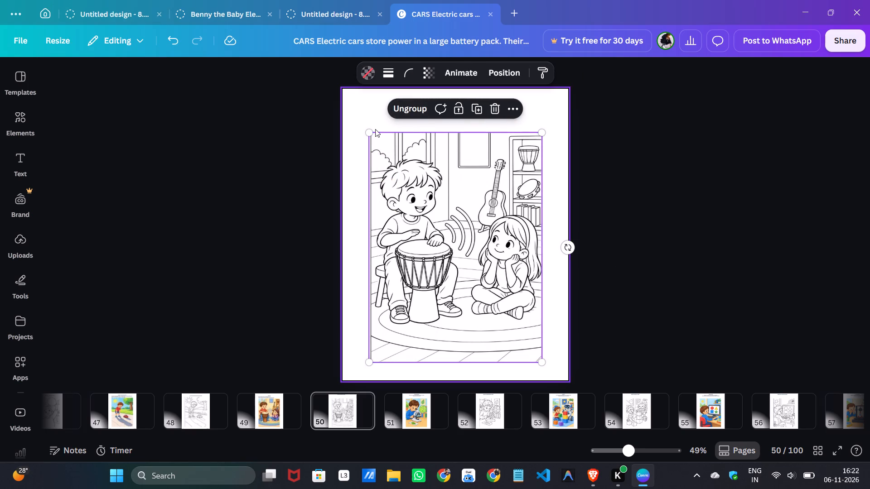
Enlarge the grouped line drawing on page 50 slightly and move it up, centred across the page.
click(374, 128)
drag(420, 188, 412, 176)
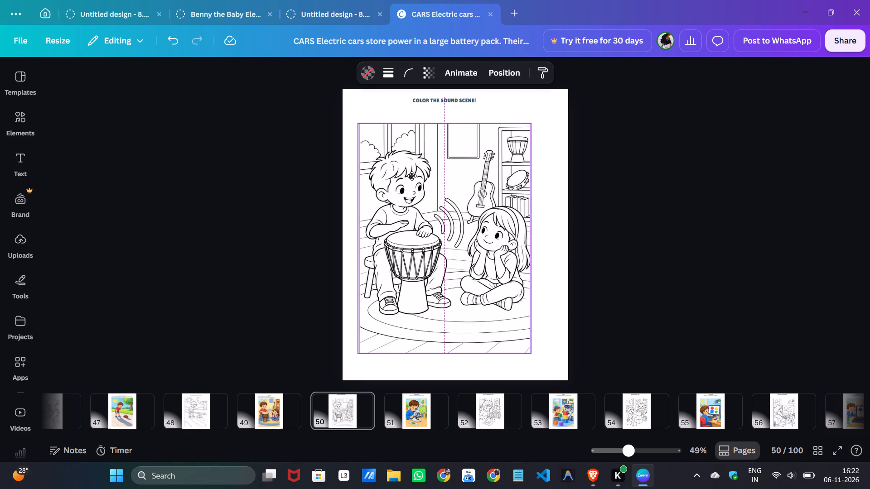
drag(412, 176, 412, 183)
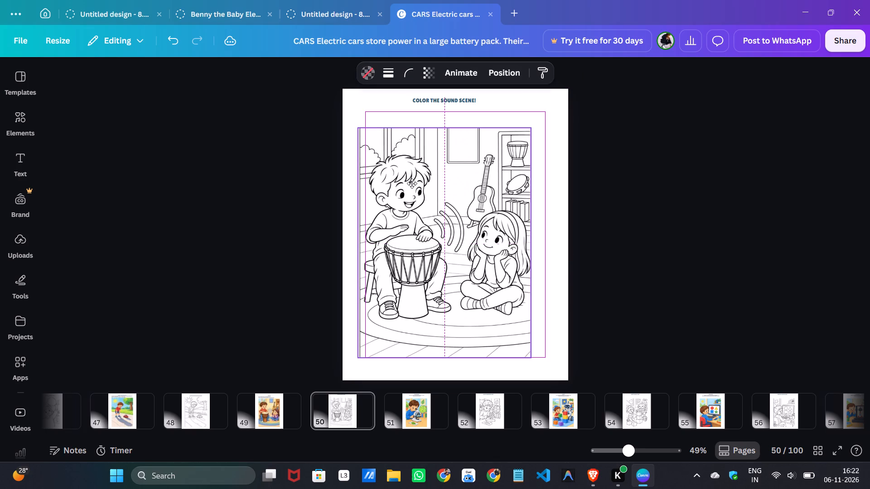
drag(412, 183, 413, 184)
drag(413, 184, 415, 184)
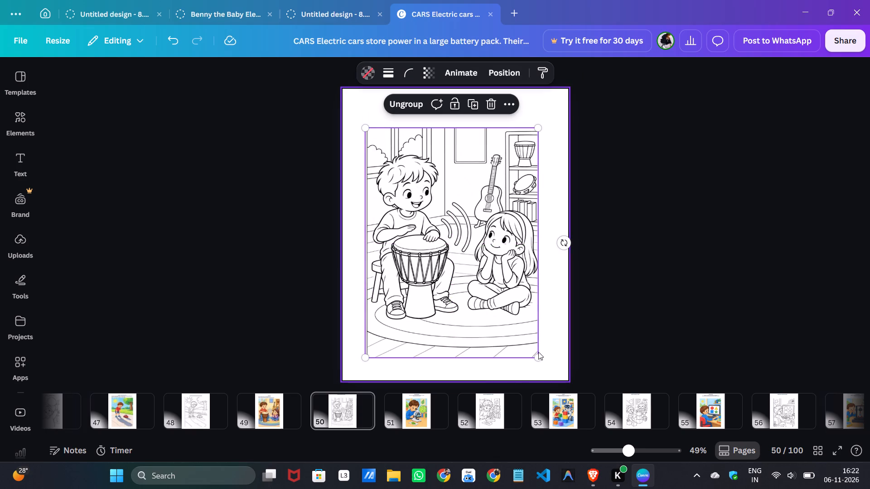
drag(539, 358, 547, 360)
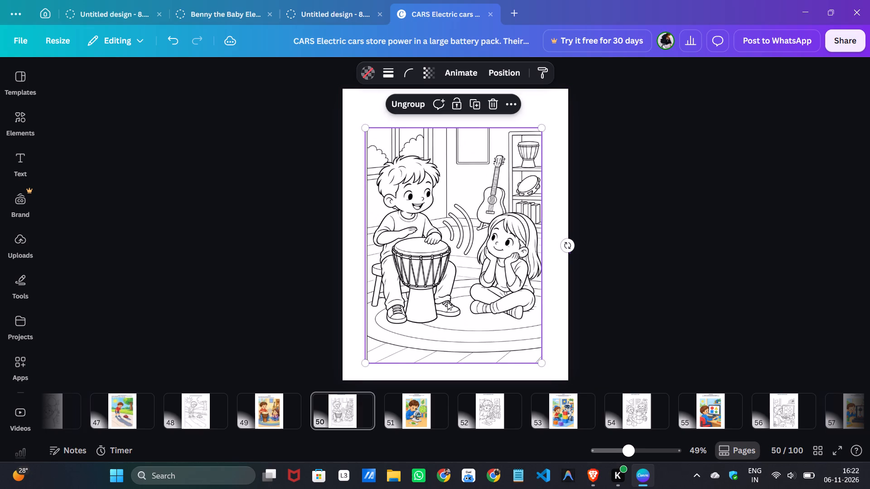
drag(447, 302, 449, 294)
click(661, 317)
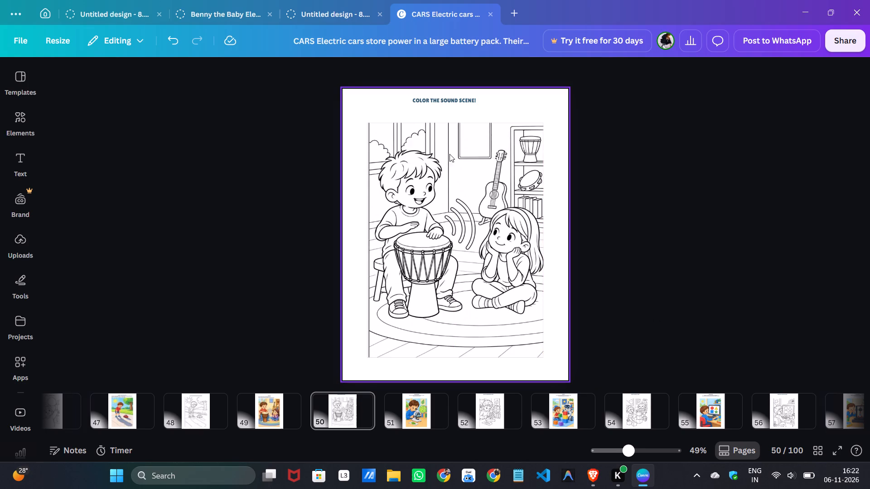
Move the COLOR THE SOUND SCENE! heading down to just above the line drawing, near the page's centre line.
drag(440, 101, 445, 111)
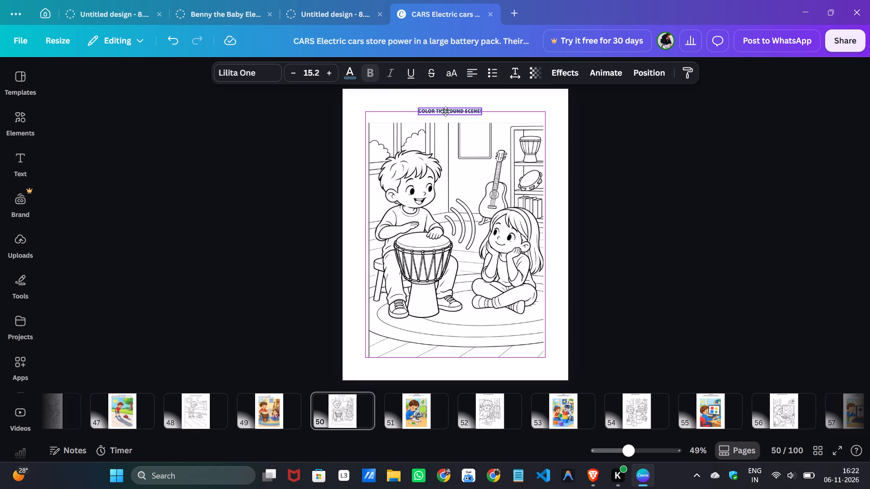
drag(445, 111, 447, 111)
click(325, 173)
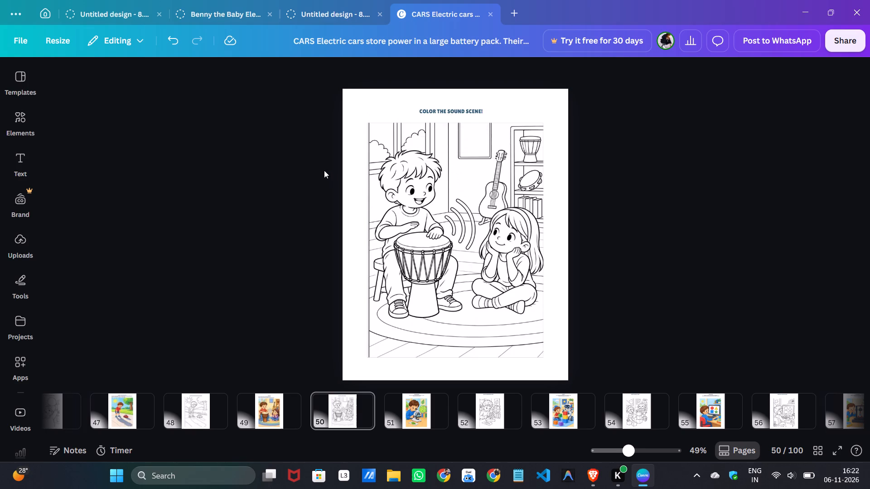
Delete the outer border frame around the Microscopes page, page 51.
click(420, 414)
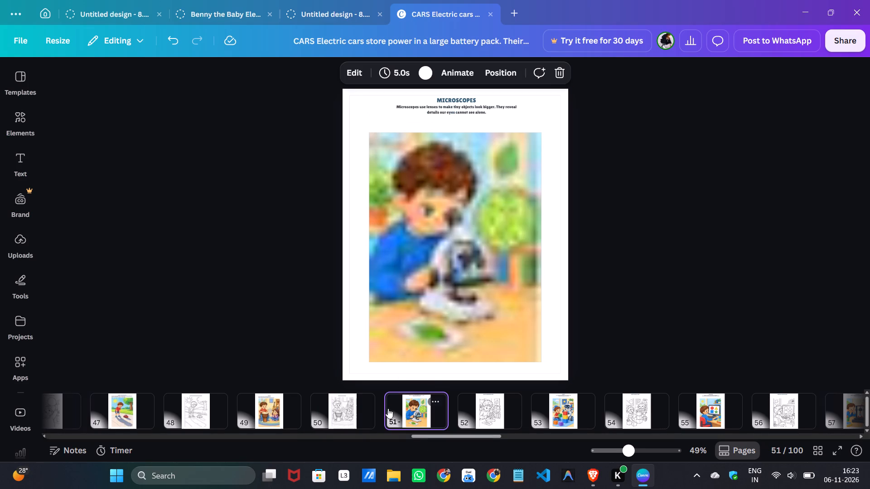
click(346, 408)
click(437, 400)
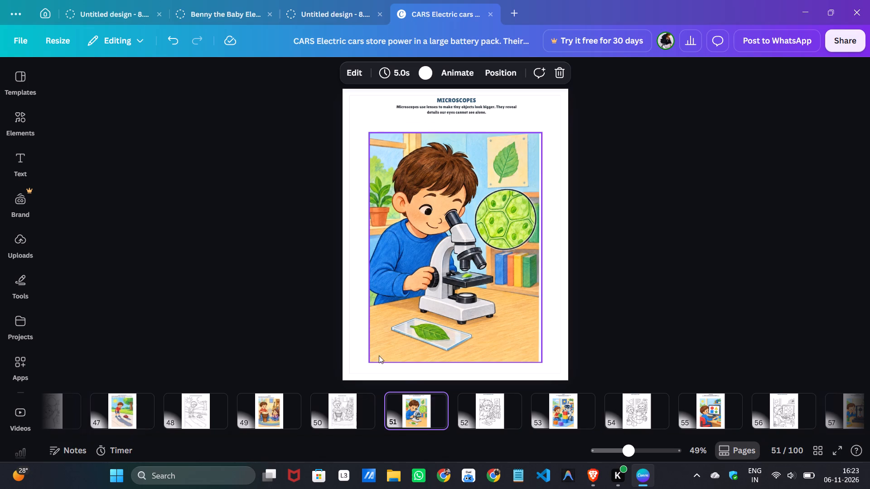
click(348, 372)
click(353, 368)
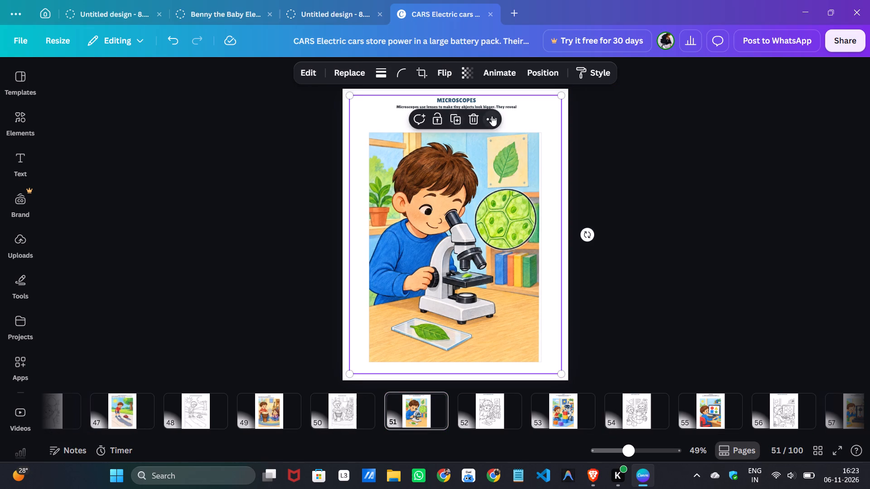
click(473, 119)
Move the MICROSCOPES text block down to just above the picture, widen it to the picture's width, and left-align its text.
drag(455, 109, 451, 111)
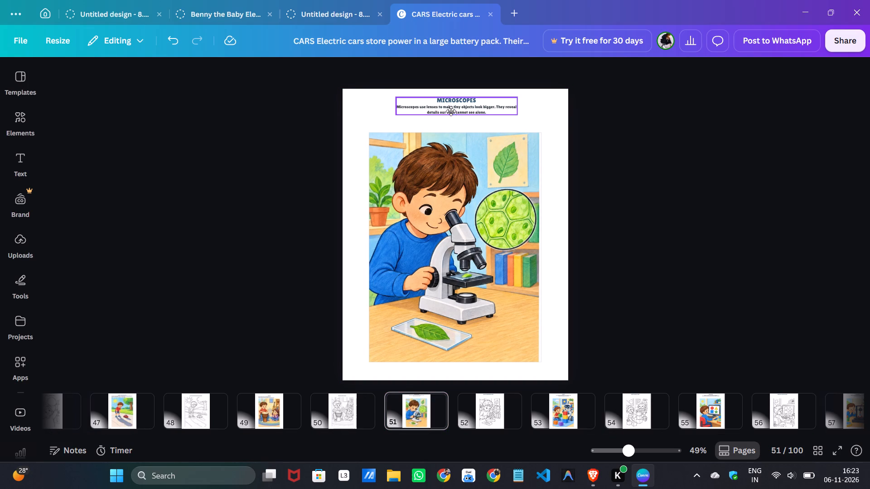
drag(451, 111, 428, 123)
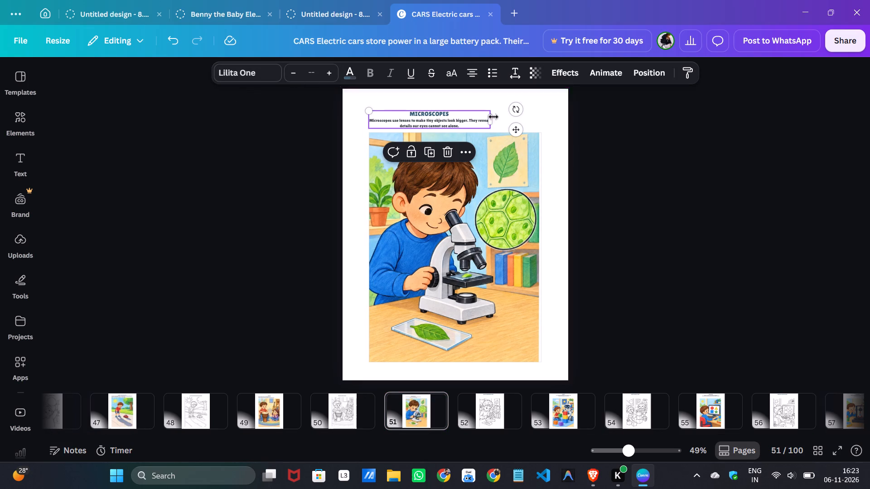
drag(492, 117, 541, 117)
click(474, 68)
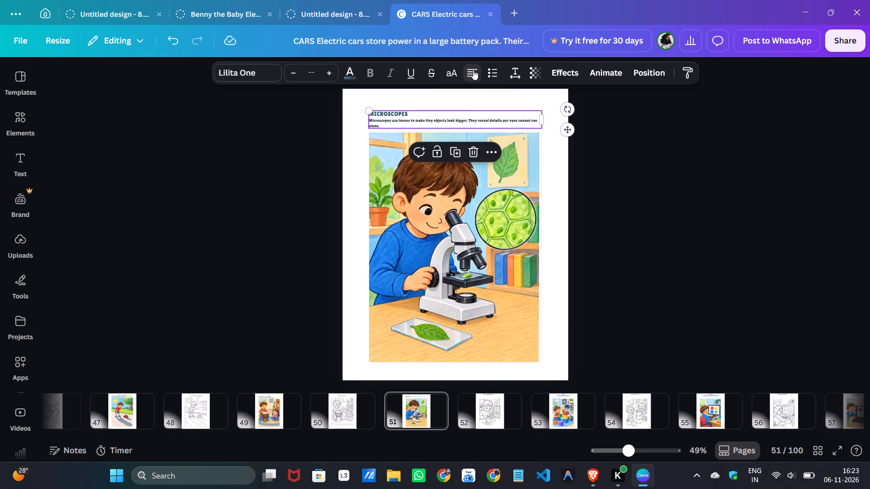
Set all the text in the MICROSCOPES block to font size 16.
double_click(385, 114)
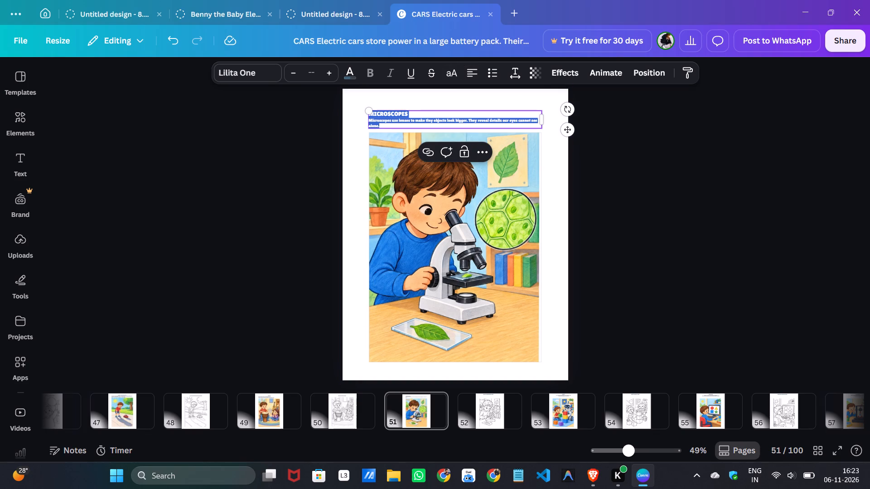
click(308, 69)
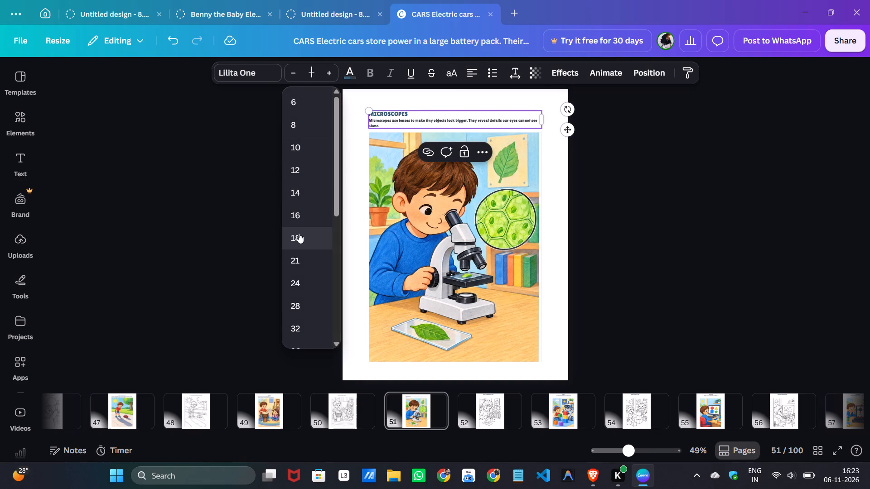
click(302, 216)
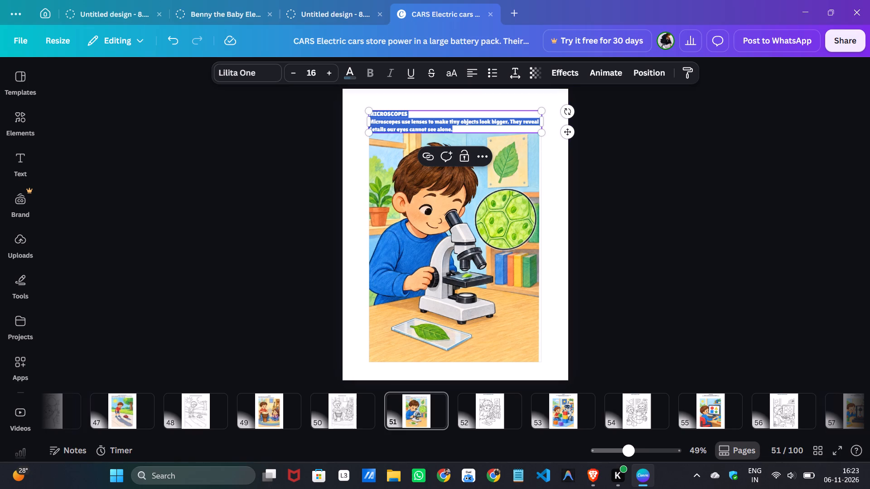
Change the MICROSCOPES heading's font to Shrikhand and centre that line above the description.
double_click(382, 112)
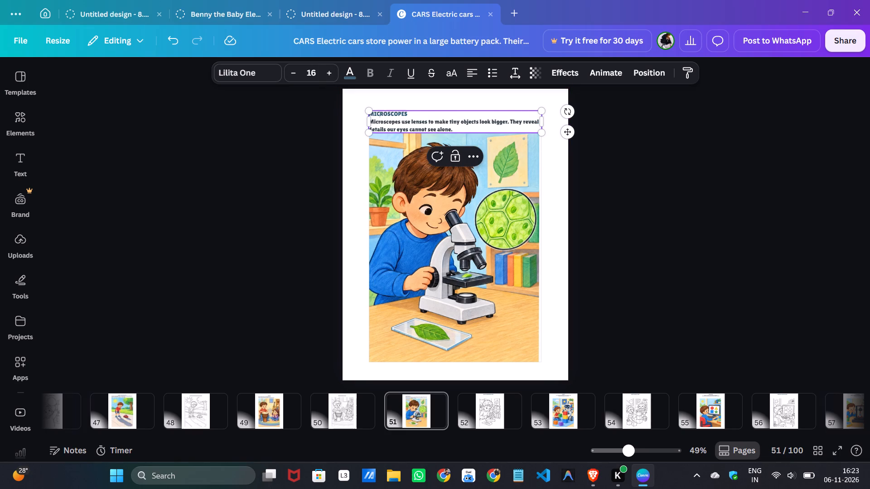
click(310, 71)
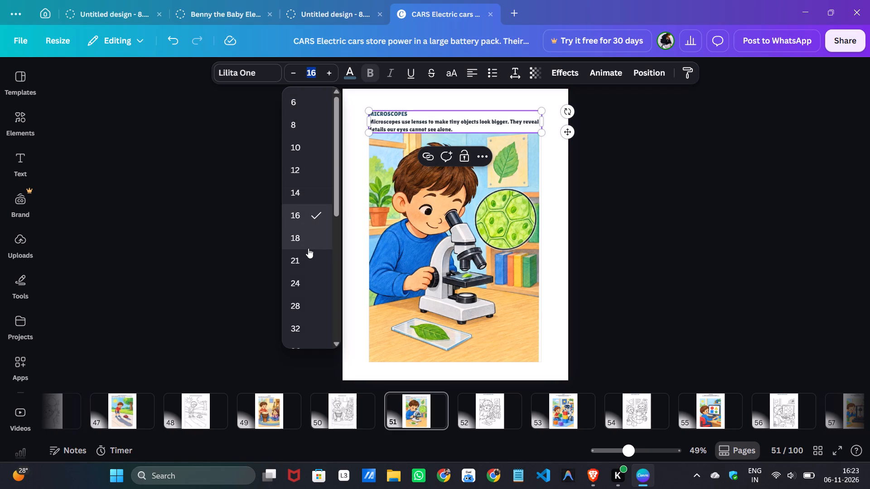
click(232, 77)
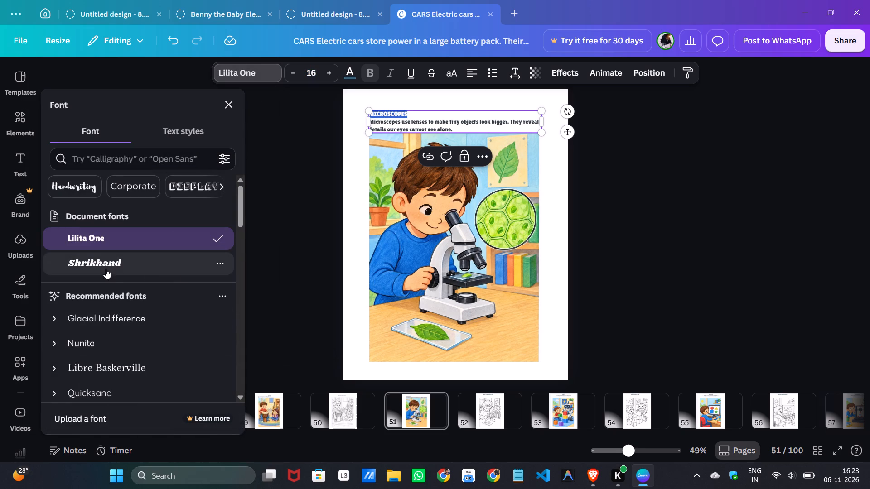
click(106, 269)
click(467, 72)
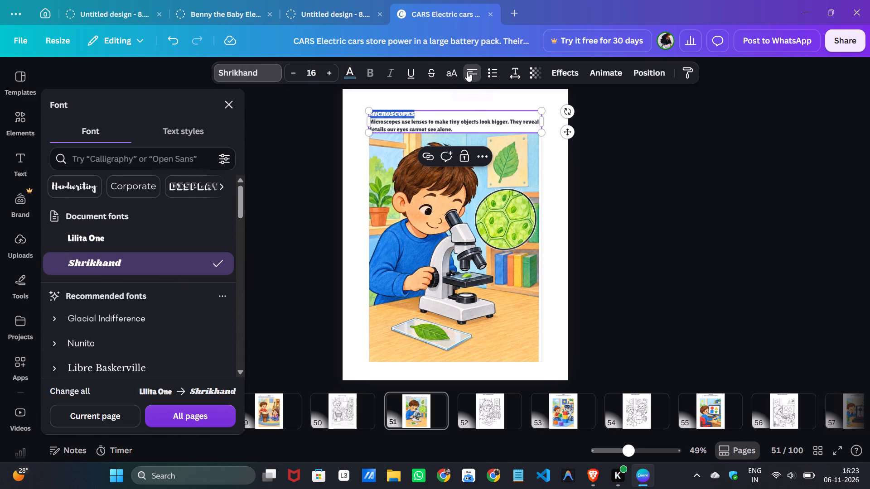
Nudge the MICROSCOPES text block on page 51 up slightly to leave a small gap above the picture.
click(662, 223)
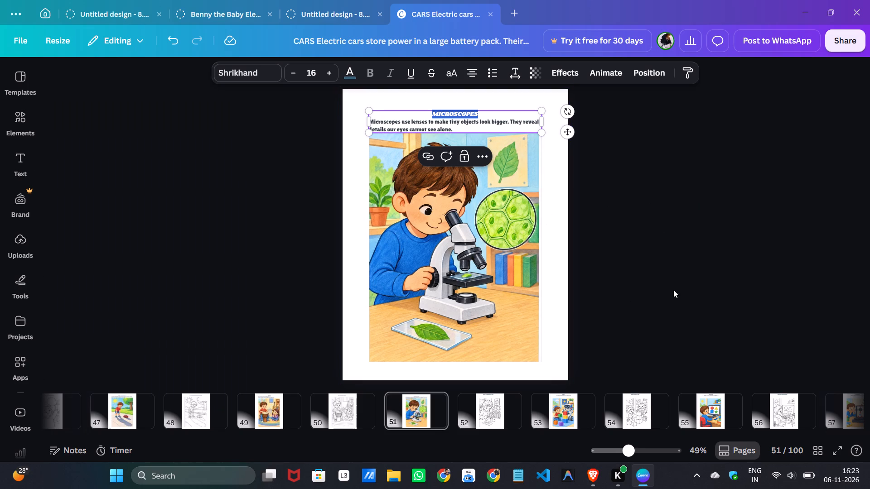
click(644, 286)
click(424, 120)
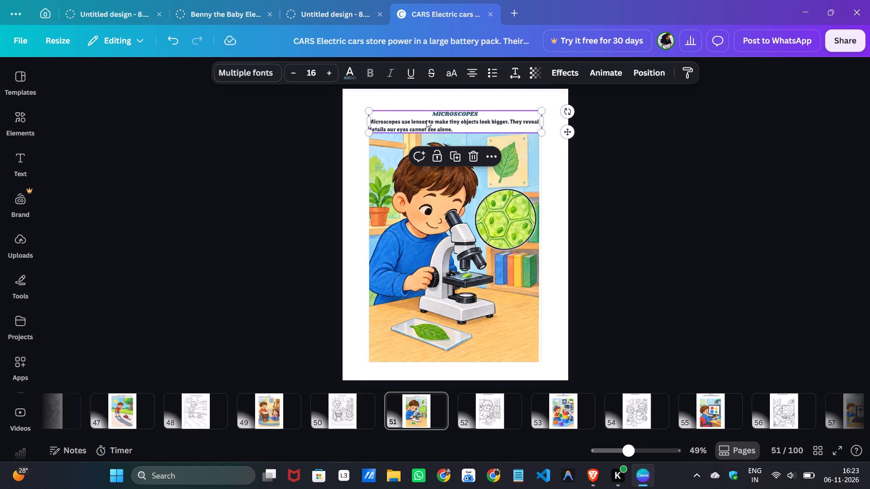
key(Up)
key(Up)
key(Up)
key(Up)
key(Down)
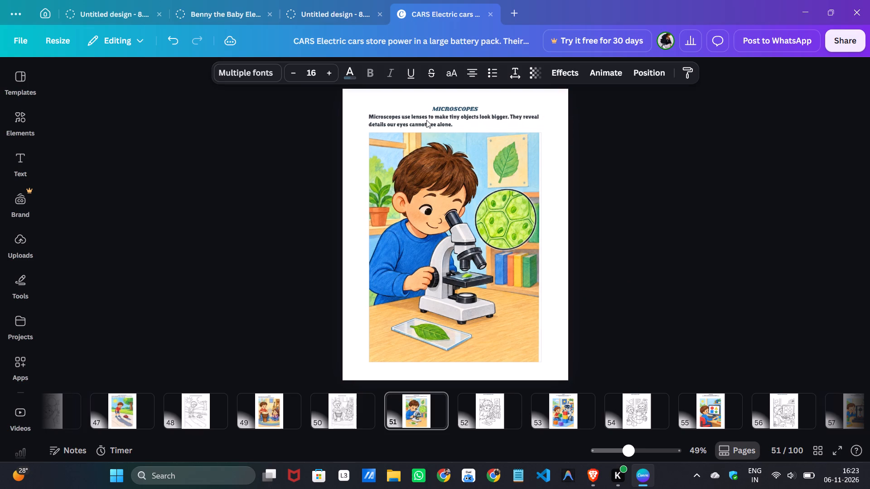
Delete the thin frame around the Microscopes picture on page 51.
click(416, 170)
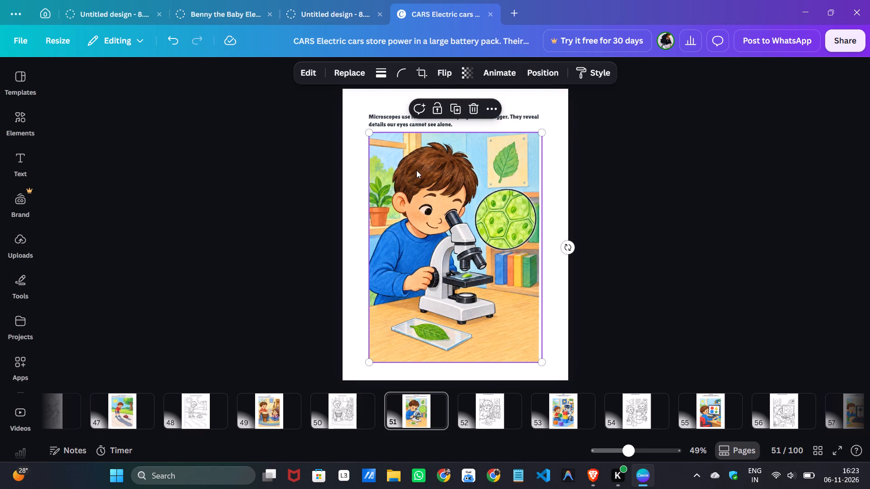
key(Up)
key(Up)
key(Up)
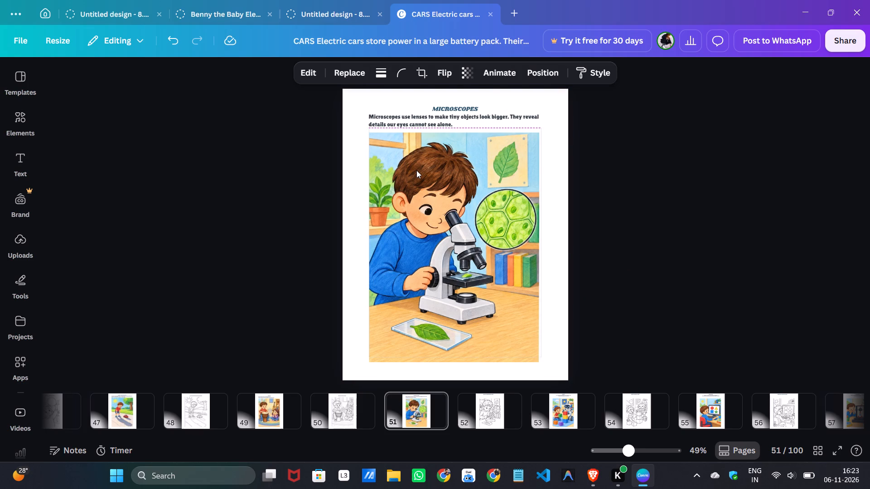
key(Down)
key(Down)
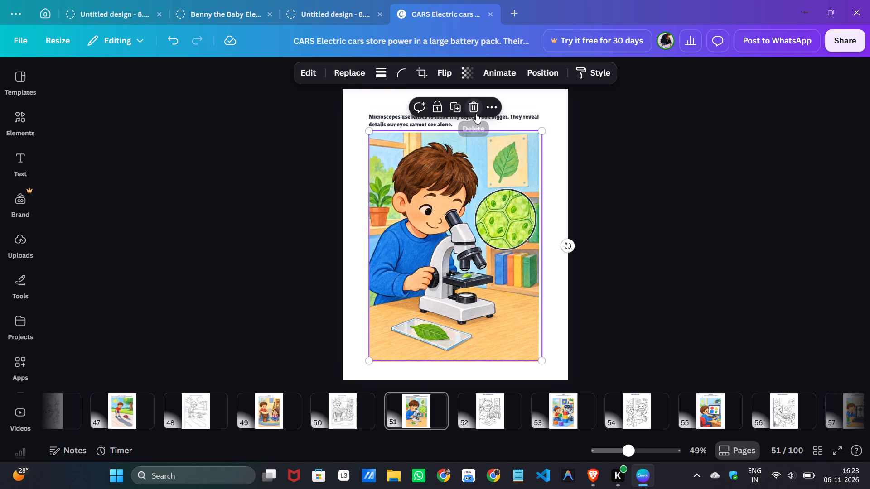
click(476, 114)
click(351, 189)
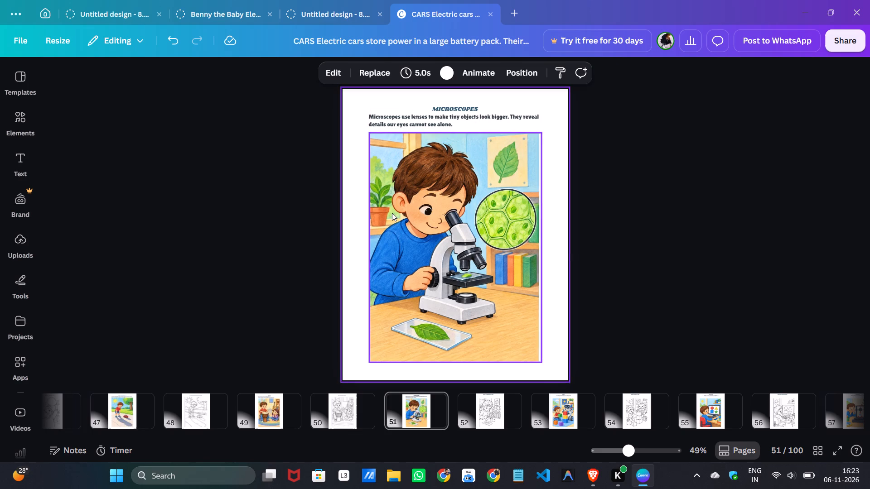
Nudge the Microscopes picture up slightly, closer to its description.
click(392, 213)
key(Up)
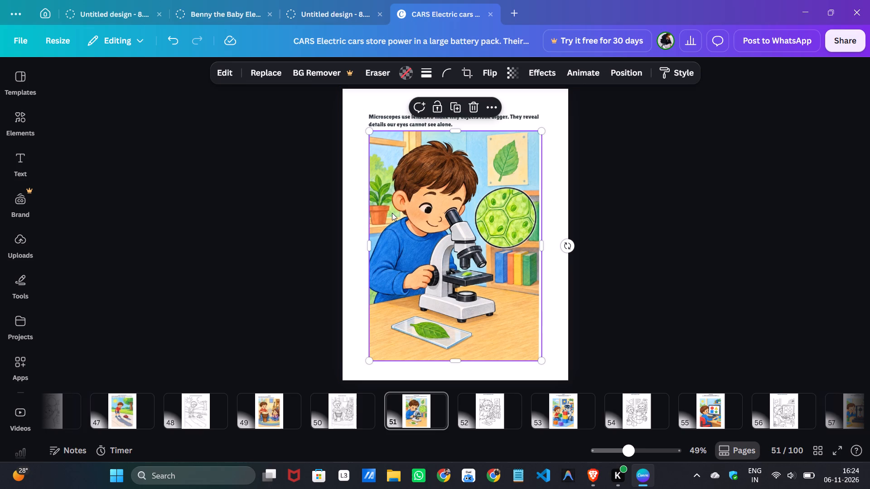
click(747, 295)
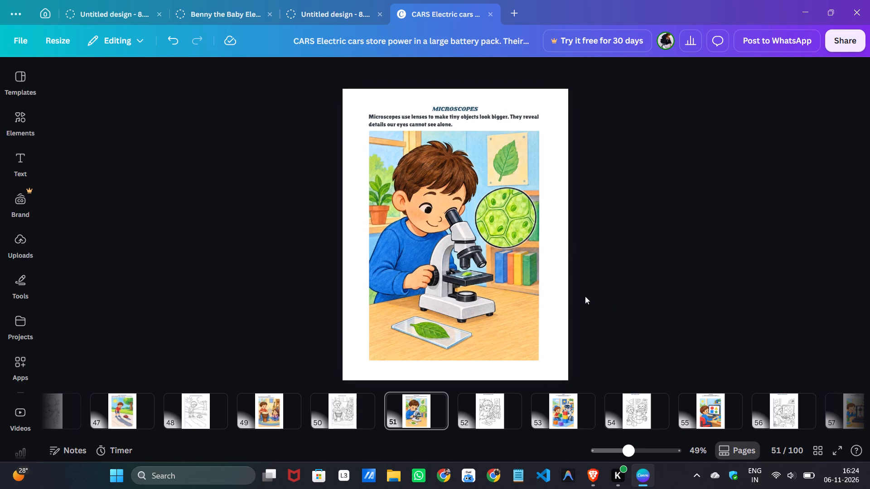
Delete the outer border frame around the Microscopes coloring page, page 52.
click(499, 428)
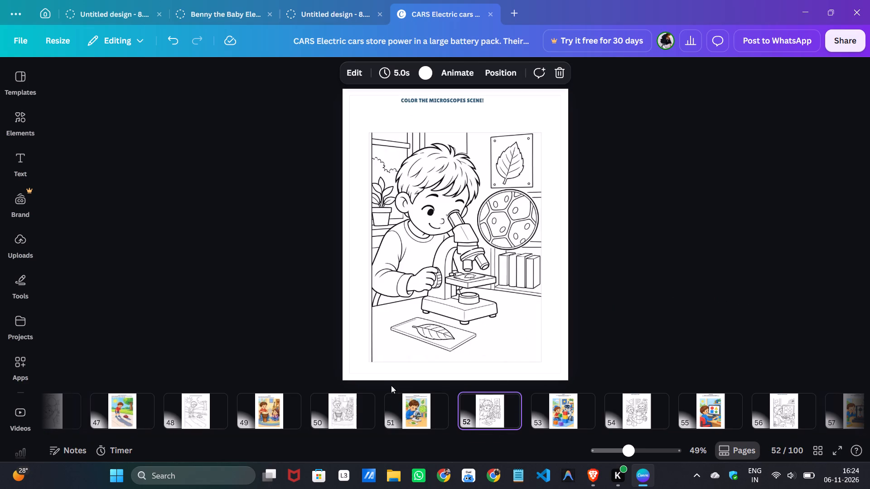
click(365, 368)
click(471, 119)
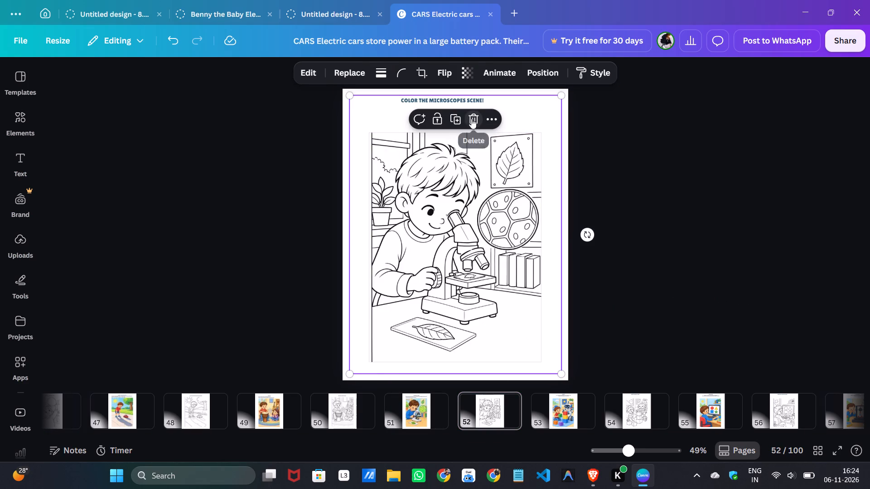
Move the COLOR THE MICROSCOPES SCENE! heading down toward the picture and centre it on the page.
drag(434, 99, 446, 114)
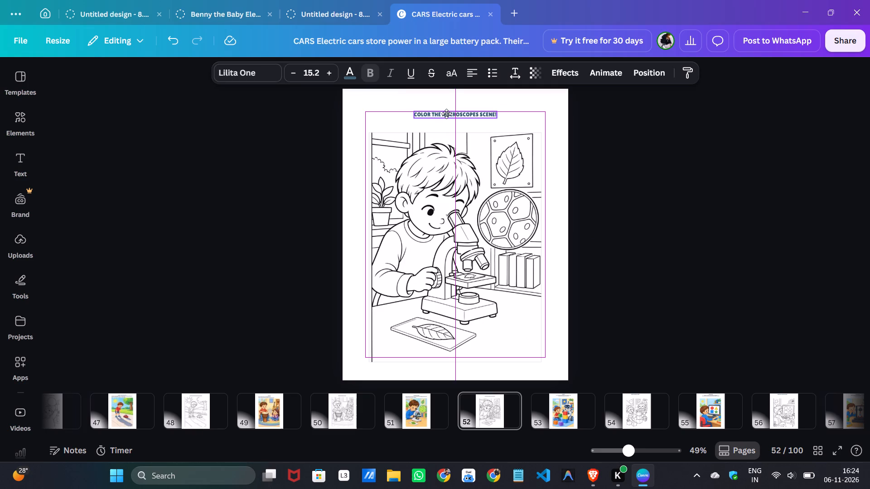
drag(446, 114, 447, 110)
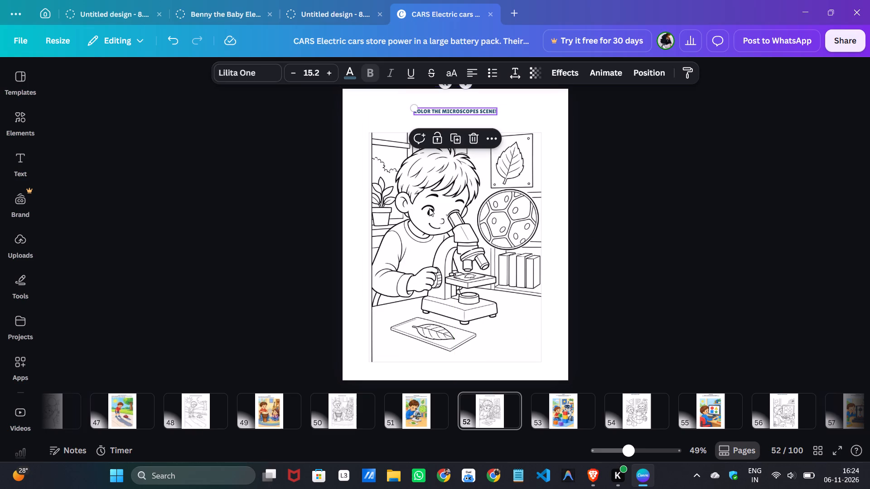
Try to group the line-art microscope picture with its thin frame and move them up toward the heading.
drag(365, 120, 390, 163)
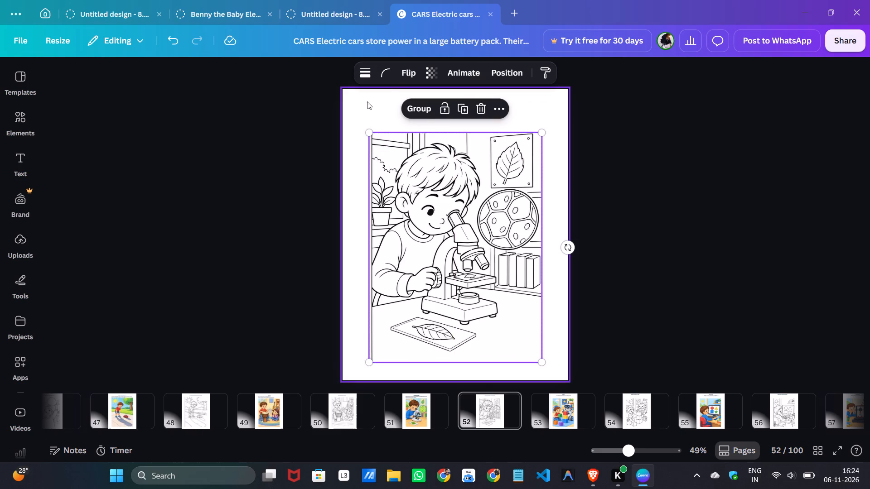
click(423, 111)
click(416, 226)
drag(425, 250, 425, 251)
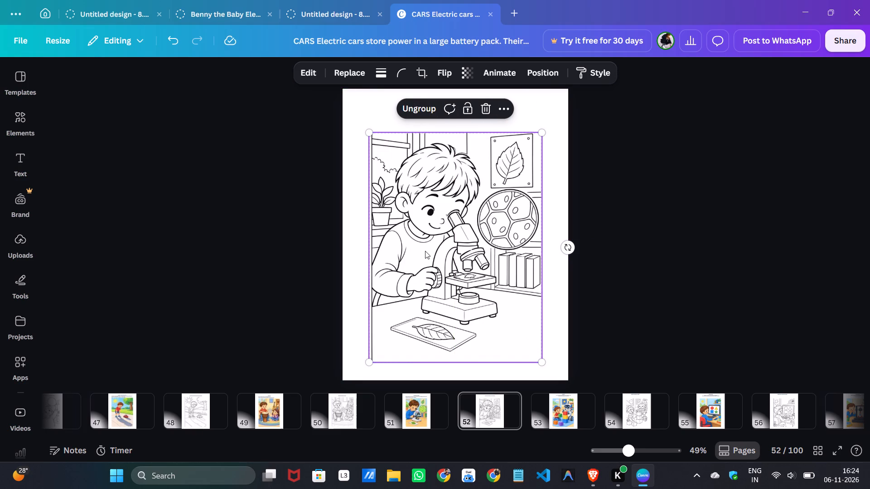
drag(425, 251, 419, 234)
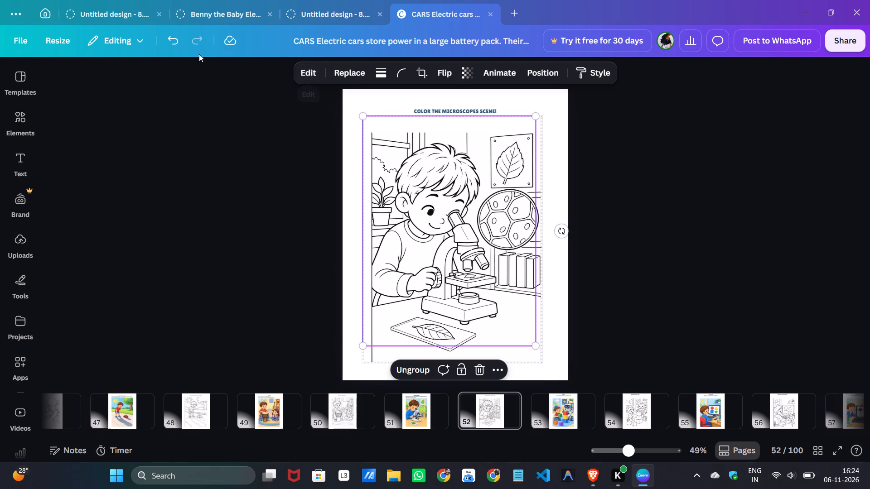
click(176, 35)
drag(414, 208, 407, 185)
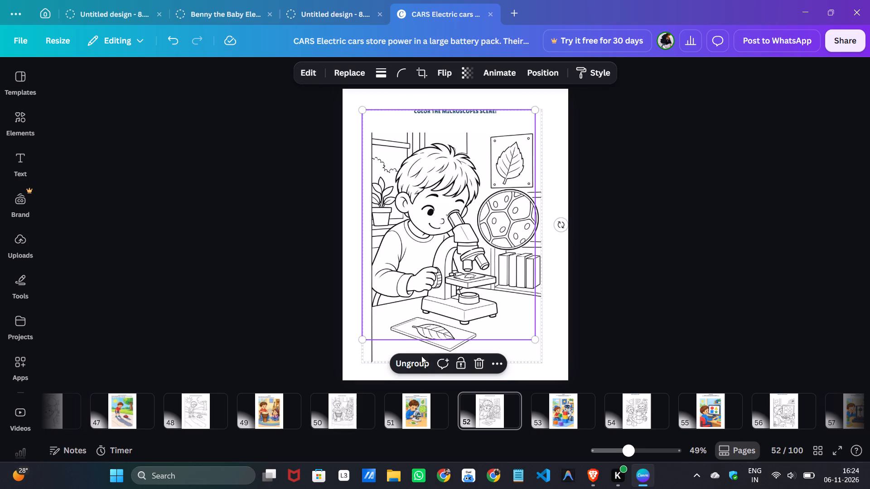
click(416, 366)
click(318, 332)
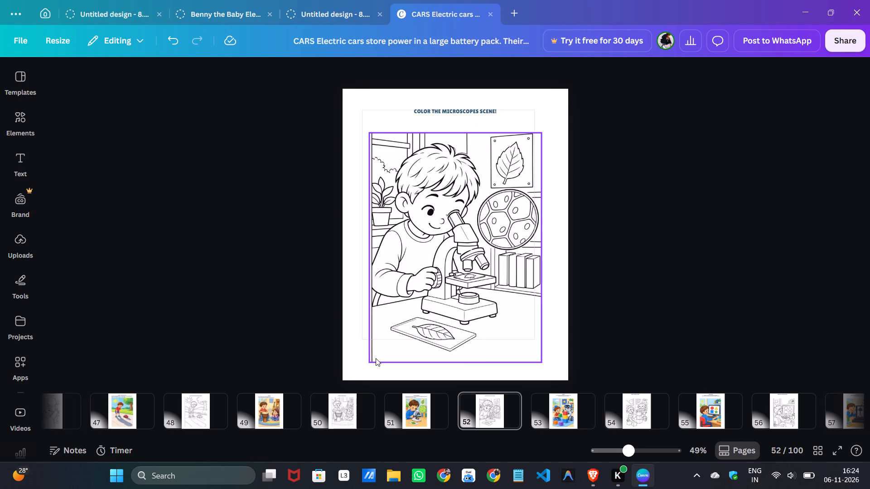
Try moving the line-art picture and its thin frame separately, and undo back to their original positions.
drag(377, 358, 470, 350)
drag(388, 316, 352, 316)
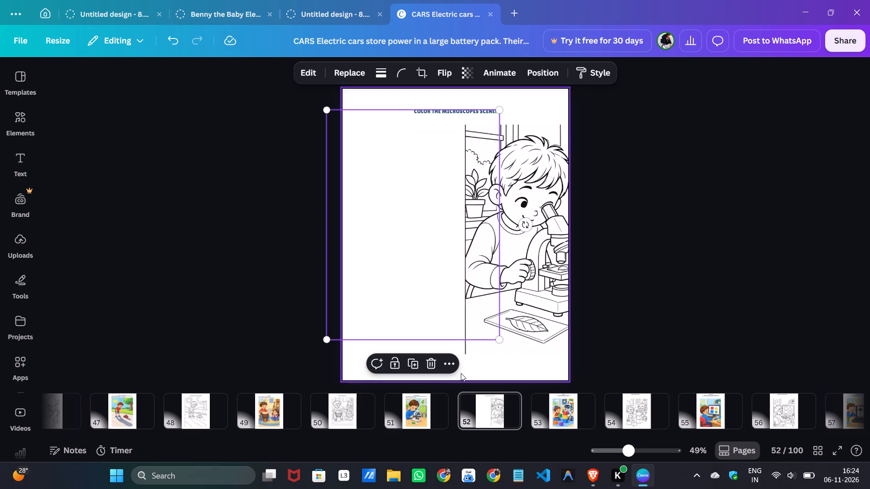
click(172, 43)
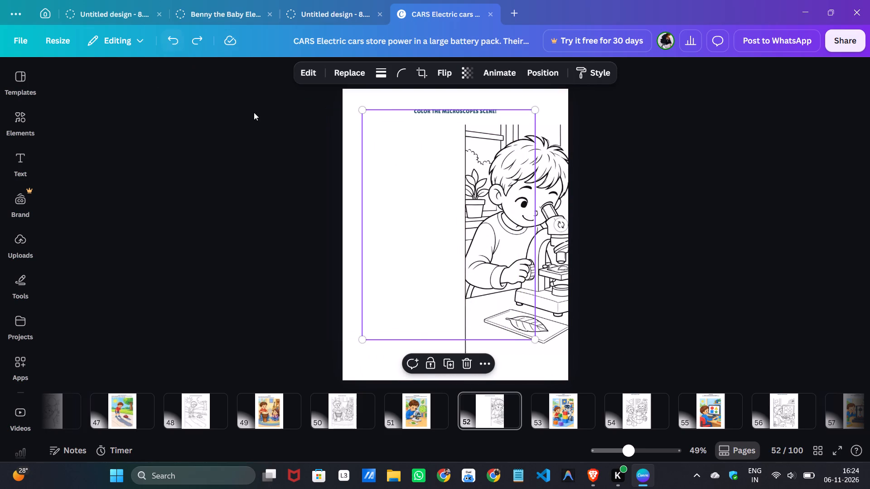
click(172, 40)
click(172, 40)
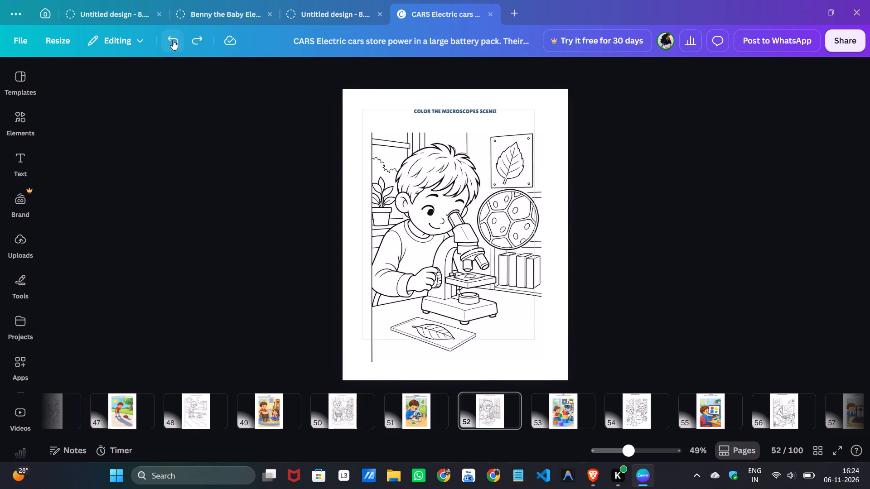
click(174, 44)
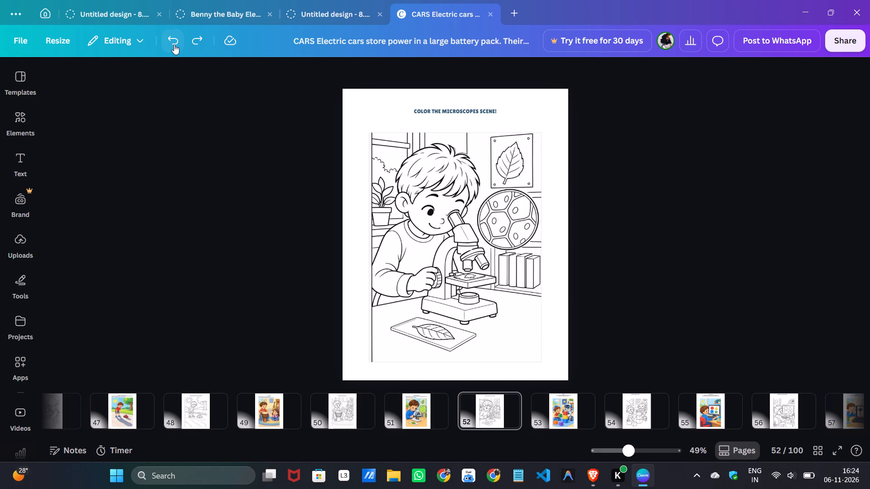
Group the line-art microscope picture on page 52 with its thin frame.
drag(358, 112, 448, 304)
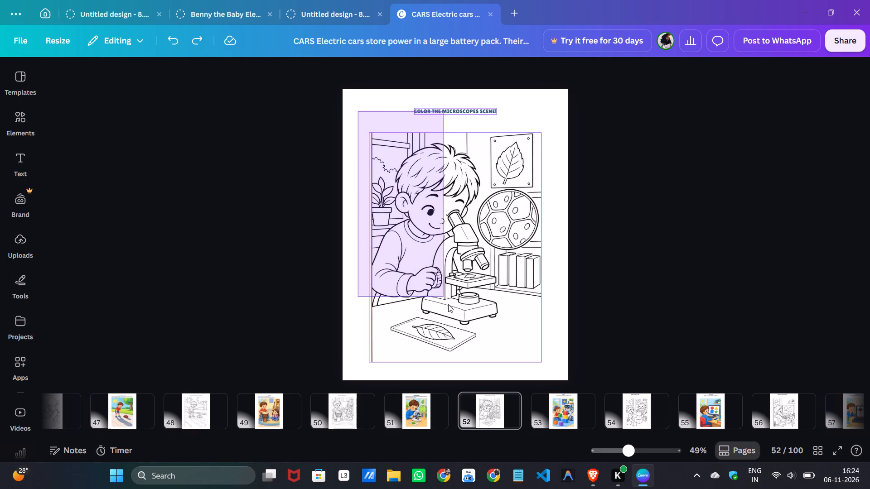
drag(448, 304, 394, 309)
drag(354, 271, 390, 323)
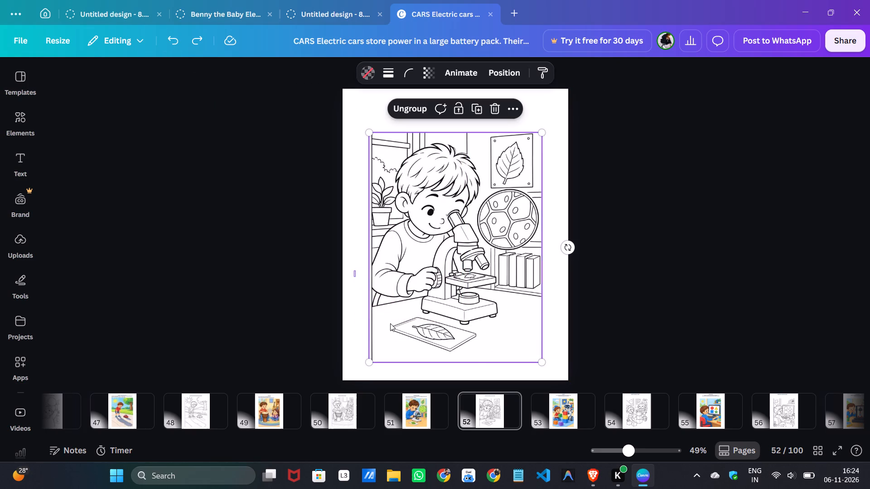
drag(390, 323, 474, 355)
click(416, 106)
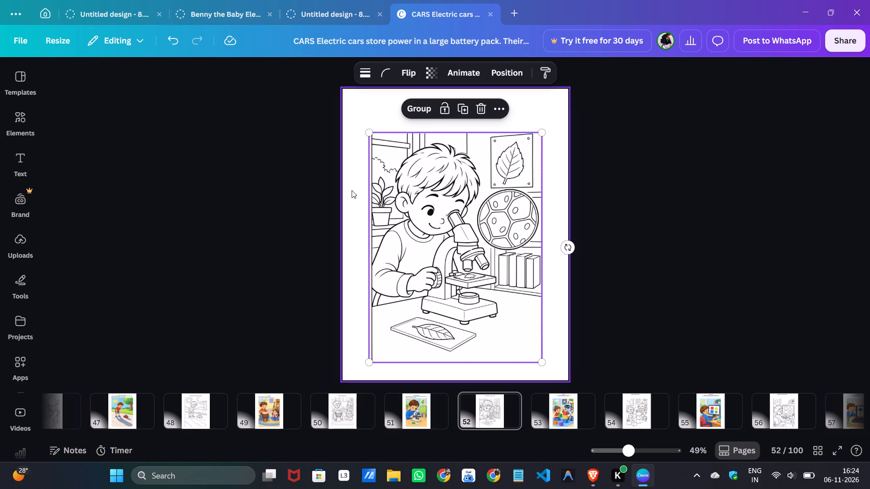
click(352, 190)
drag(352, 190, 481, 322)
click(403, 113)
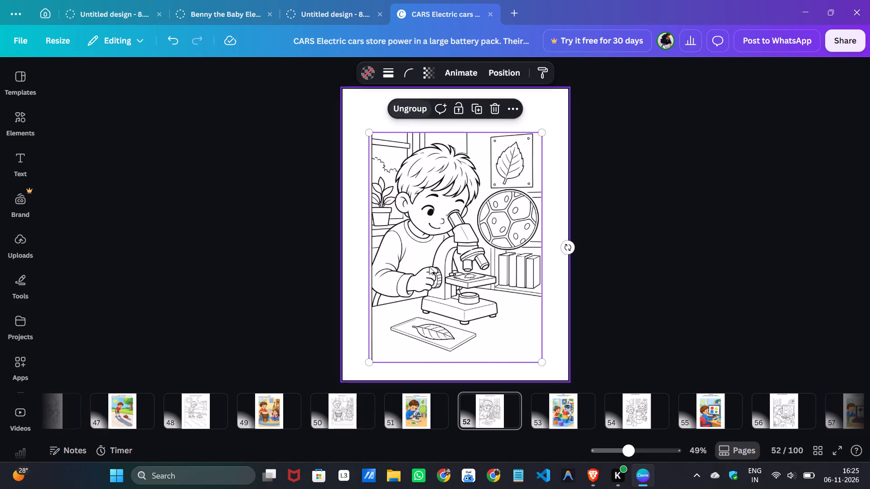
Move the grouped picture up to just below the heading and enlarge it to about 6.7 wide by 9 high.
drag(440, 295, 429, 283)
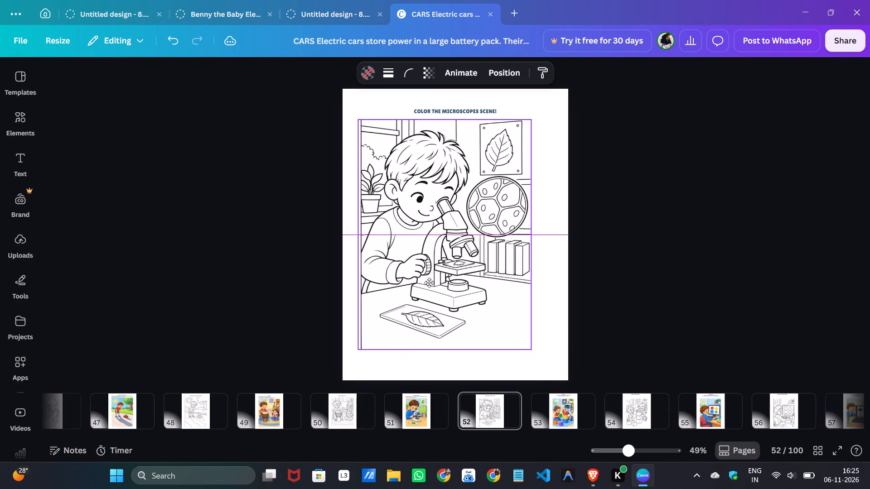
drag(429, 283, 436, 285)
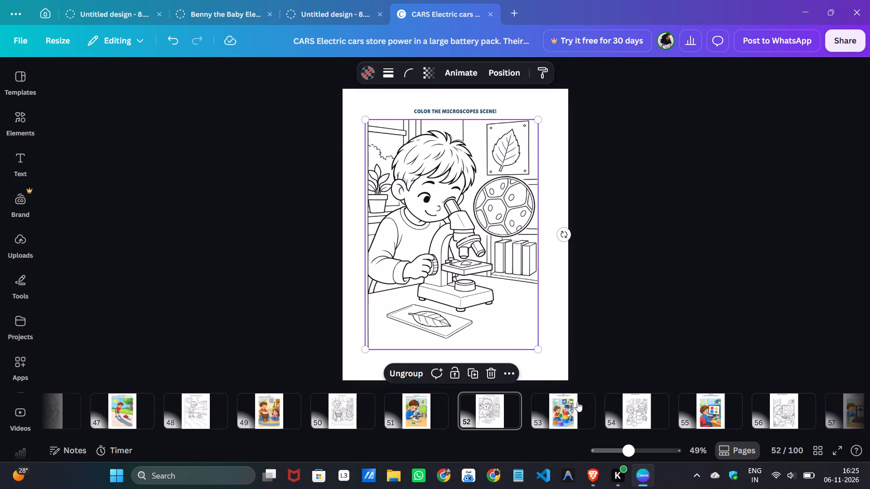
drag(537, 350, 542, 355)
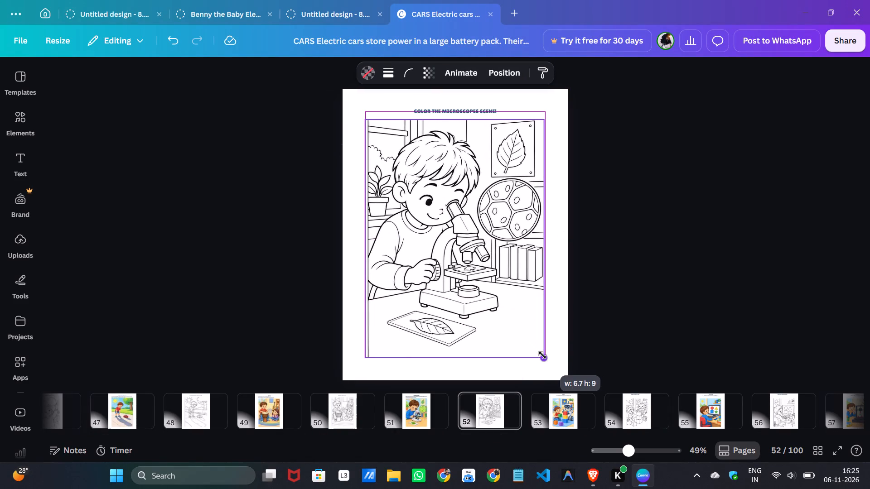
drag(542, 355, 542, 356)
click(688, 294)
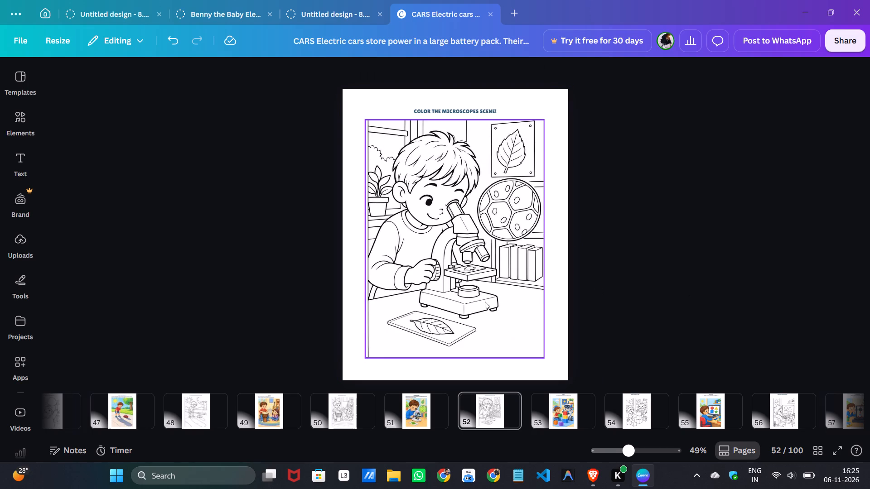
Shift the COLOR THE MICROSCOPES SCENE! heading very slightly sideways to centre it over the enlarged picture.
click(458, 110)
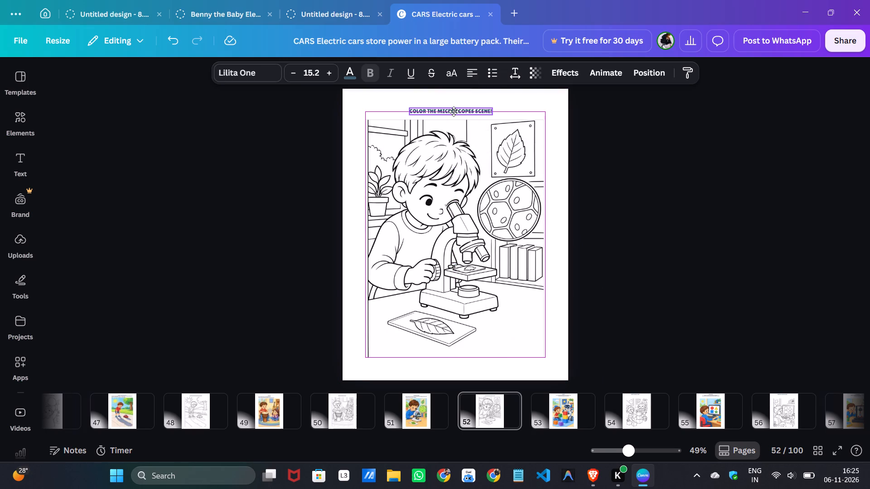
click(590, 166)
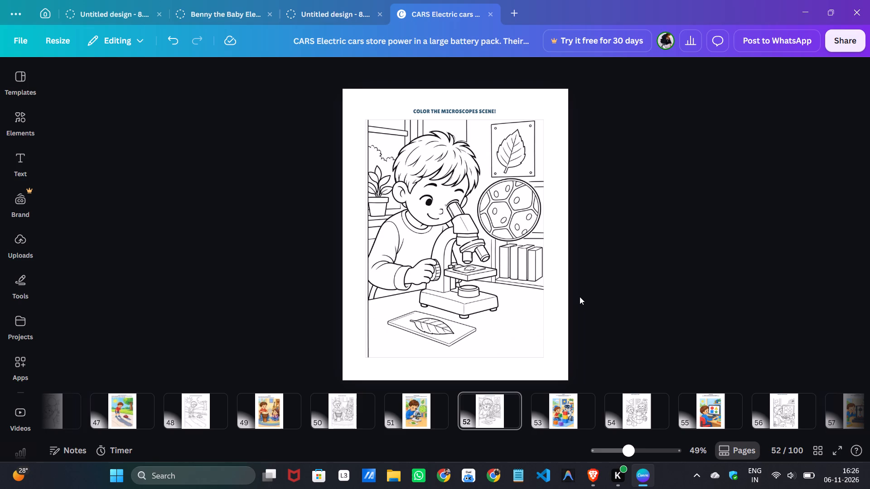
Delete the outer border frame around the Robots page, page 53.
click(543, 407)
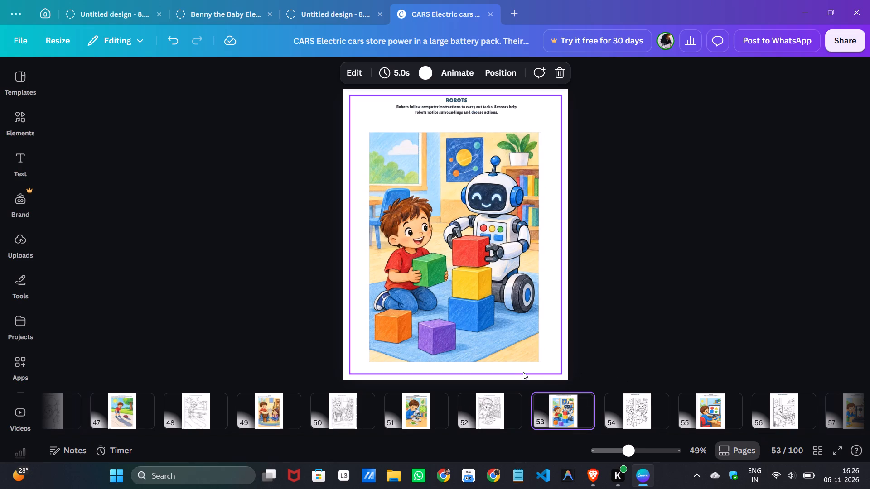
click(523, 371)
click(474, 120)
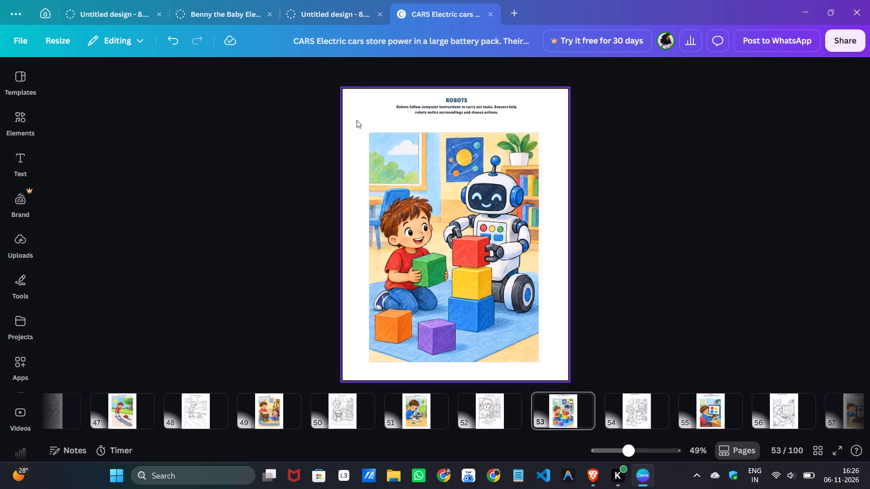
Delete the thin frame around the Robots picture on page 53.
click(371, 141)
click(468, 107)
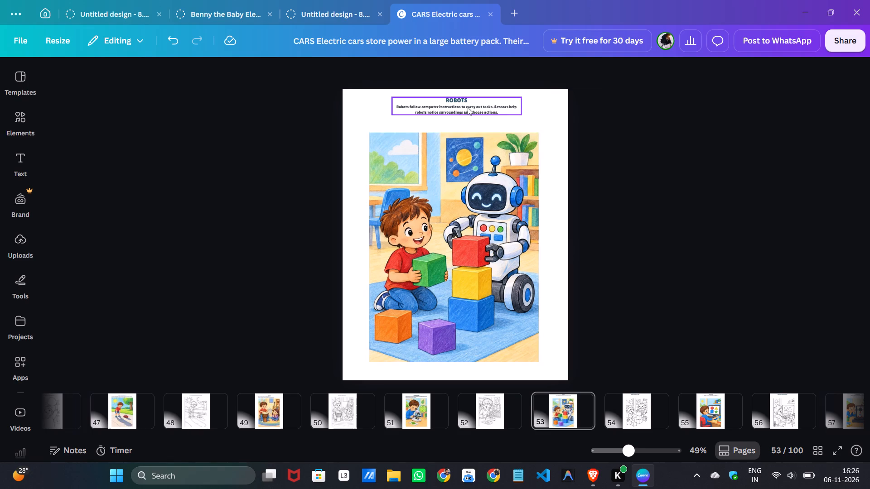
Move the Robots picture up toward the text and enlarge it slightly, keeping it centred horizontally on page 53.
drag(451, 211, 445, 206)
drag(540, 359, 554, 364)
drag(480, 322, 482, 316)
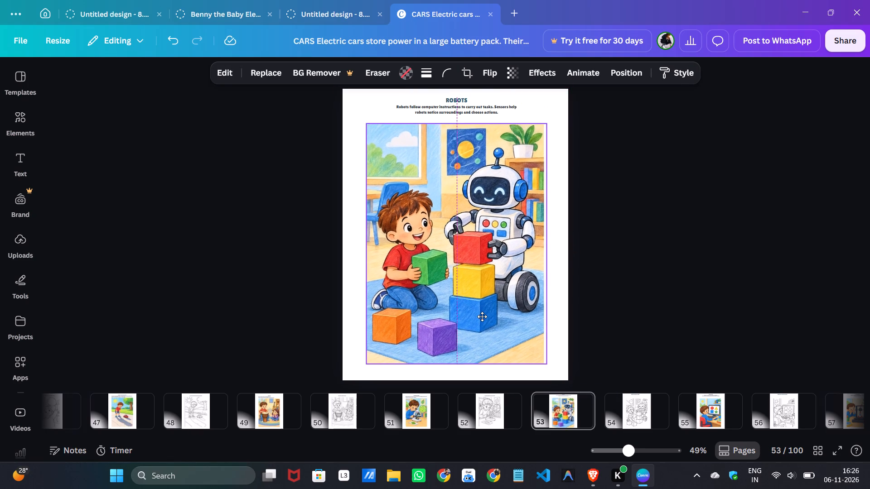
drag(482, 316, 482, 316)
click(601, 305)
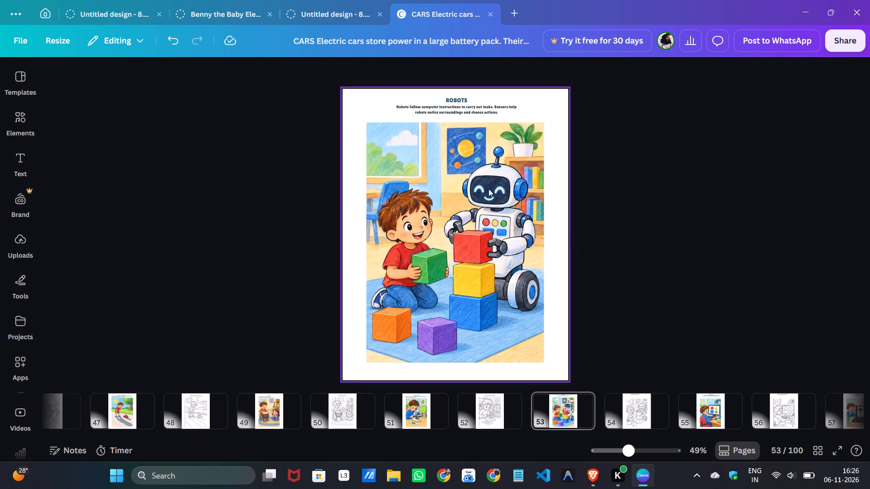
Align the Robots text box with the picture's left edge just above it and widen it to the picture's full width.
drag(437, 113, 414, 120)
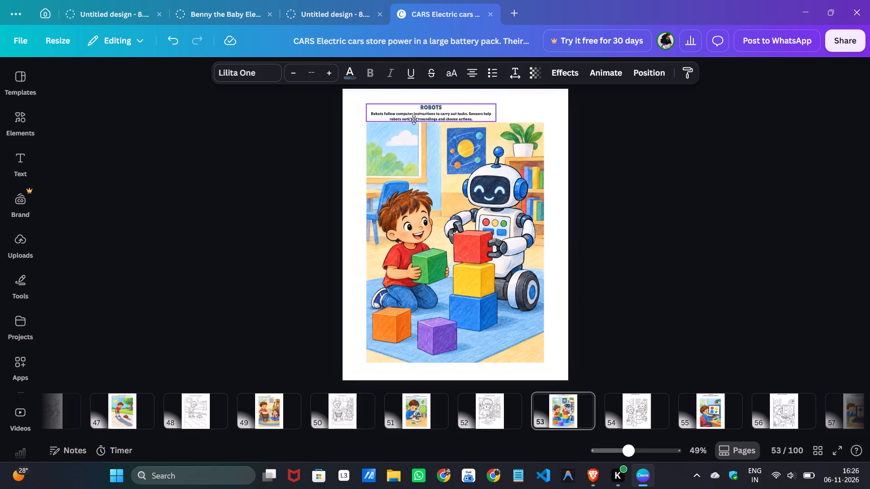
drag(414, 120, 414, 115)
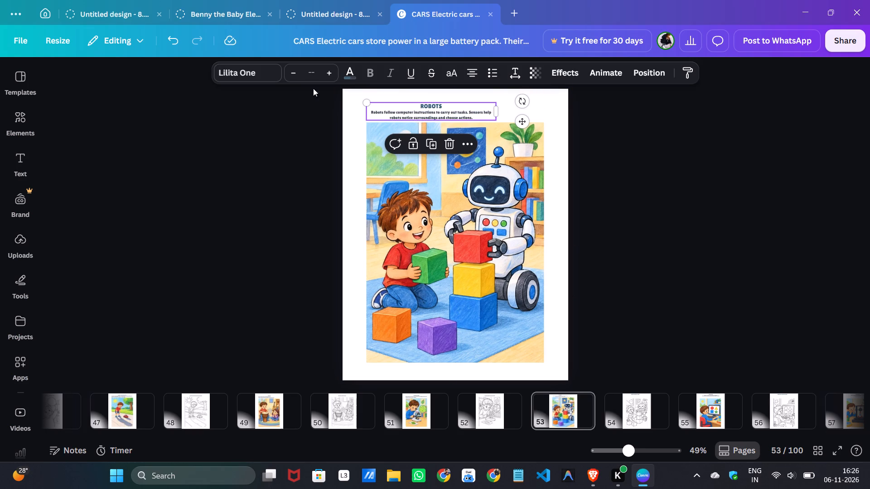
drag(502, 112, 523, 113)
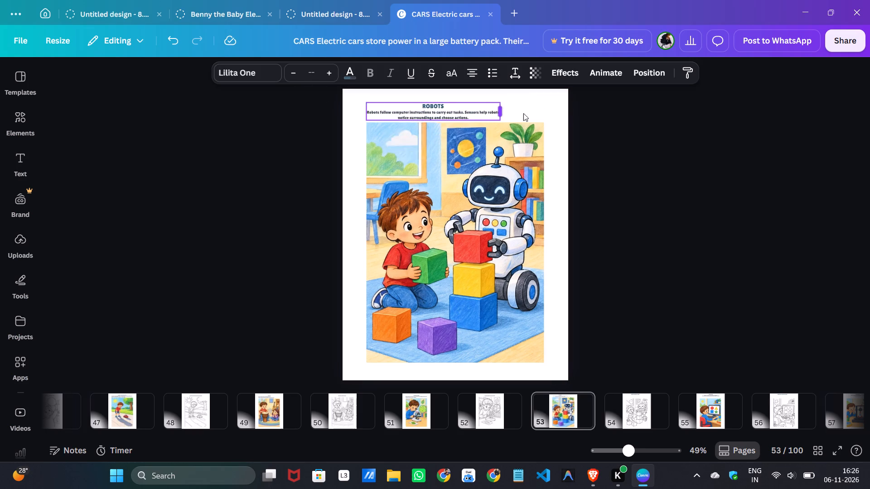
drag(523, 113, 549, 113)
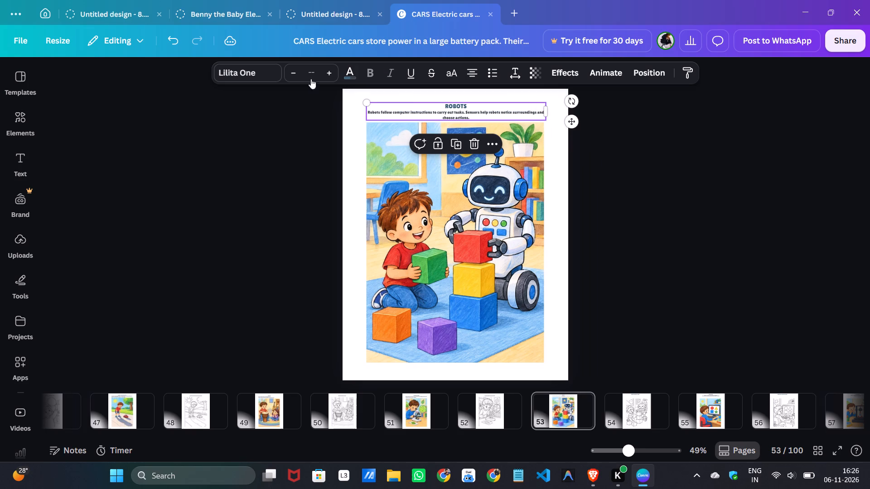
Set the font size of the whole Robots text box, heading and description, to 16.
click(315, 61)
click(372, 96)
click(391, 114)
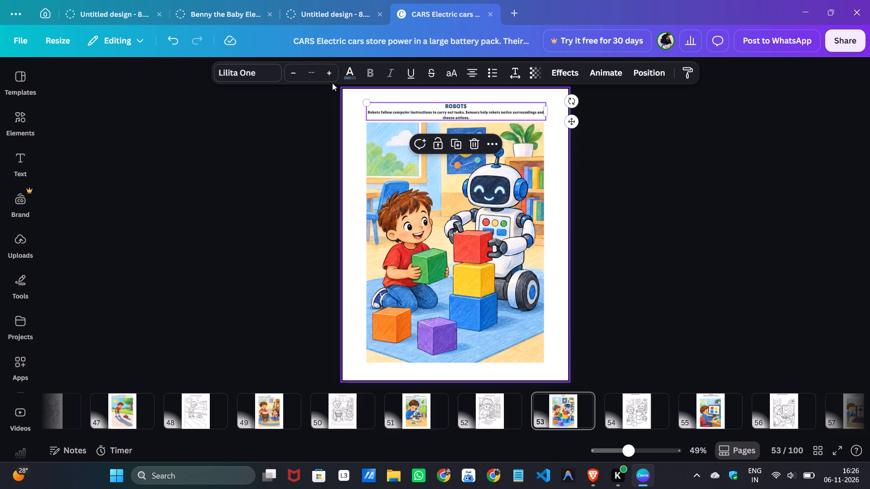
click(312, 73)
click(294, 212)
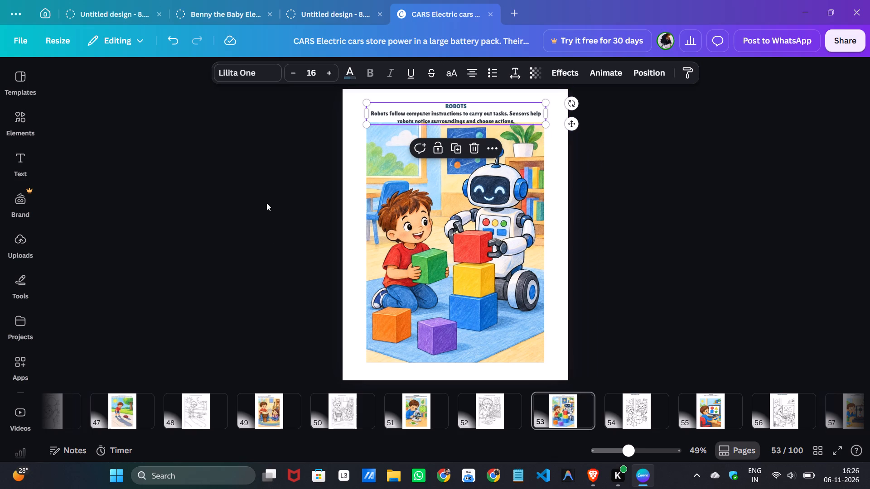
Left-align the Robots description paragraph, leaving the ROBOTS heading centred.
click(457, 105)
double_click(450, 118)
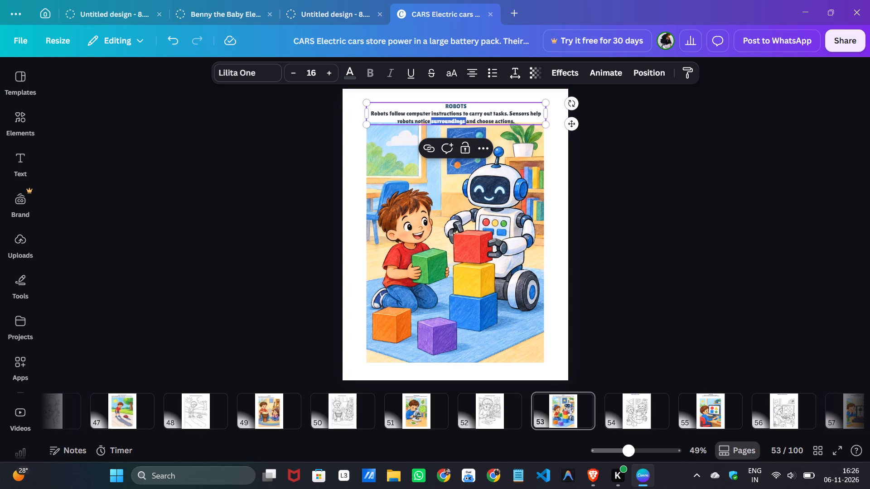
double_click(450, 118)
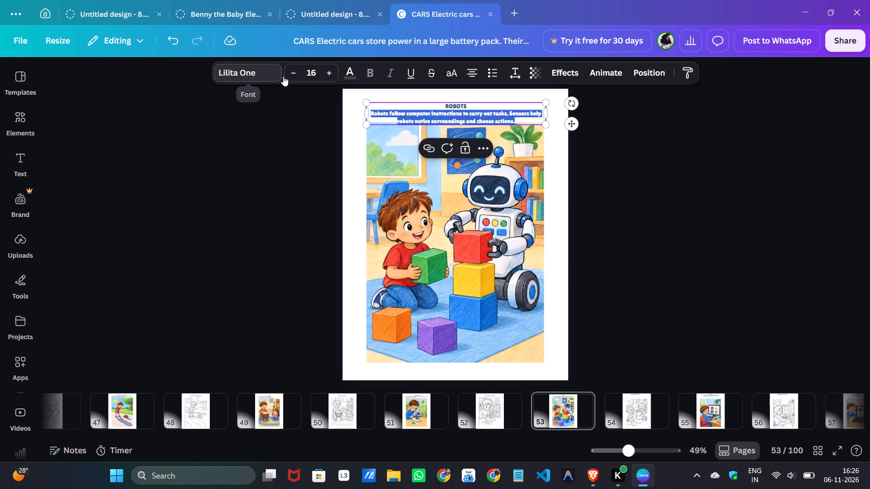
click(469, 73)
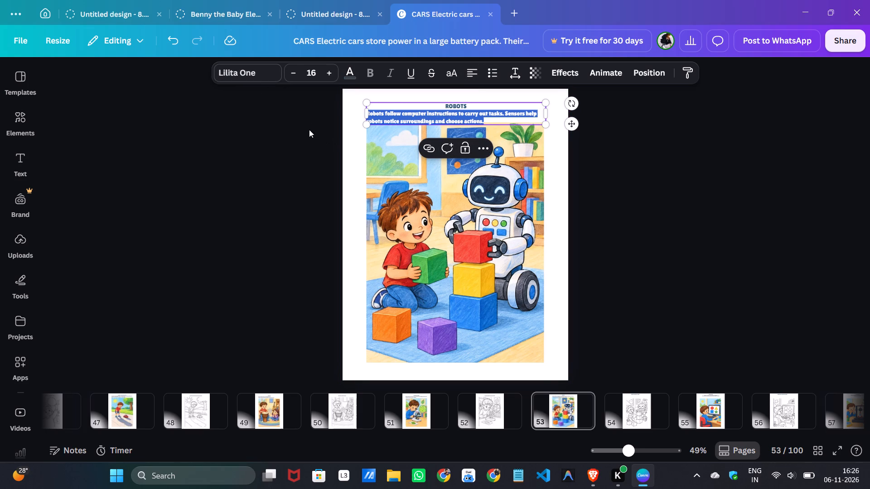
click(333, 131)
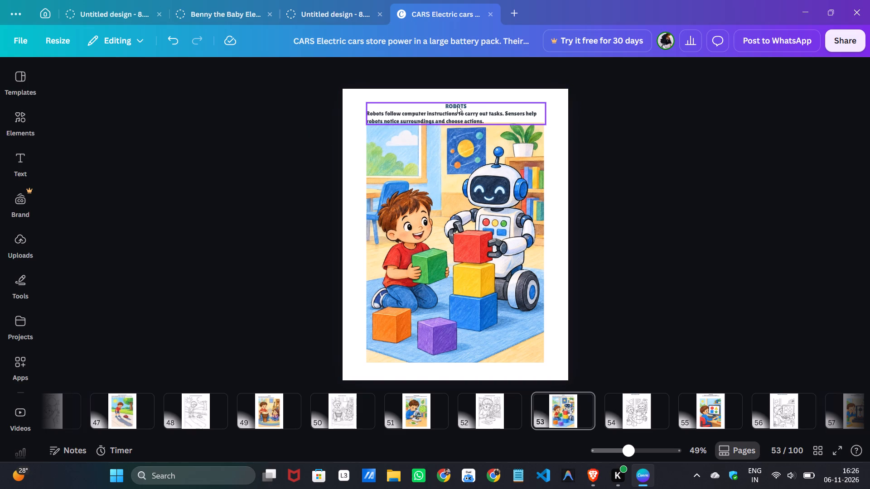
Change the font of the ROBOTS heading to Shrikhand.
click(457, 106)
click(457, 106)
click(457, 106)
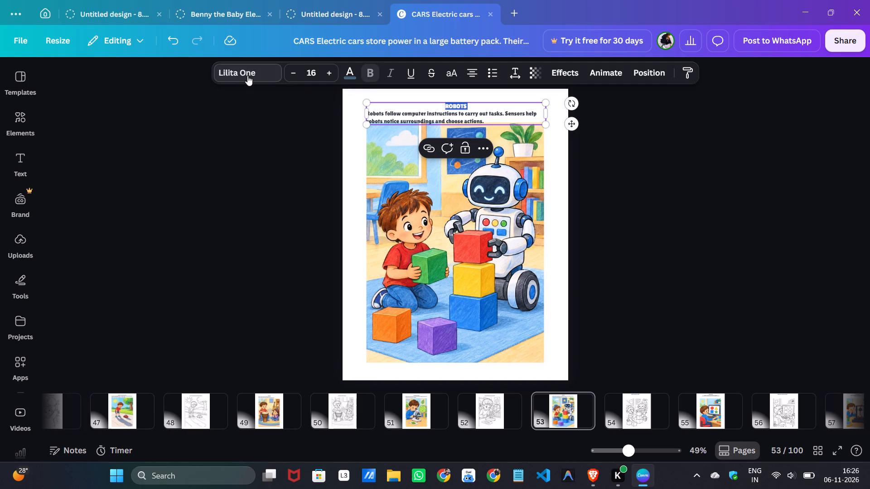
click(247, 76)
click(122, 270)
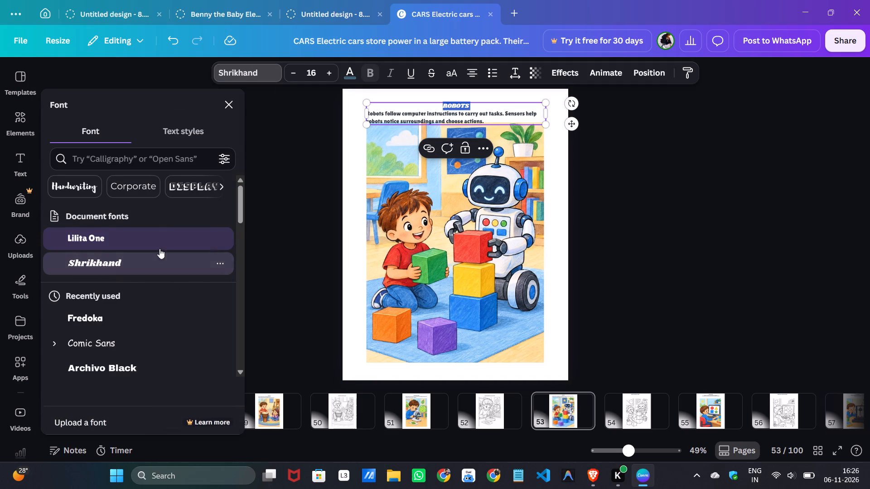
click(614, 211)
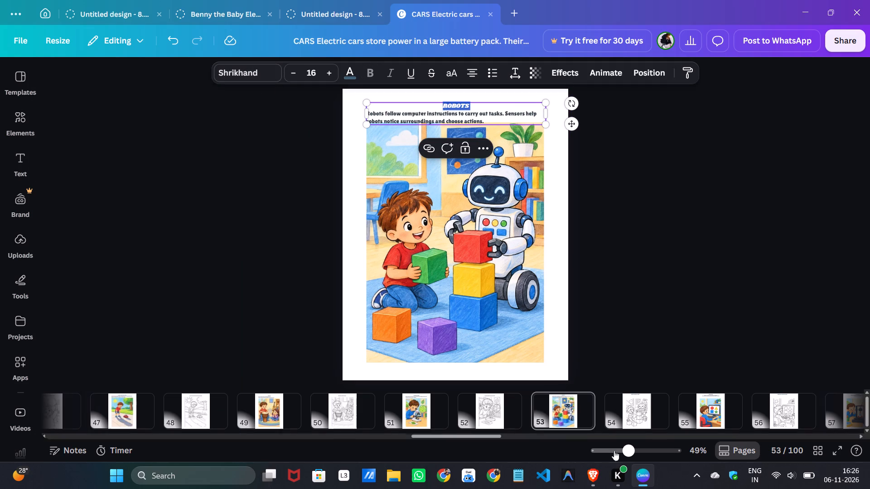
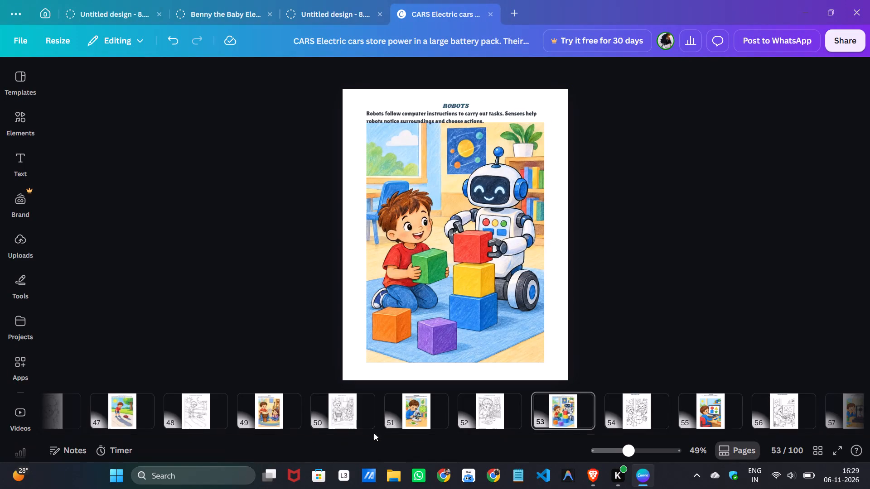
Crop the top of the color Robots picture so its upper edge sits just below the description text.
click(458, 249)
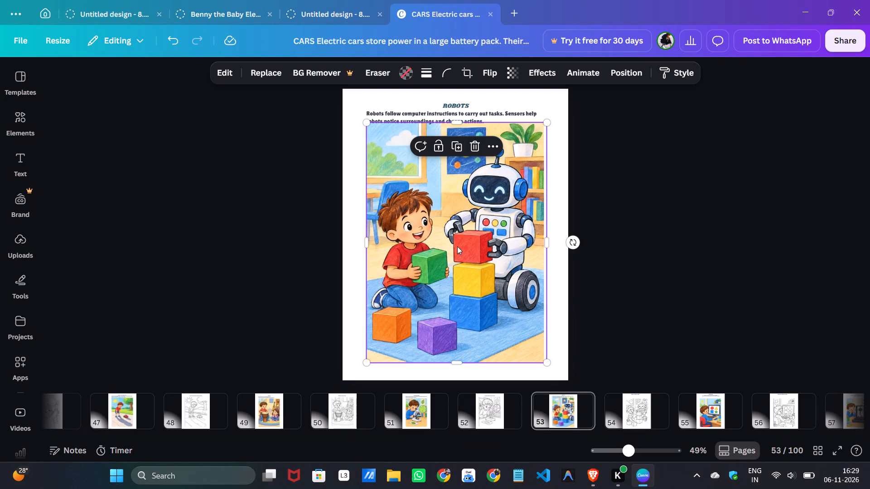
drag(459, 121, 458, 131)
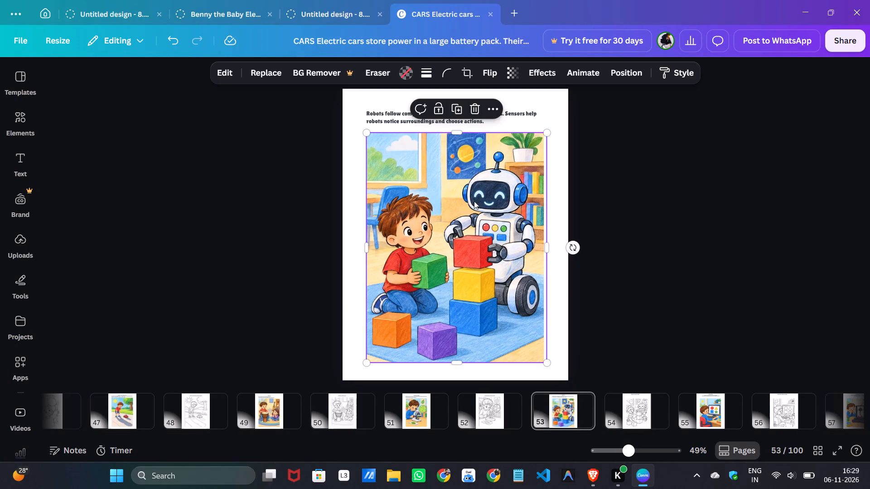
click(654, 235)
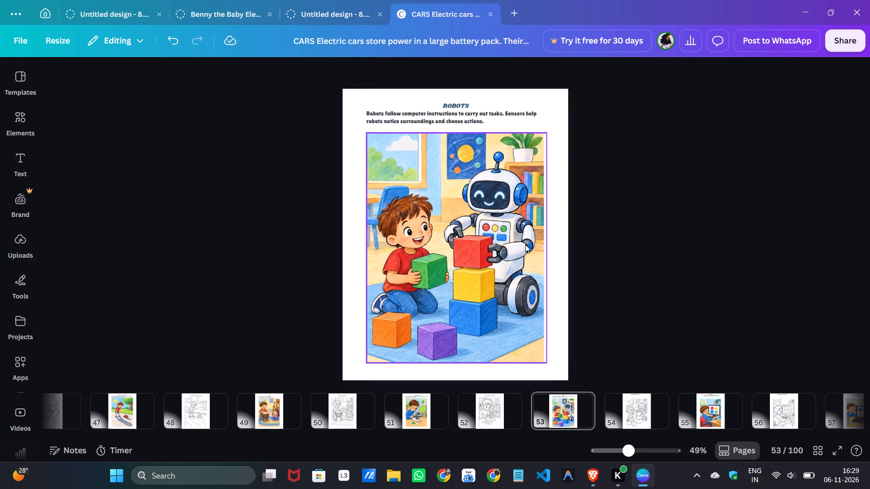
click(456, 148)
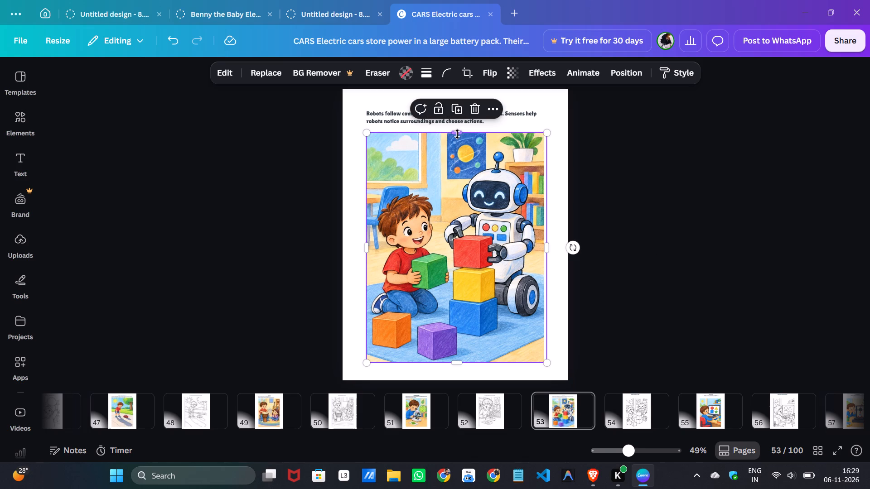
drag(457, 134, 457, 129)
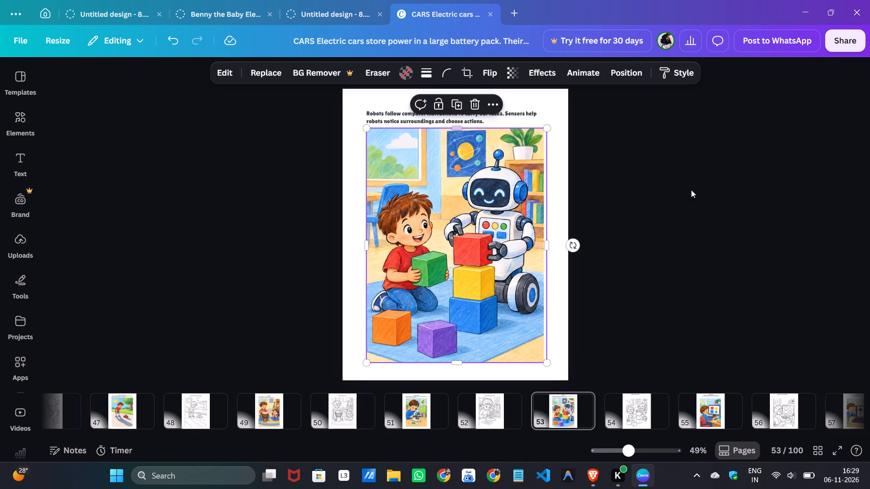
click(720, 194)
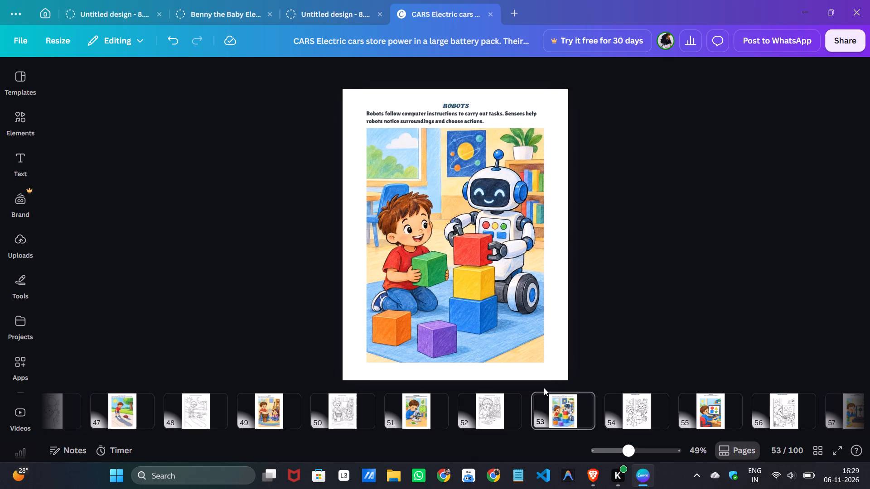
Delete the large outer frame from the Robots coloring page, page 54.
scroll(404, 420, down, 1)
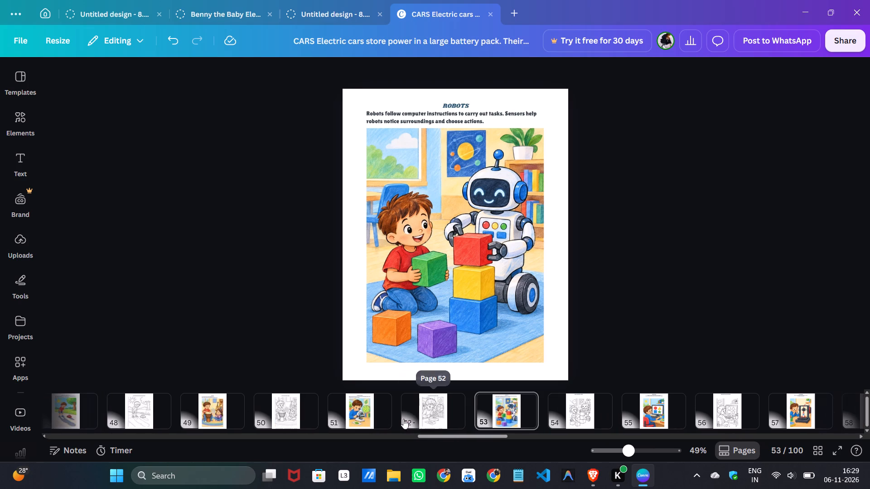
click(422, 412)
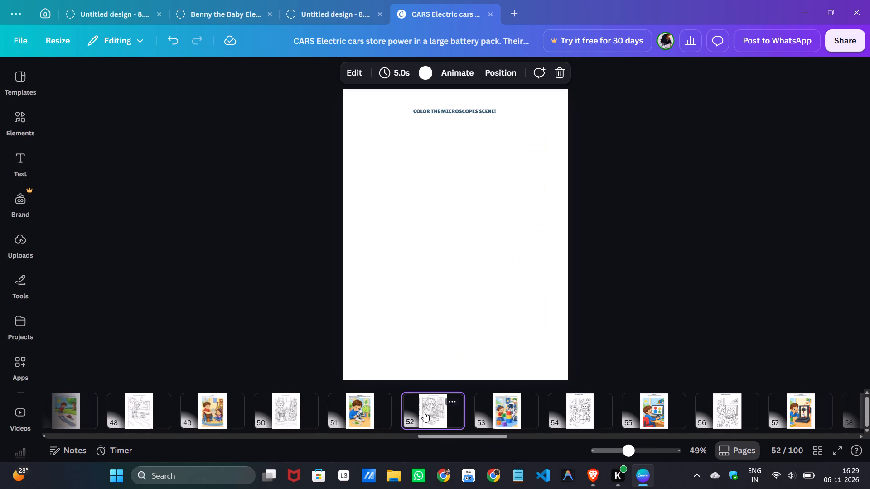
scroll(424, 412, down, 2)
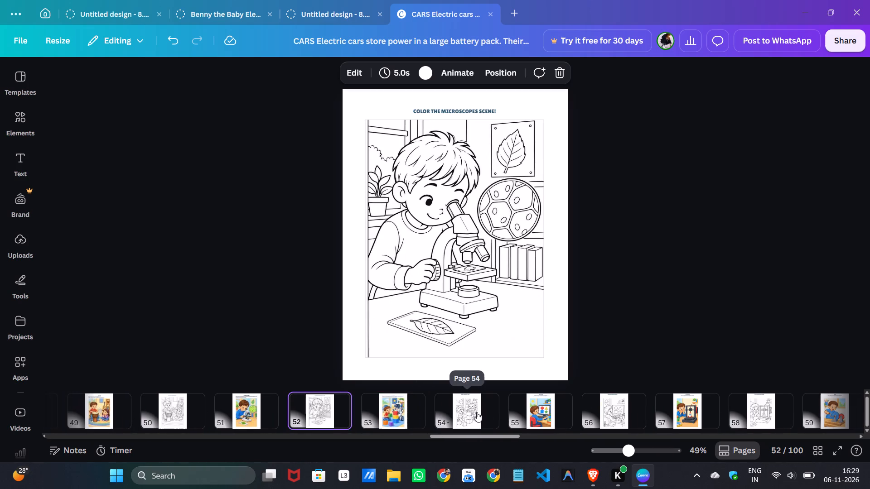
click(477, 412)
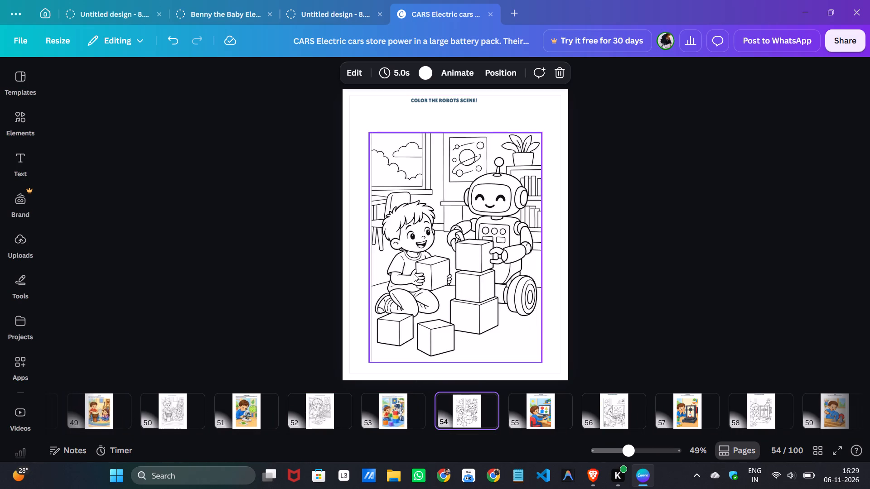
click(354, 195)
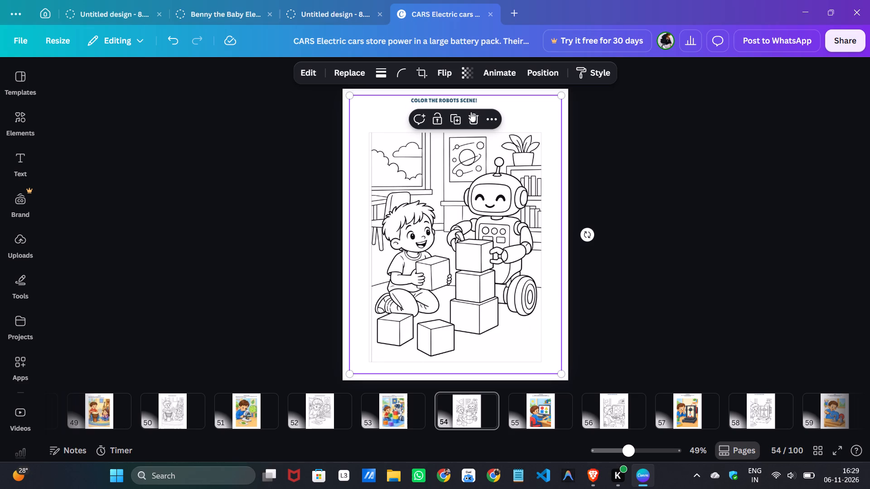
click(471, 113)
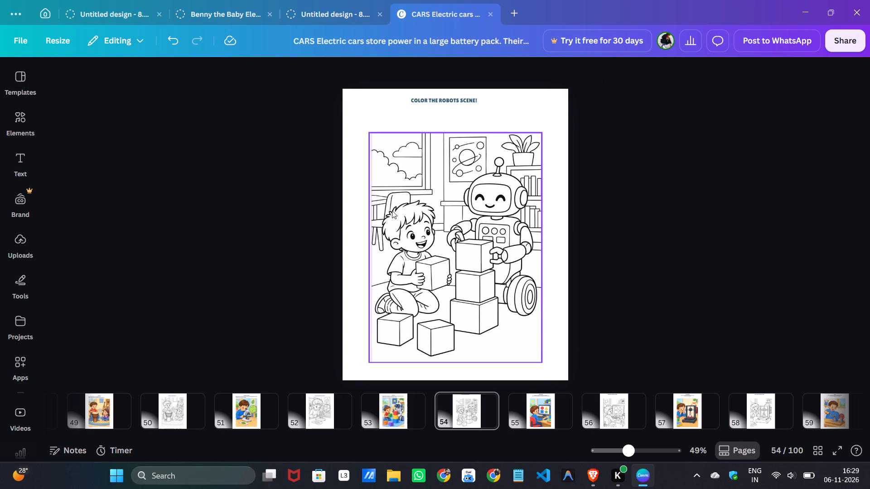
Group the Robots line drawing with its inner frame and move the group slightly up and left on the page.
drag(357, 121, 512, 324)
click(409, 106)
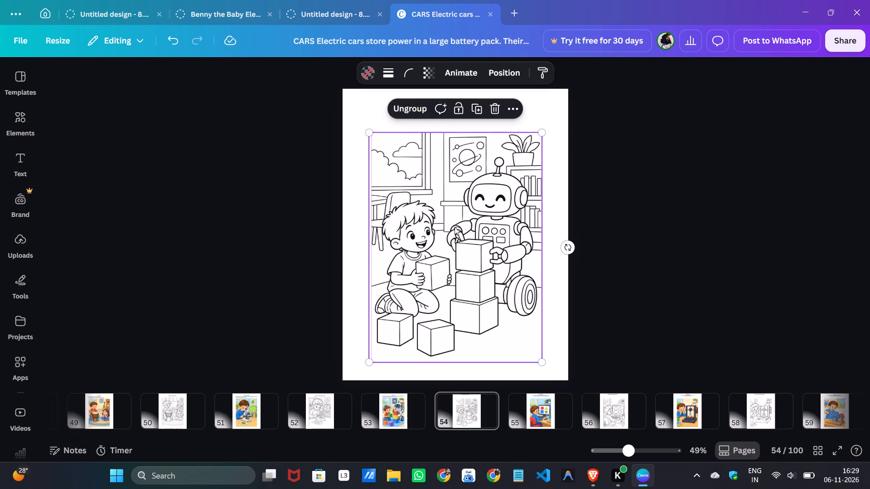
drag(454, 227, 448, 213)
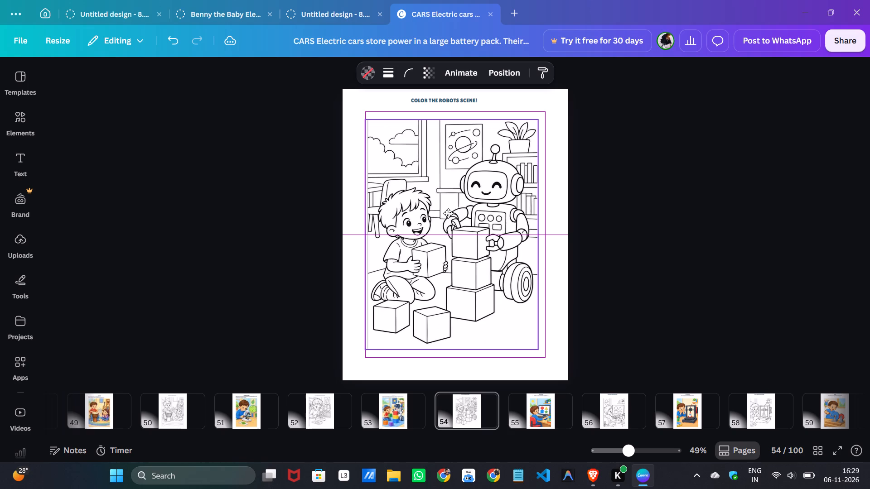
drag(448, 213, 445, 212)
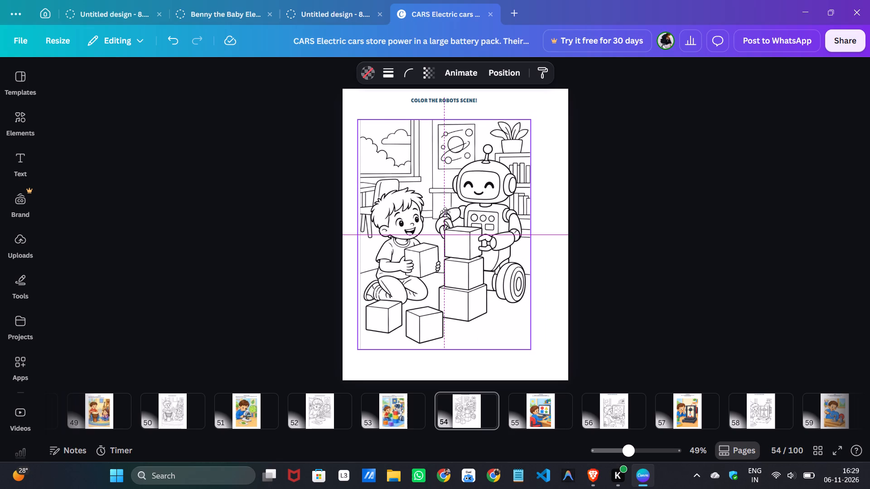
drag(445, 212, 448, 219)
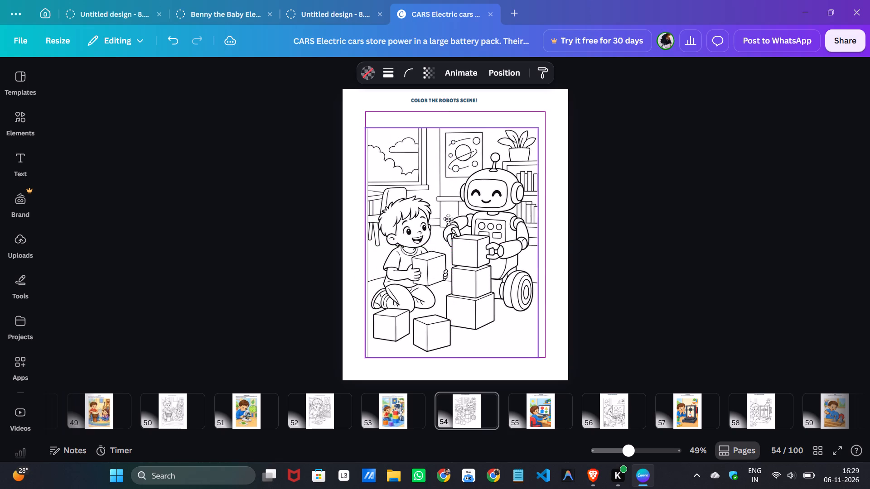
drag(448, 219, 449, 219)
click(357, 107)
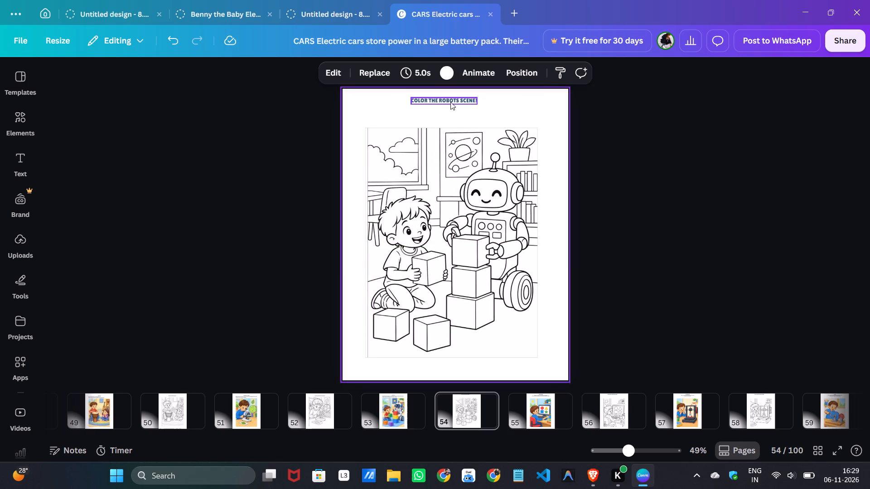
Move the heading COLOR THE ROBOTS SCENE! down closer to the picture and nearer the page's centre.
drag(447, 101, 451, 112)
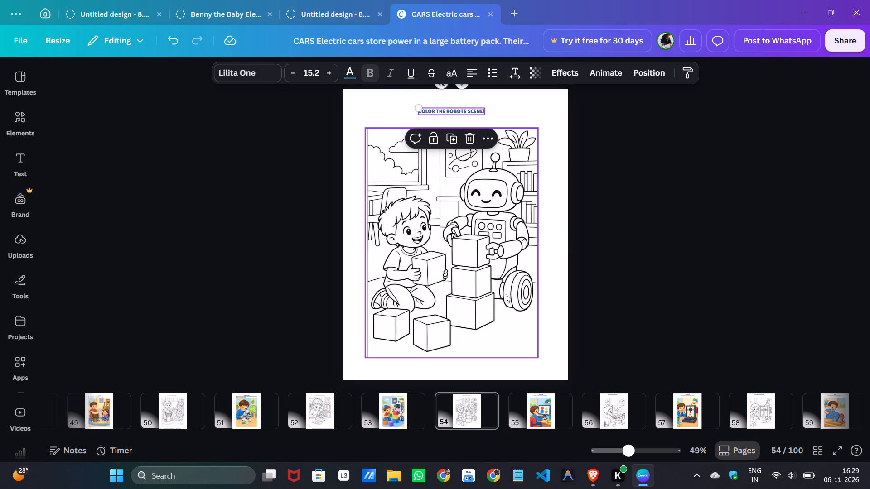
Enlarge the grouped Robots line drawing slightly and move it up to just below the heading.
click(506, 311)
drag(538, 358, 547, 362)
drag(495, 321, 494, 315)
click(608, 304)
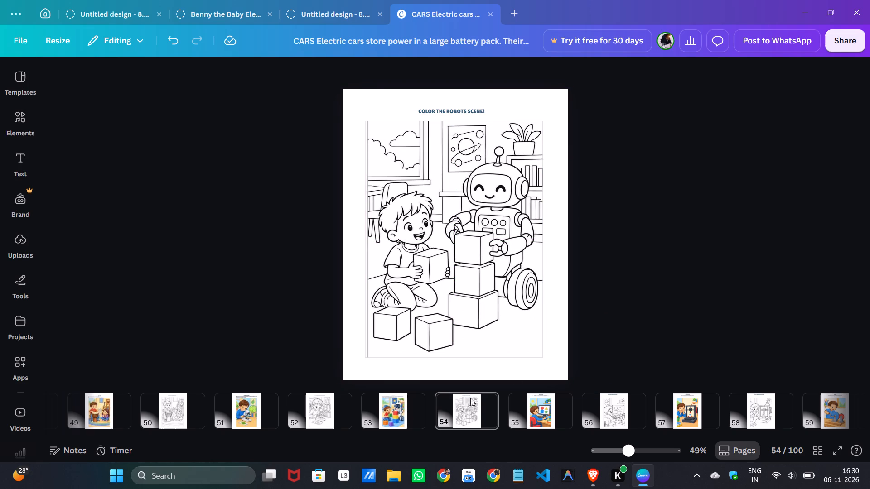
Delete the large outer frame from the color Computers page, page 55.
scroll(373, 397, down, 2)
click(416, 410)
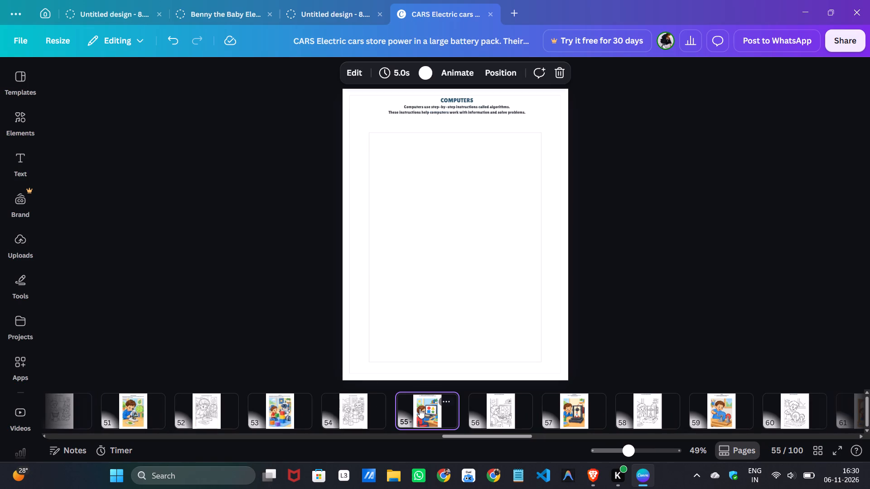
click(359, 369)
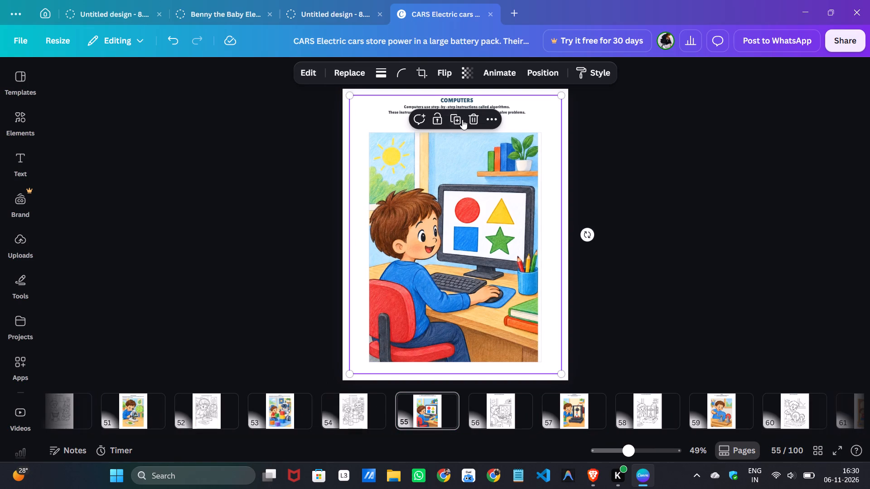
click(474, 118)
Move the Computers text box just above the picture, aligned with the inner frame's left edge, and widen it to the frame's width.
drag(445, 103, 423, 106)
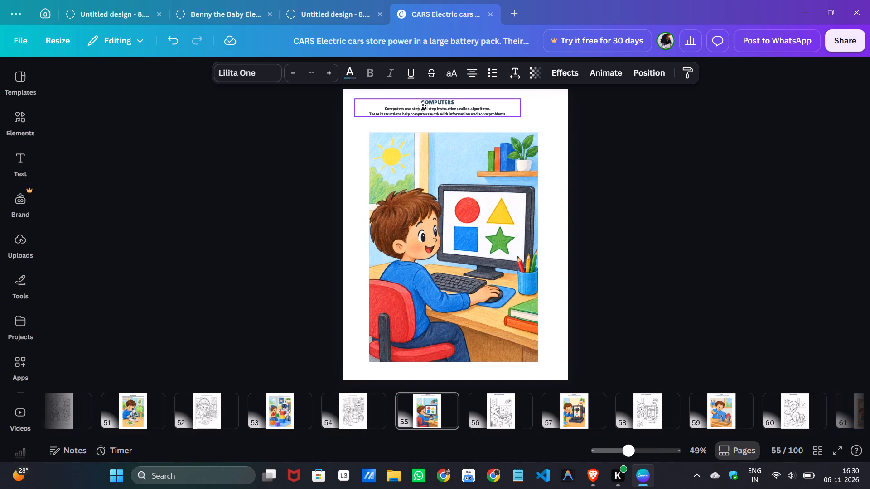
drag(423, 106, 440, 112)
drag(535, 116, 538, 117)
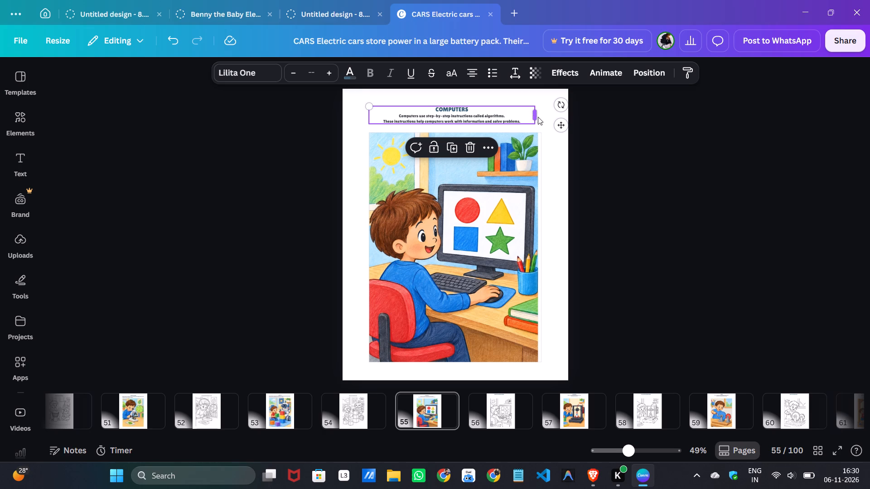
drag(538, 117, 539, 117)
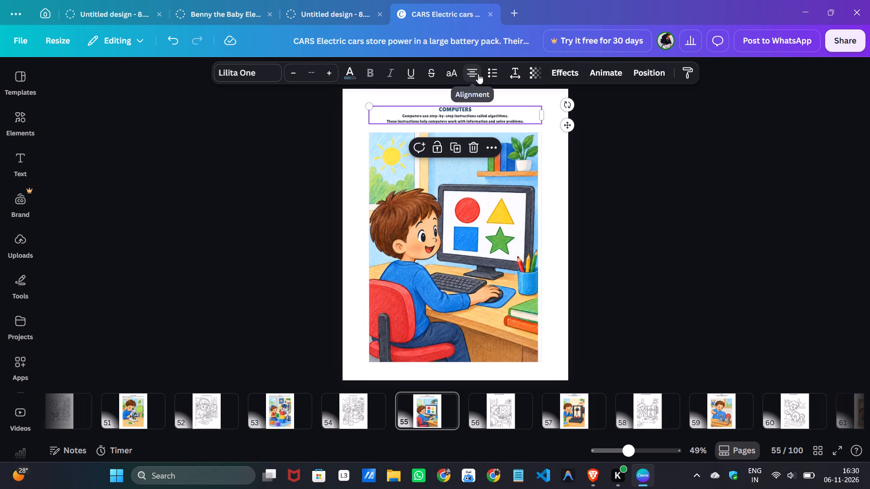
Left-align the whole Computers text box and set its font size to 16.
click(478, 74)
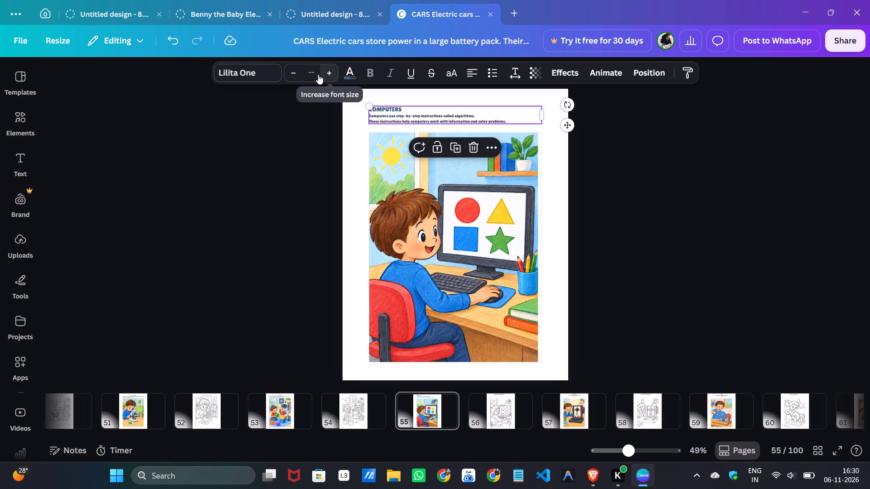
click(316, 73)
click(306, 218)
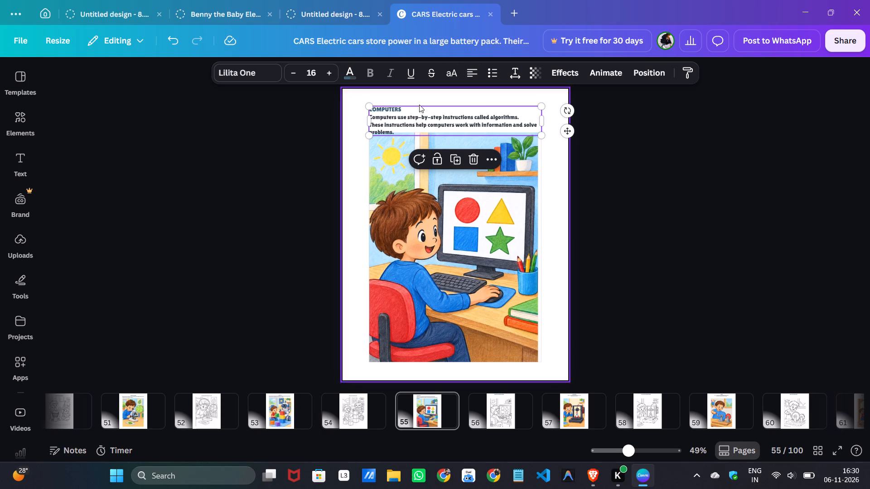
Change the COMPUTERS heading's font to Shrikhand and centre it, leaving the description left-aligned.
click(387, 108)
double_click(387, 108)
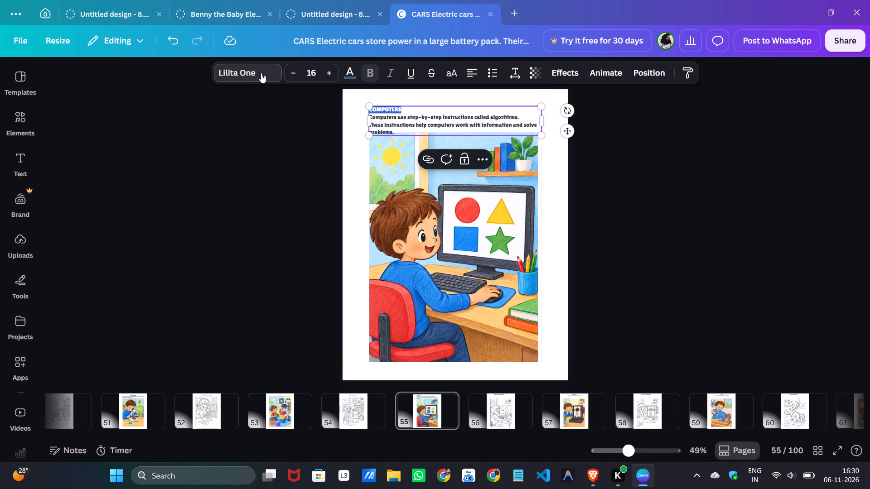
click(247, 75)
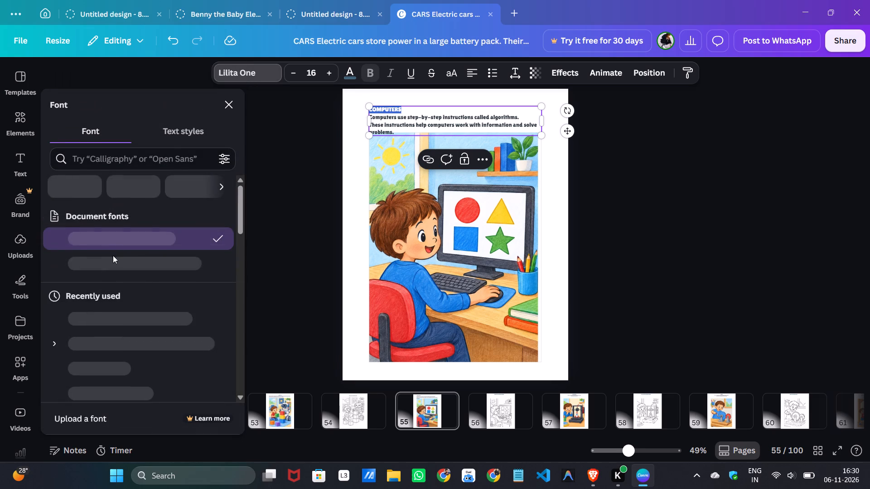
click(116, 260)
click(469, 75)
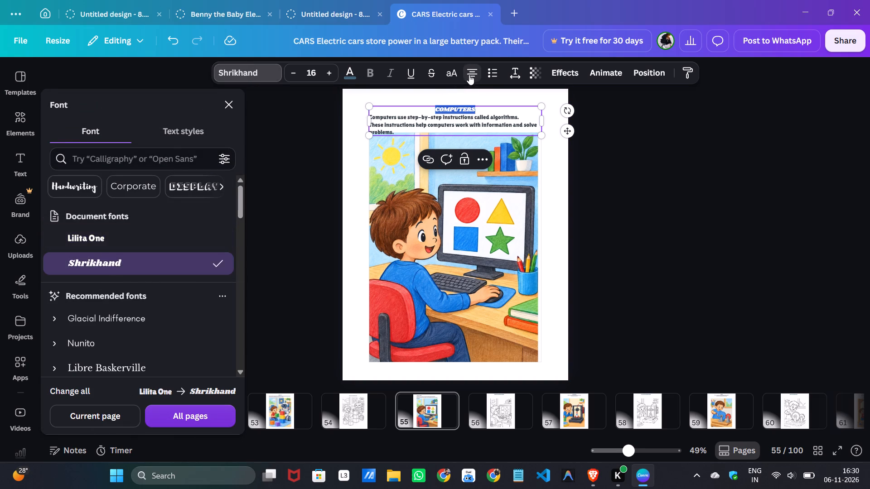
click(296, 125)
click(410, 125)
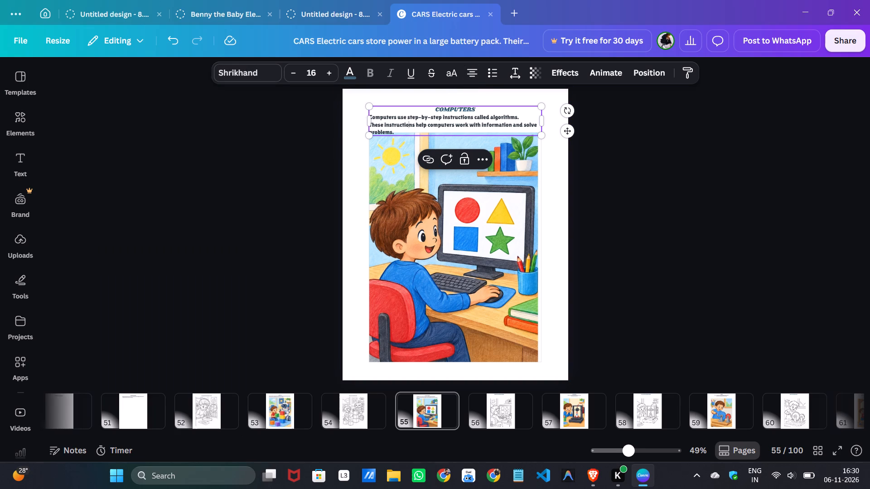
click(338, 130)
Move the Computers text box up slightly so its last line clears the picture's top edge.
click(387, 121)
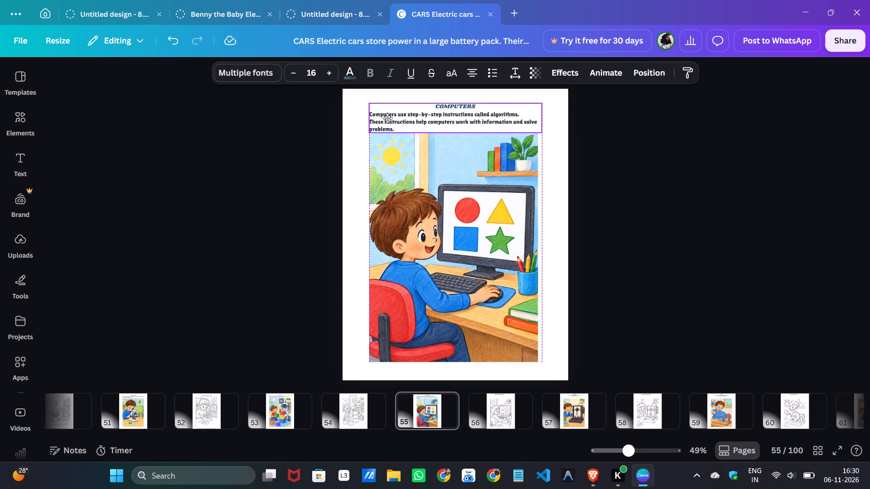
click(319, 152)
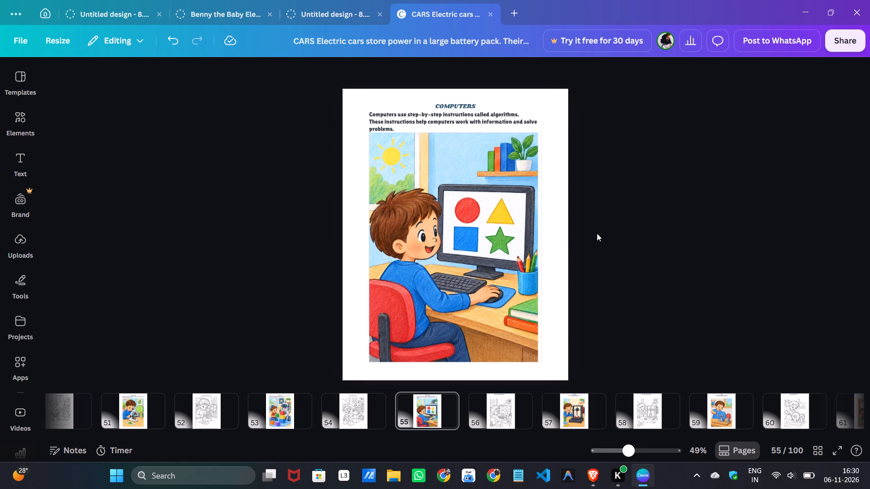
Delete the thin inner frame around the Computers picture.
click(534, 270)
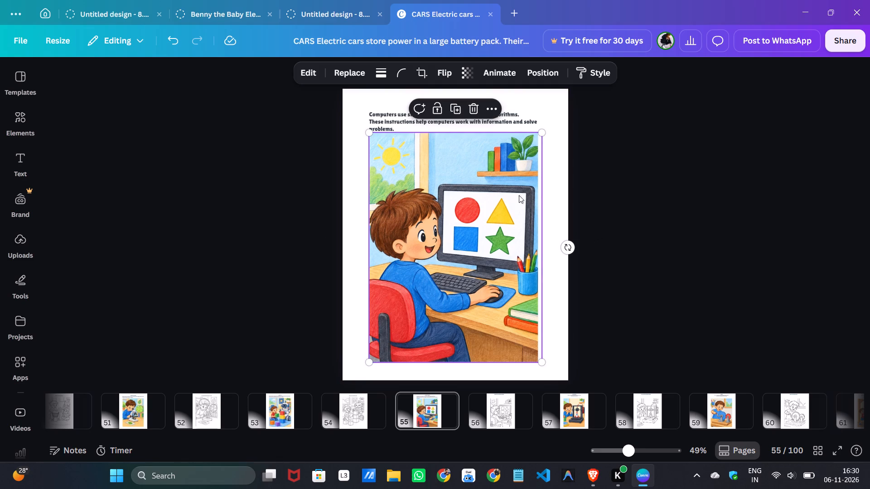
click(472, 109)
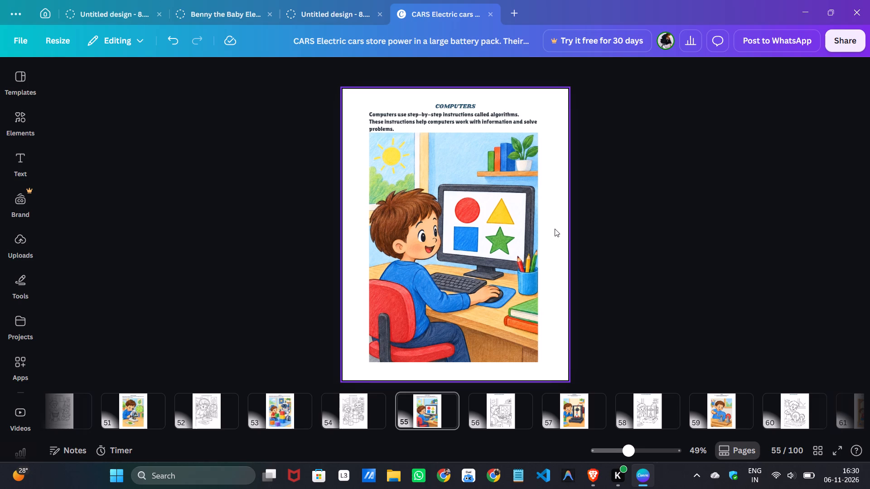
Narrow the Computers text box slightly so its width matches the picture below it.
click(519, 122)
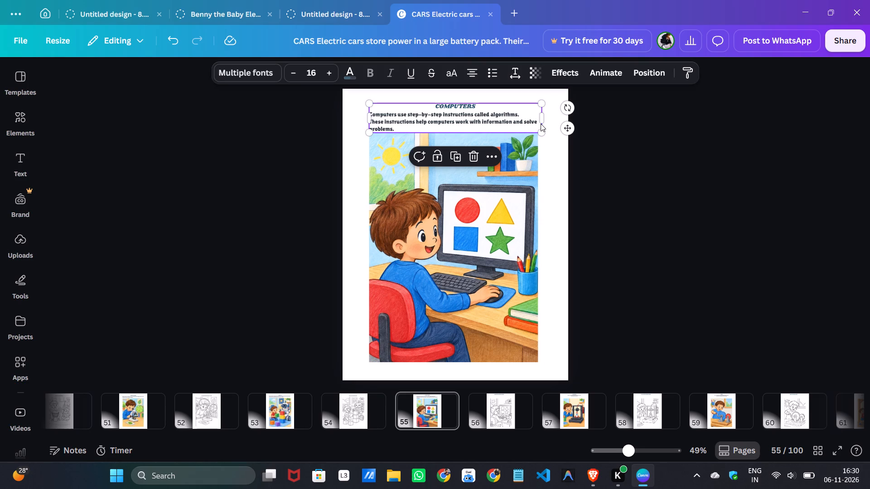
drag(542, 119, 538, 119)
click(592, 149)
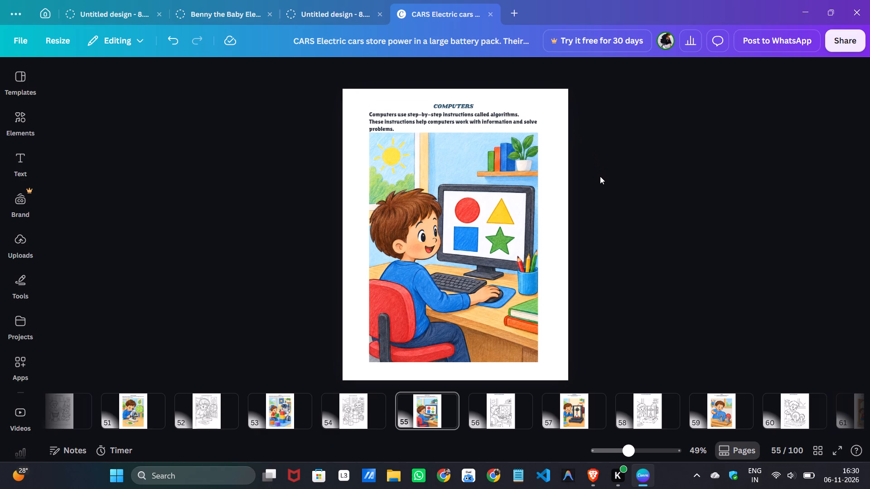
Nudge the coloured Computers picture slightly to the right to centre it on the page.
click(475, 288)
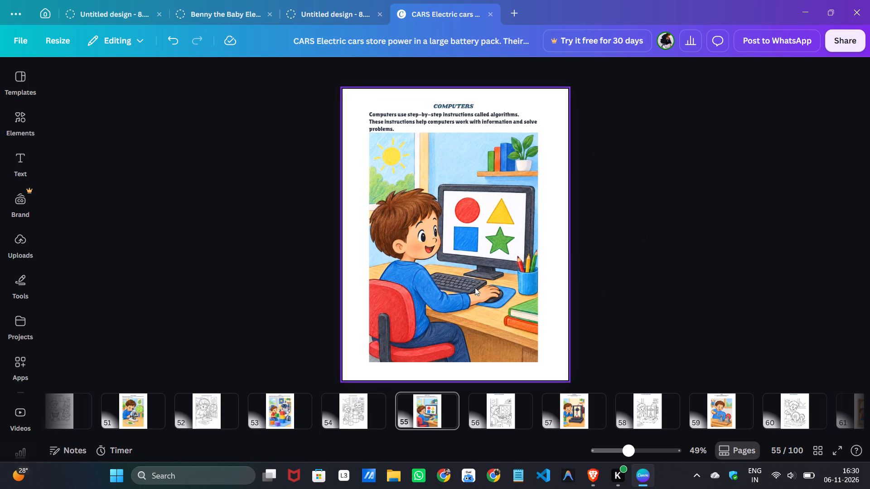
key(Right)
key(Right)
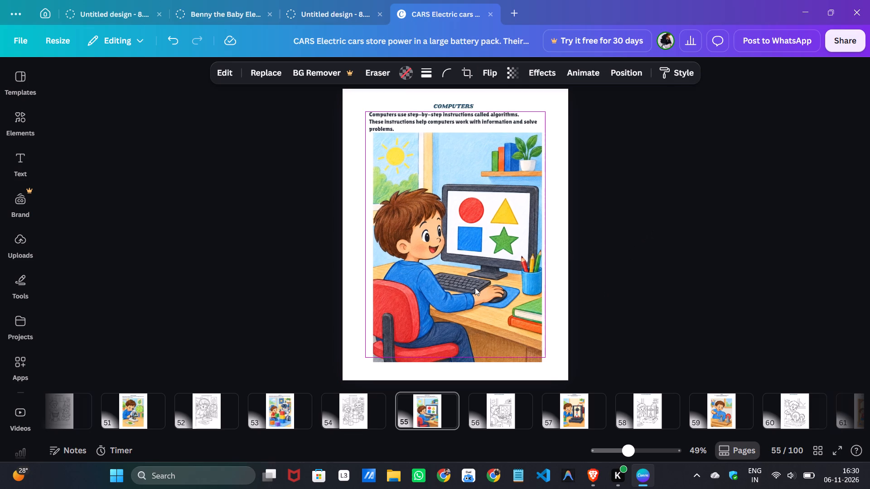
key(Left)
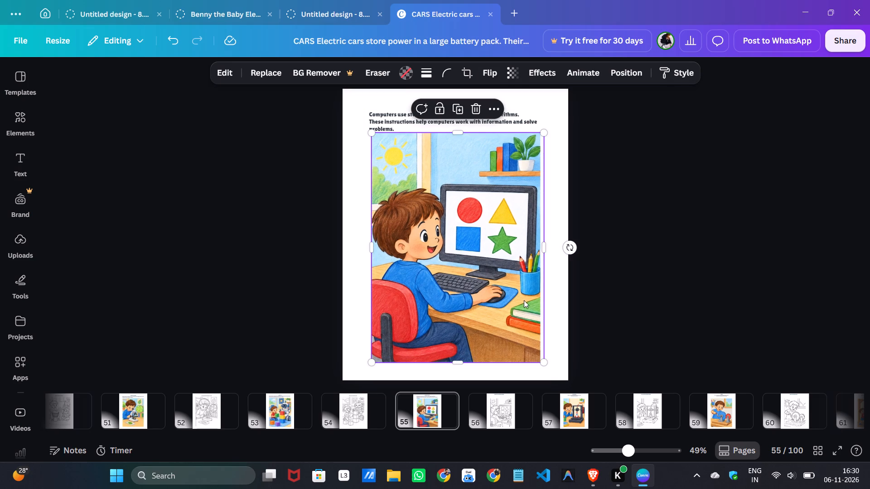
click(632, 287)
Delete the large outer frame on page 56, the Computers coloring page.
click(520, 402)
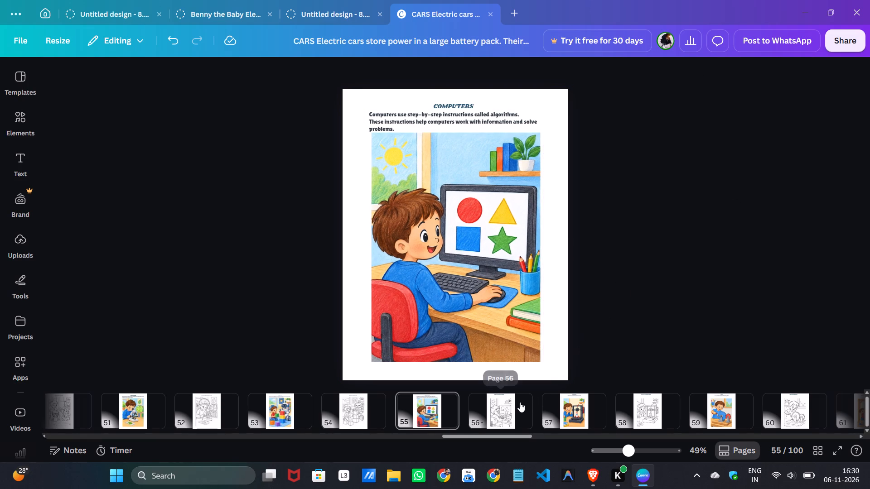
click(365, 372)
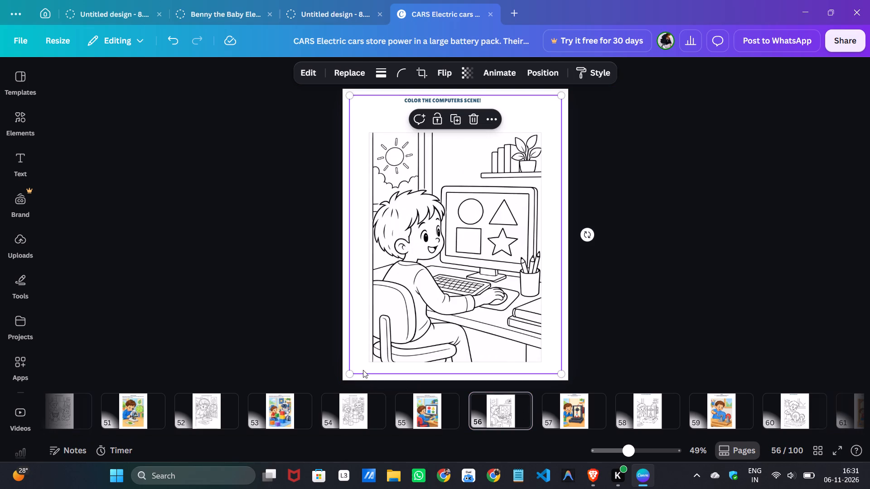
click(478, 121)
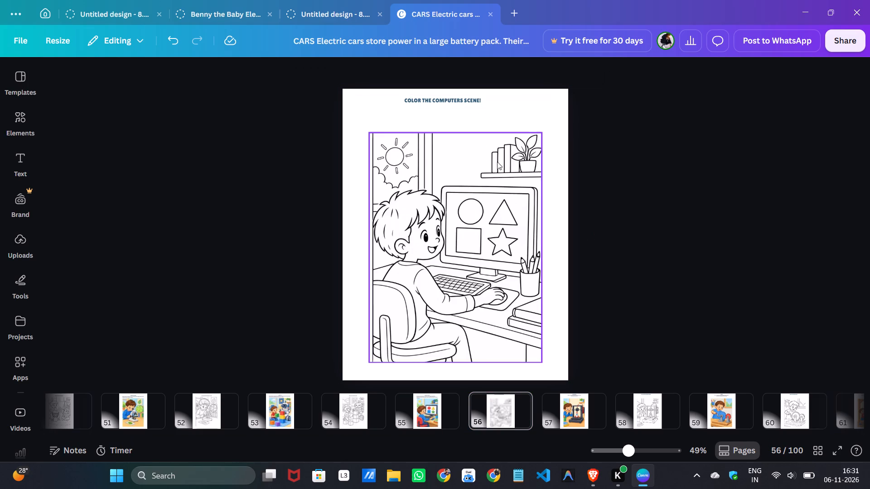
Move the heading COLOR THE COMPUTERS SCENE! down closer to the picture and centre it horizontally on the page.
drag(437, 97, 443, 105)
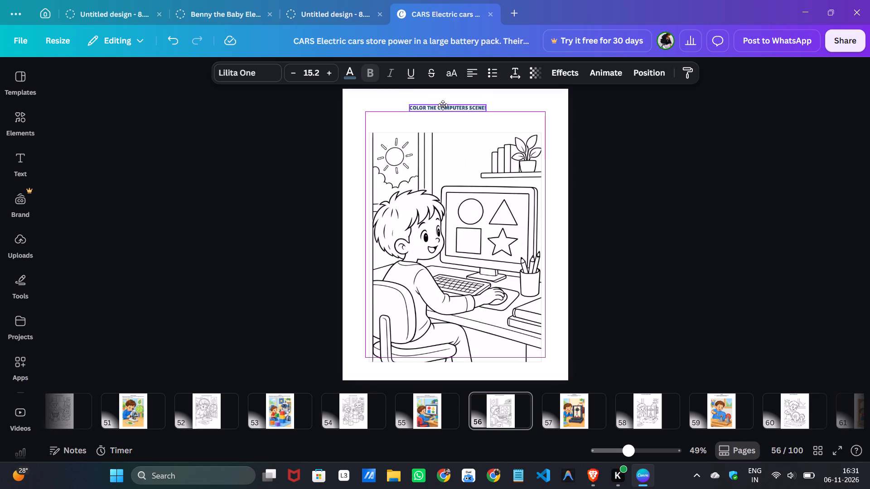
drag(443, 105, 449, 109)
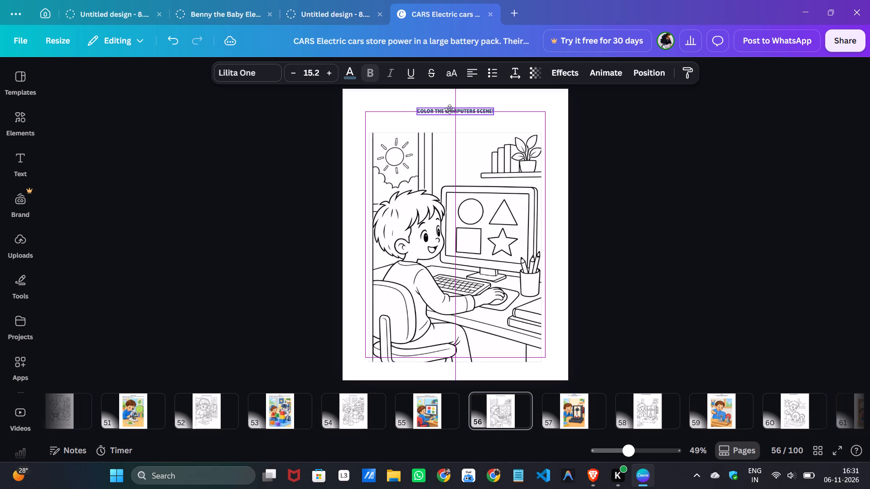
Group the Computers line drawing with its thin inner frame.
drag(363, 116, 423, 275)
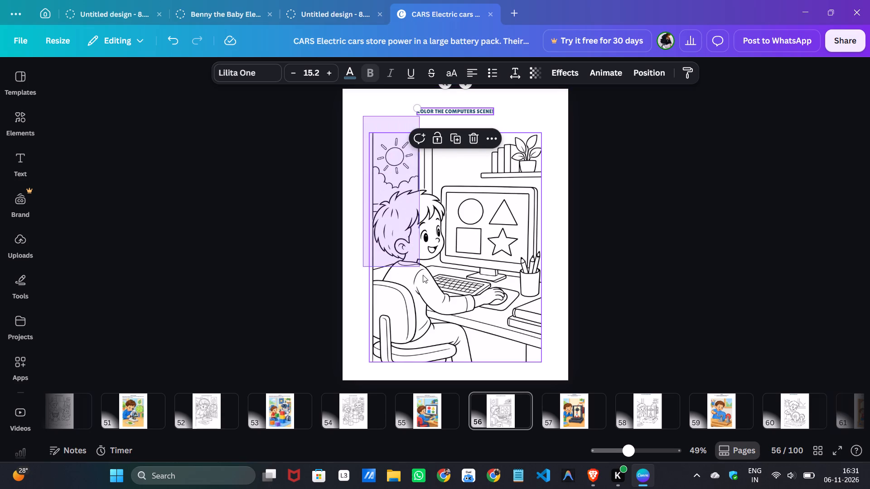
drag(423, 275, 404, 282)
click(426, 111)
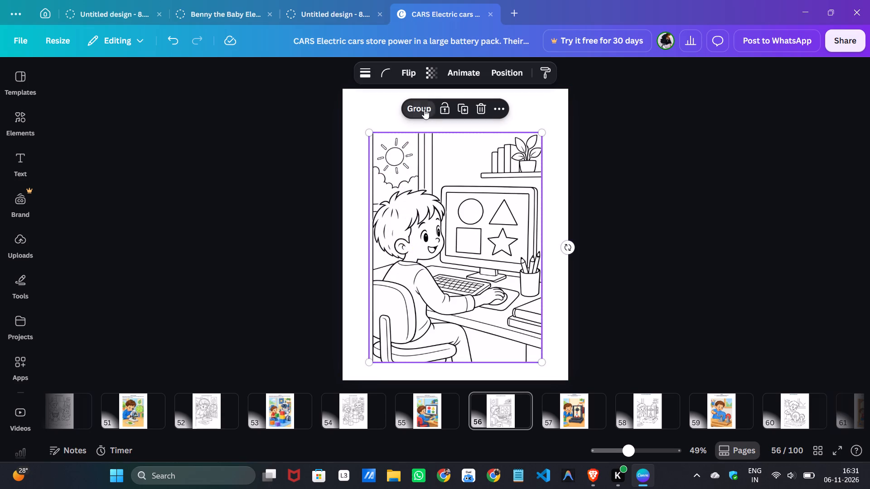
Move the grouped Computers drawing up just below the heading, enlarge it to fill the page margins, and nudge it slightly right and down.
drag(422, 253, 418, 242)
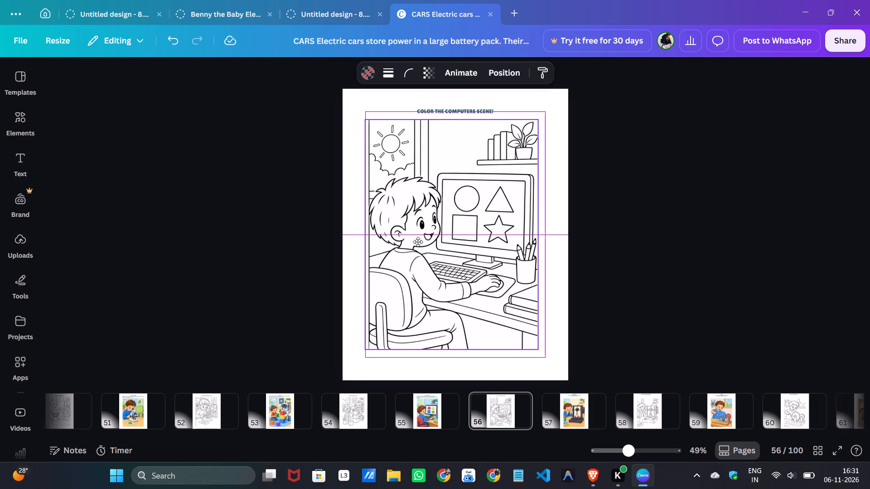
drag(418, 242, 417, 242)
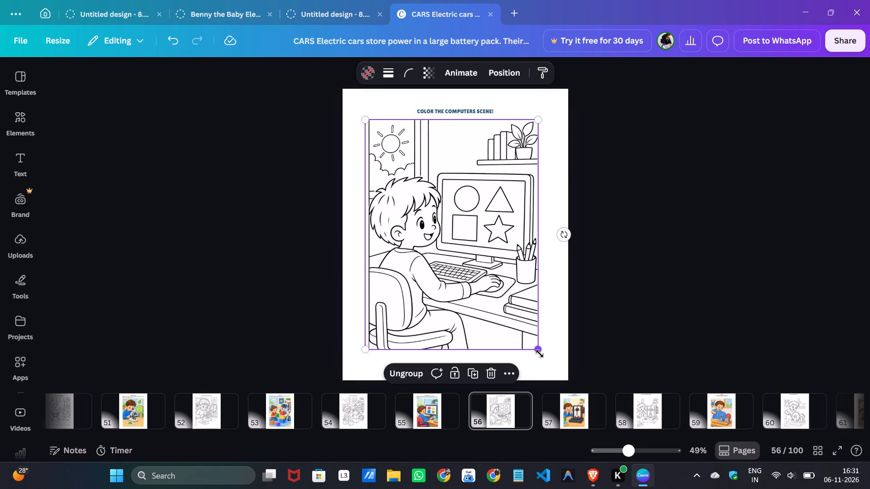
drag(540, 354, 545, 361)
click(623, 332)
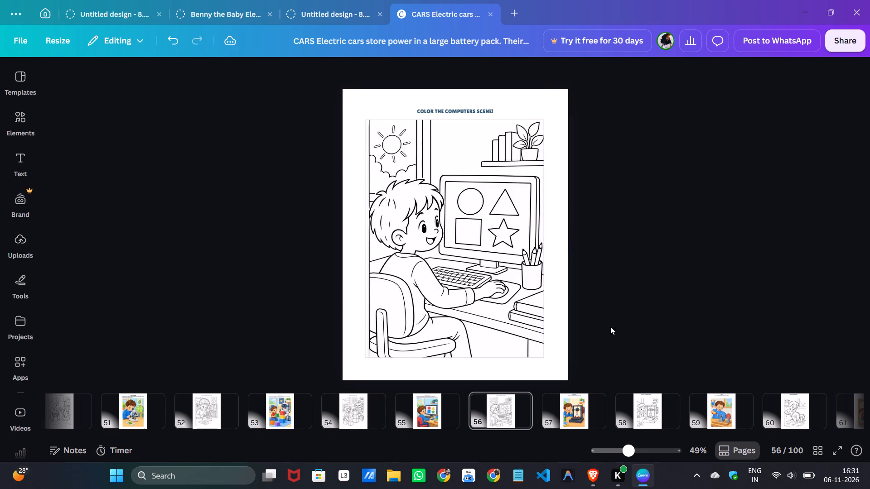
click(502, 289)
key(Right)
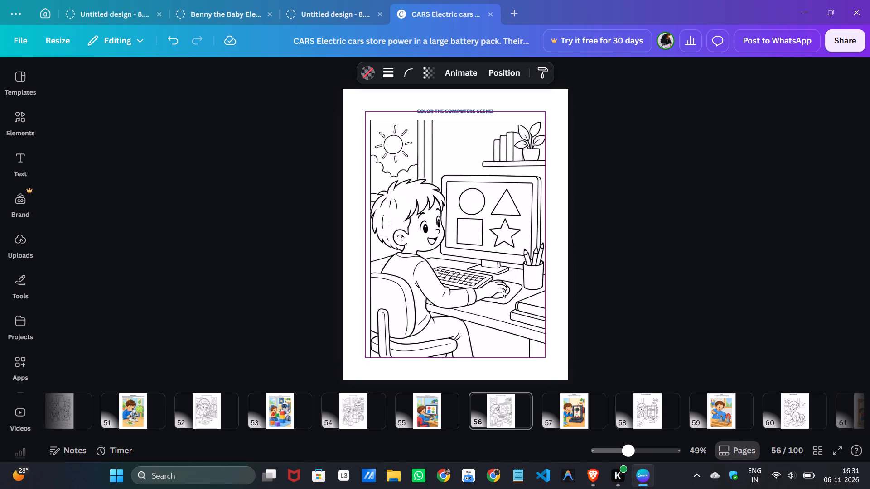
key(Down)
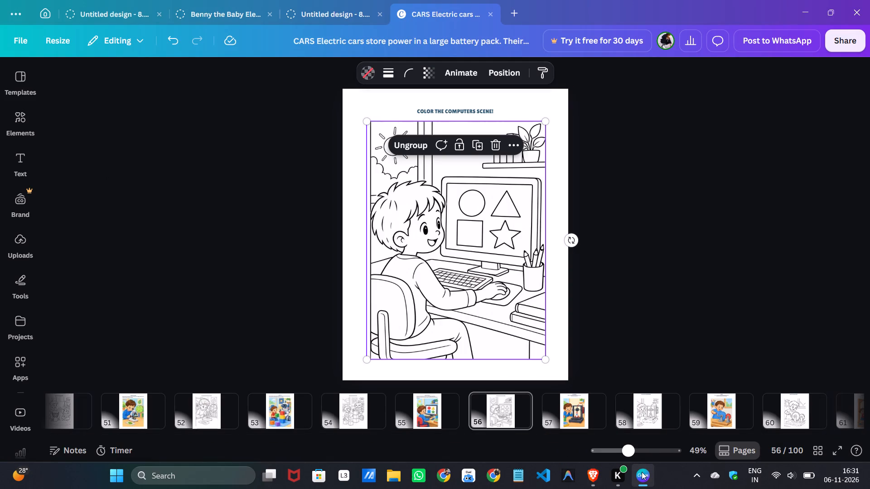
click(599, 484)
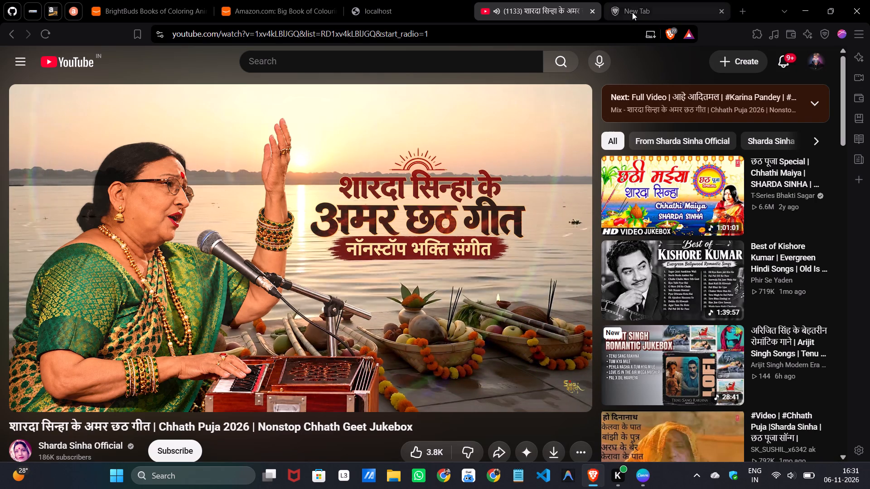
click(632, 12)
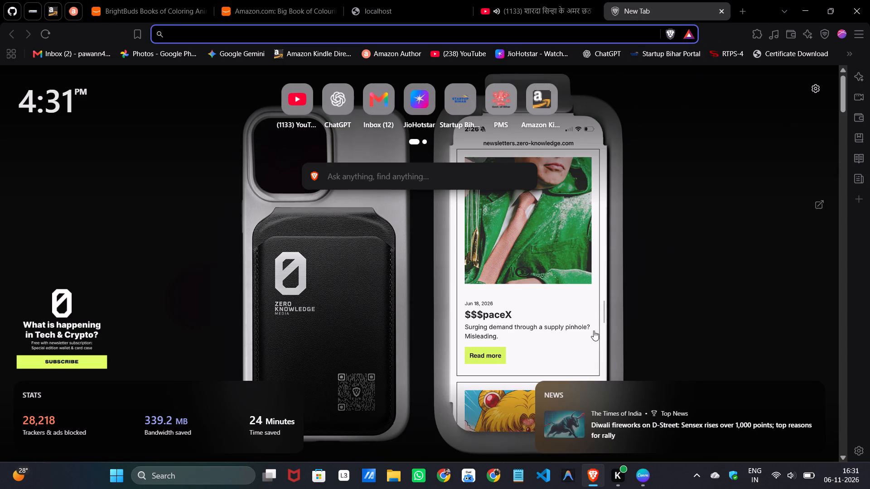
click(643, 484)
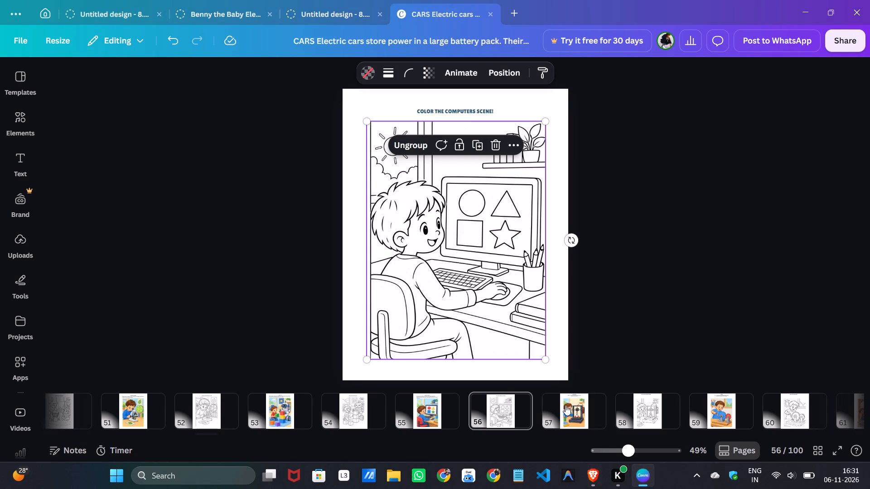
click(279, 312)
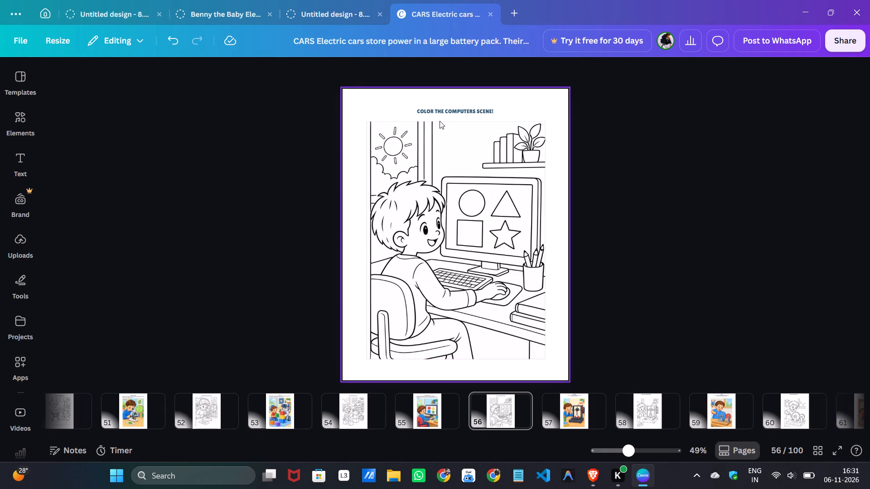
Delete the large outer frame and the thin inner frame around the picture on page 57, 3D Printers.
click(569, 402)
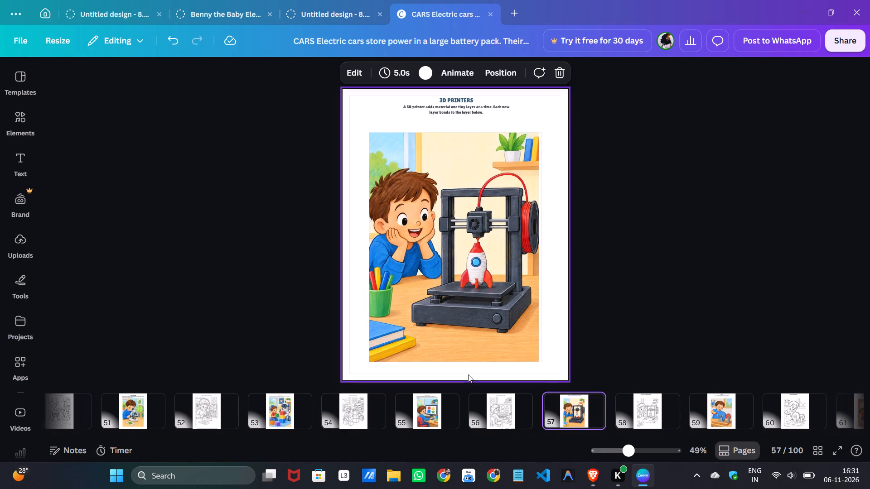
click(469, 373)
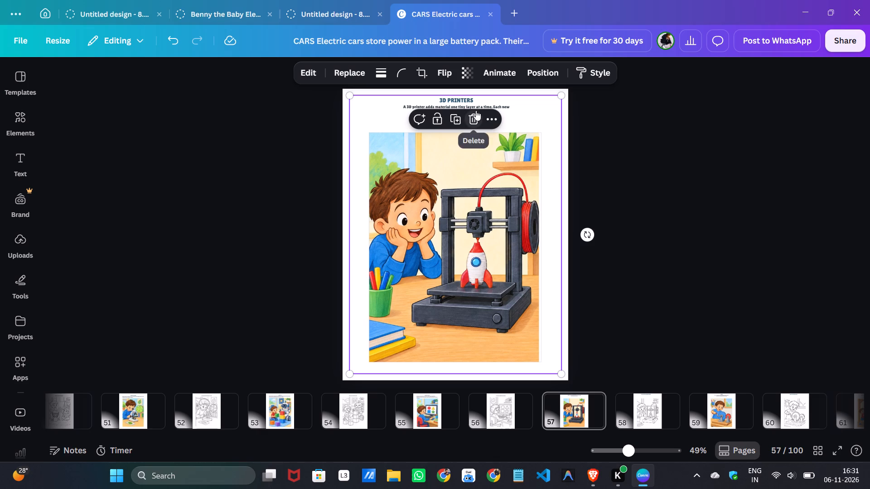
click(476, 113)
click(391, 192)
click(475, 111)
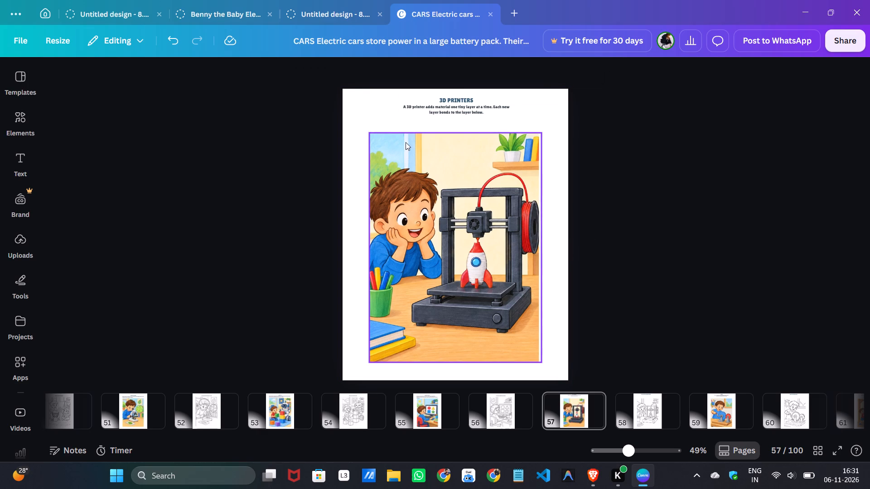
Move the 3D Printers text box left and slightly down so it starts near the picture's left edge.
click(439, 109)
drag(440, 109, 405, 117)
Move the 3D Printers picture up under the text at the left margin, enlarge it to the margin width, and nudge it slightly right and up.
drag(440, 249, 435, 242)
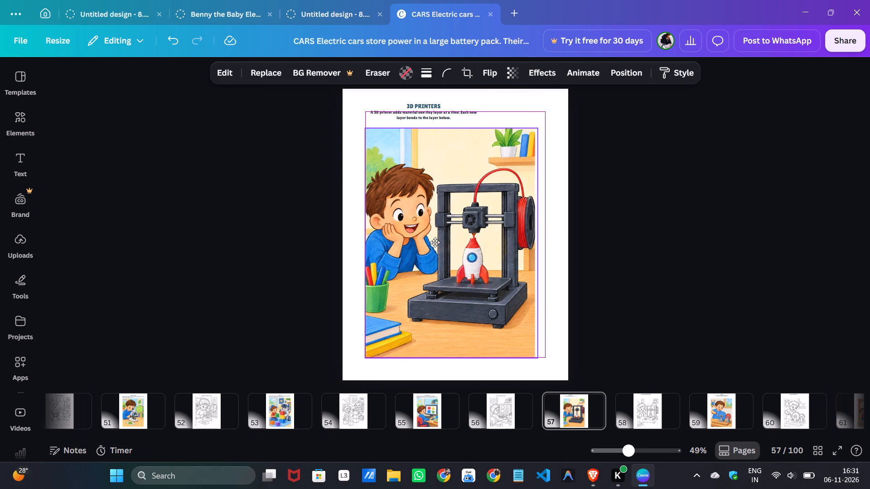
drag(435, 242, 435, 240)
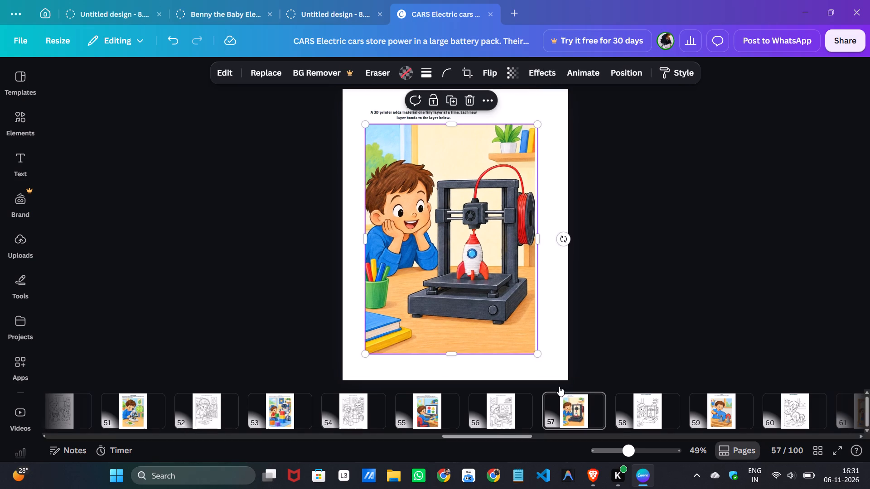
drag(536, 351, 549, 358)
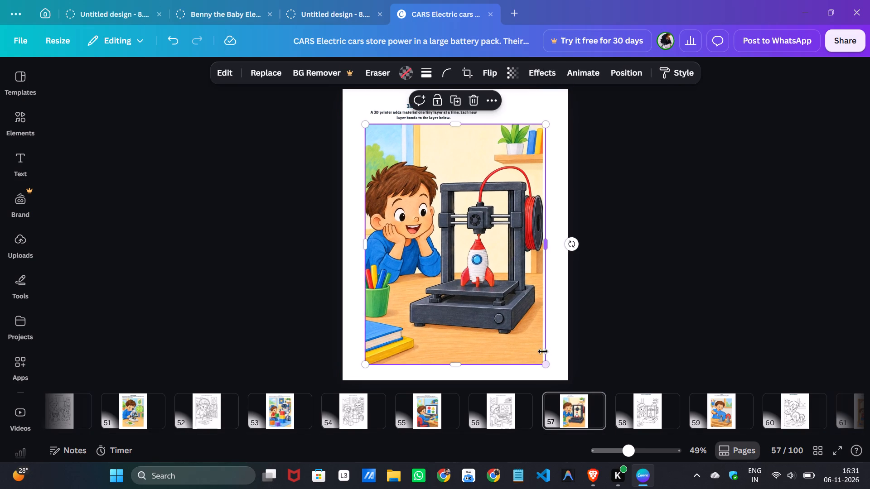
click(606, 326)
click(495, 310)
key(Right)
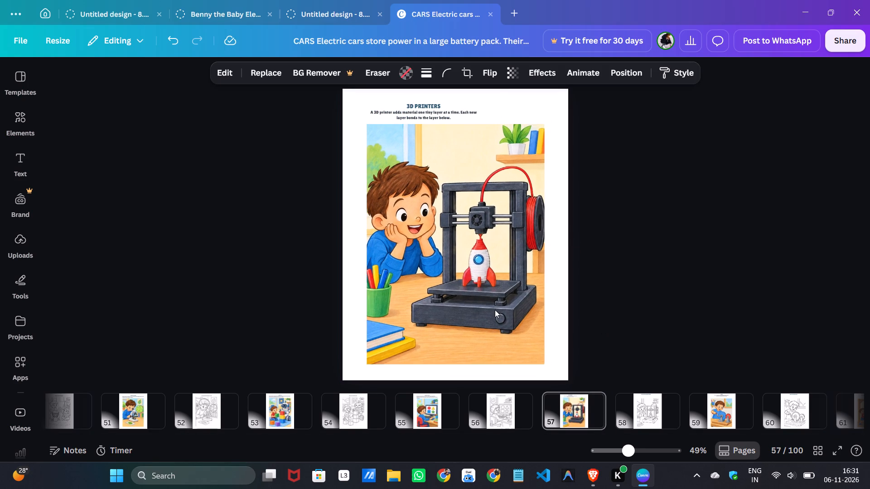
key(Up)
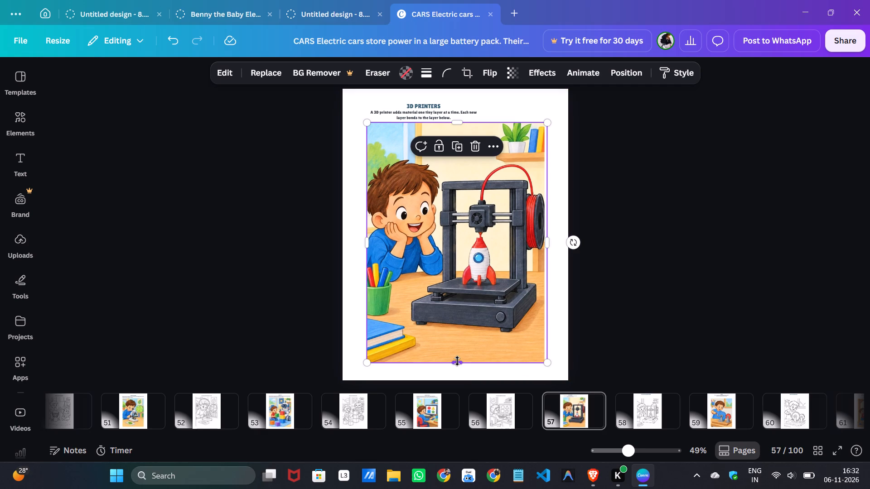
Crop a thin strip off the height of the 3D Printers picture and shift the image down inside the crop.
drag(457, 361, 457, 353)
click(465, 282)
drag(465, 282, 466, 288)
double_click(465, 287)
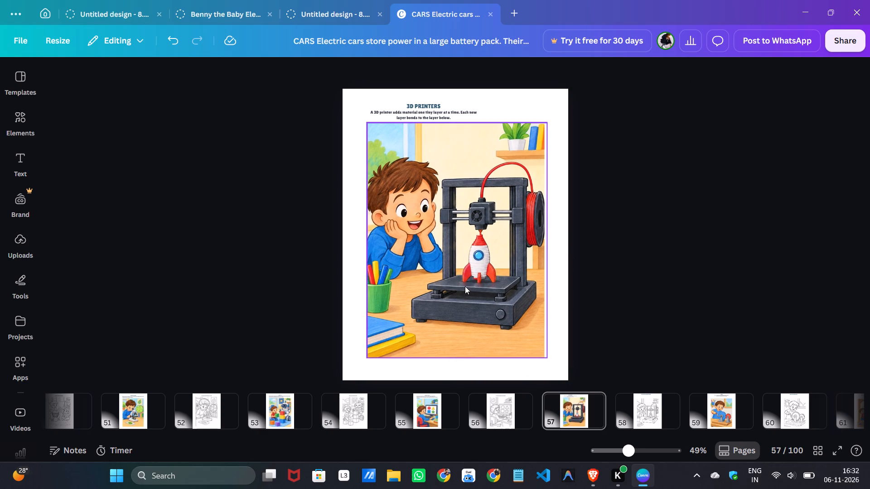
drag(467, 248, 467, 257)
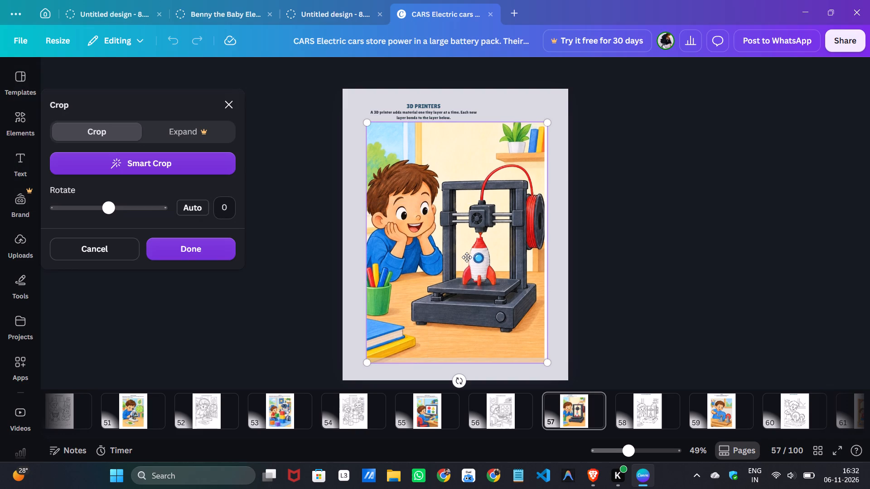
double_click(467, 245)
Move the cropped 3D Printers picture slightly down and right, aligning its left edge with the text box.
drag(472, 236, 472, 247)
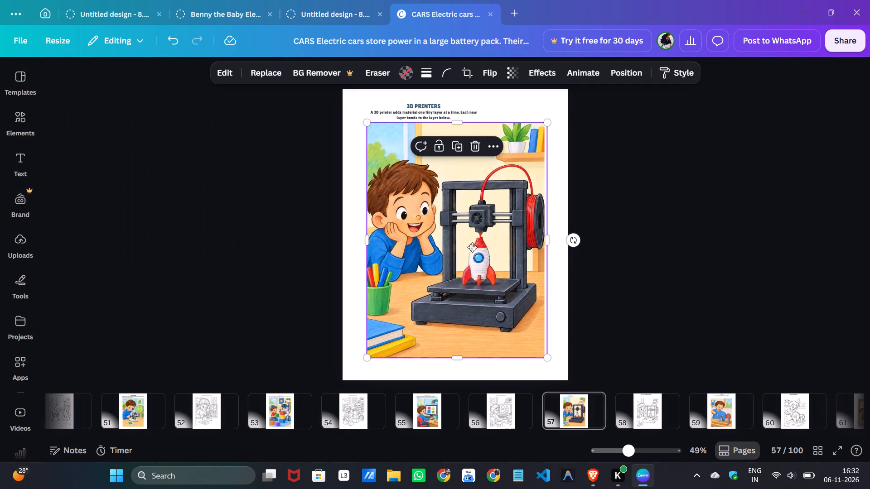
drag(472, 247, 472, 243)
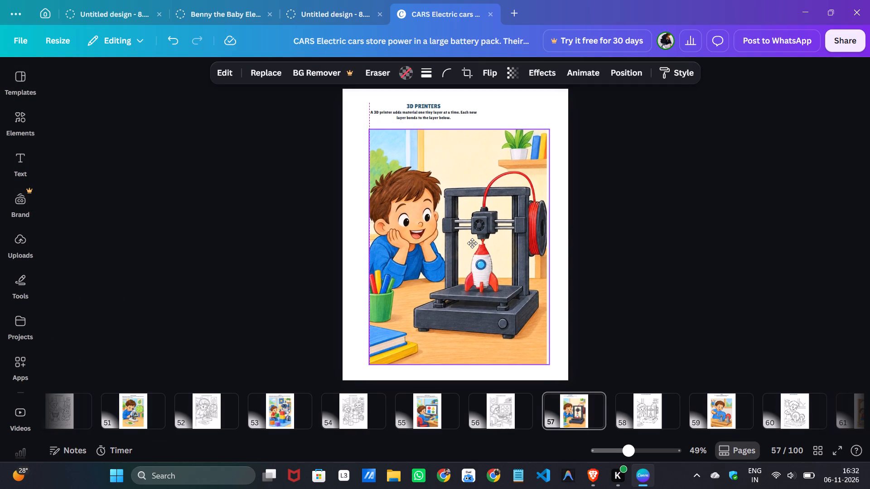
drag(472, 243, 473, 241)
click(759, 294)
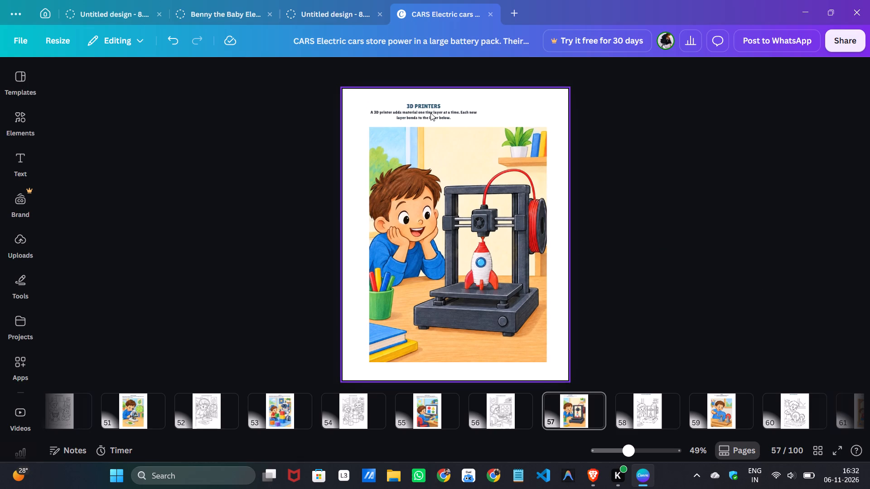
Widen the 3D Printers text box on page 57 until it matches the picture's width.
click(430, 113)
drag(481, 109, 529, 112)
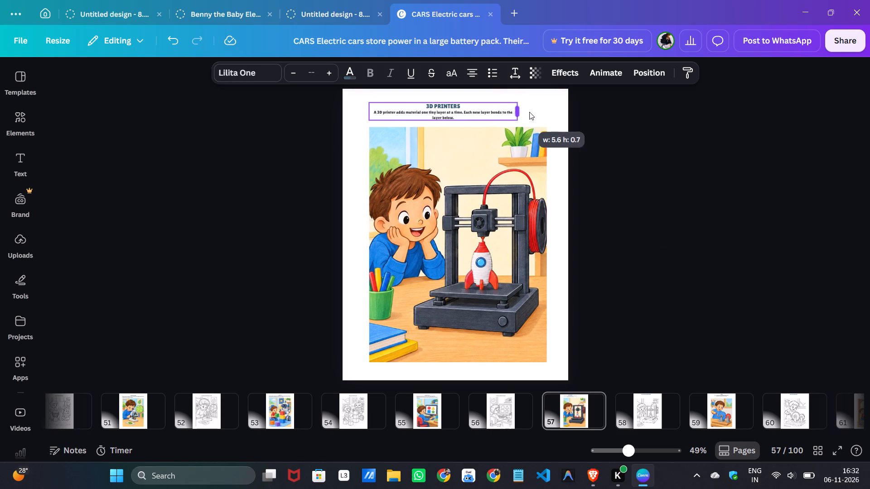
drag(529, 112, 546, 114)
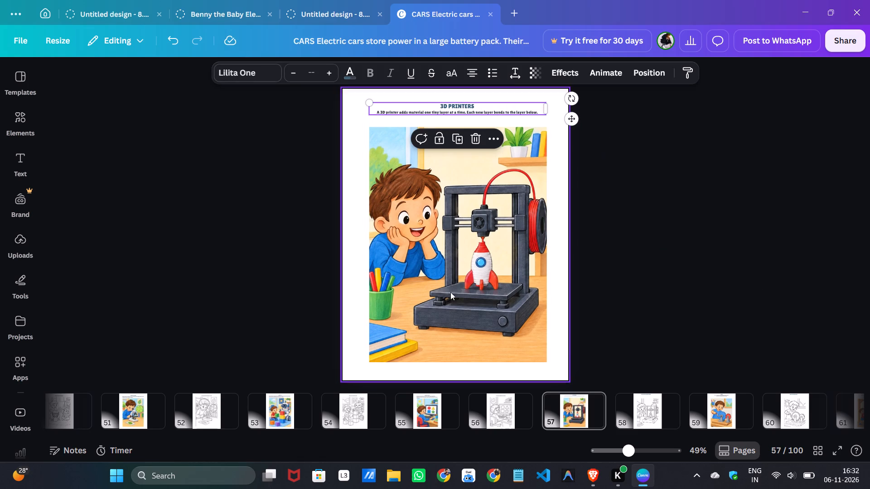
Set all the 3D Printers text to size 16 and left-align it.
click(313, 71)
click(295, 213)
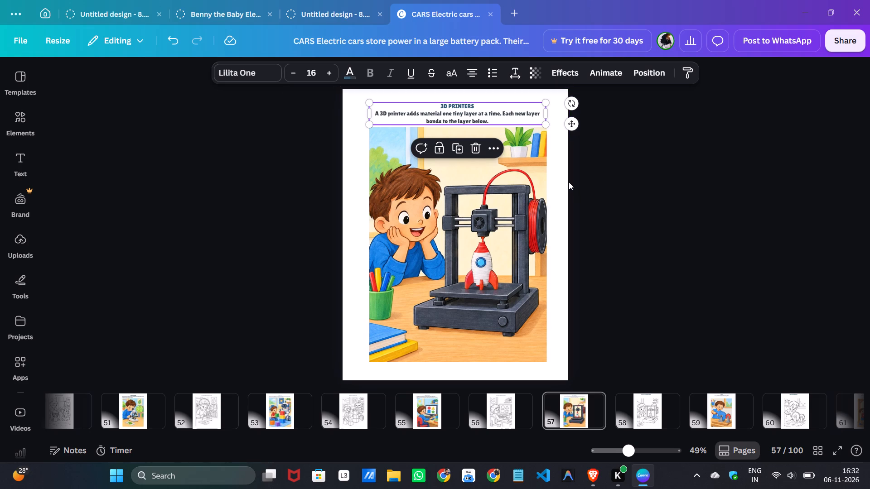
click(470, 63)
click(470, 69)
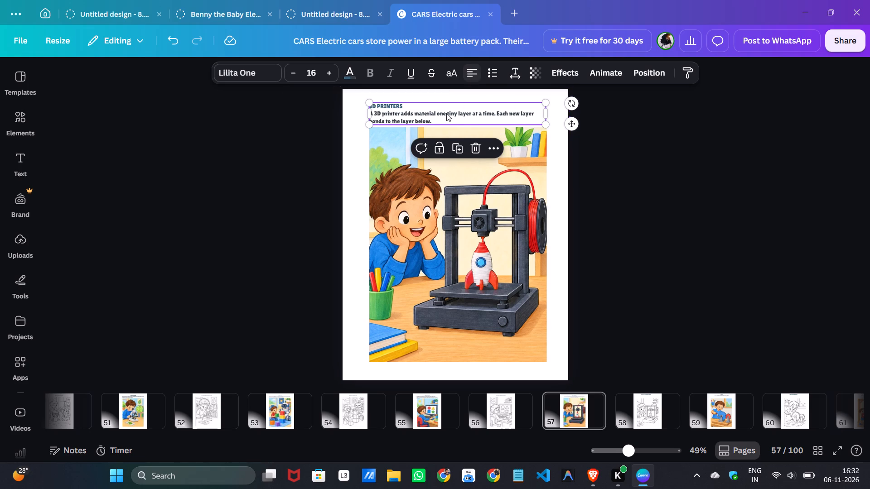
Set the 3D PRINTERS heading line in the Shrikhand font and centre it above the body text.
double_click(399, 104)
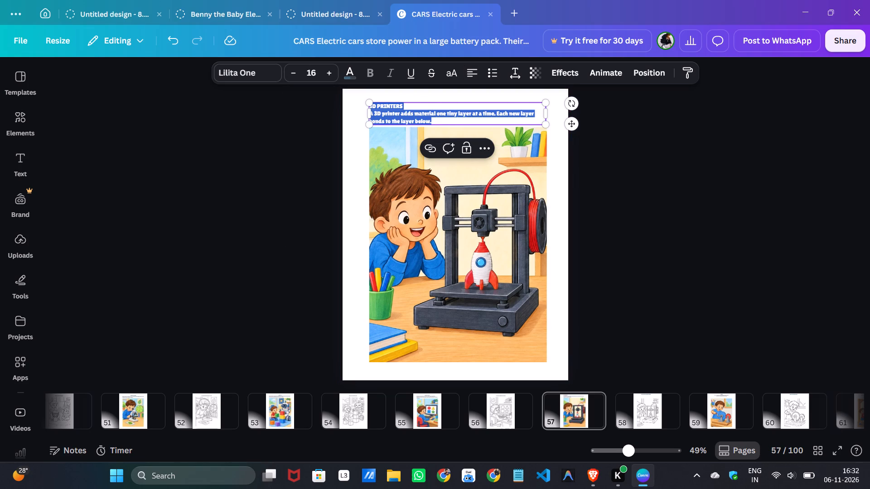
click(399, 104)
click(223, 68)
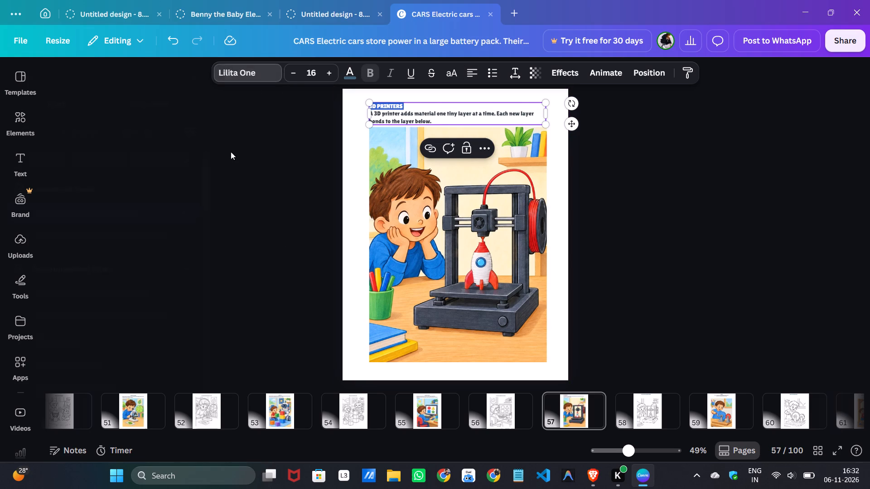
click(100, 266)
click(460, 73)
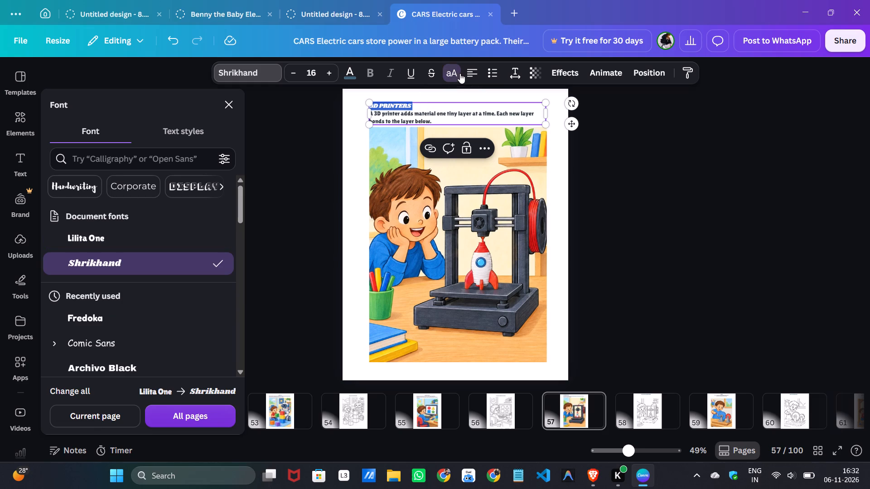
click(474, 72)
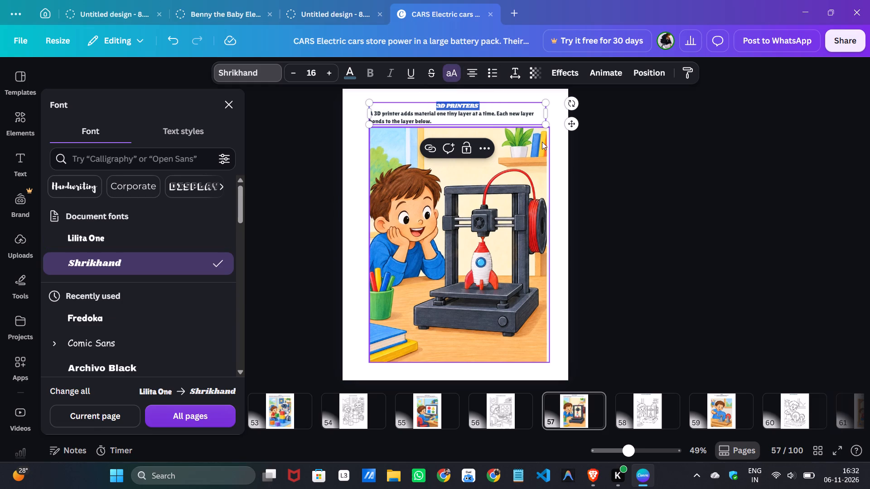
click(614, 144)
click(614, 145)
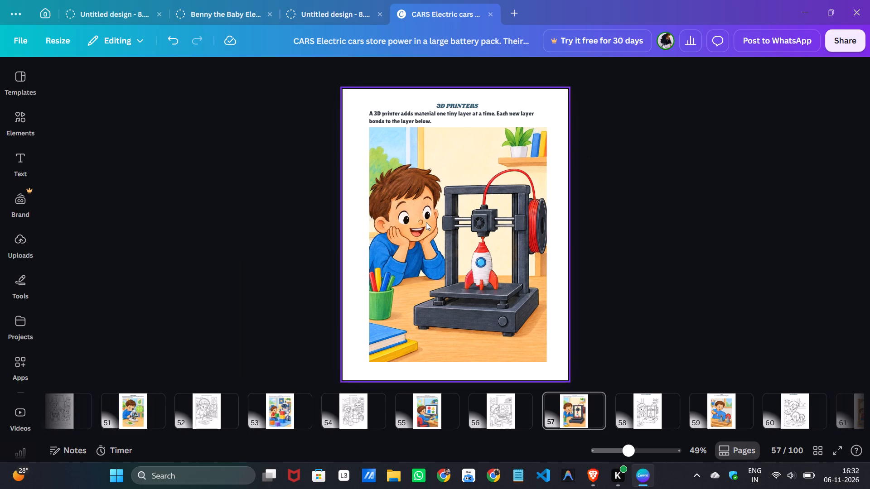
Trim the 3D Printers picture slightly at its bottom and top edges, to about 6.8 wide by 8.8 high.
click(469, 358)
click(459, 364)
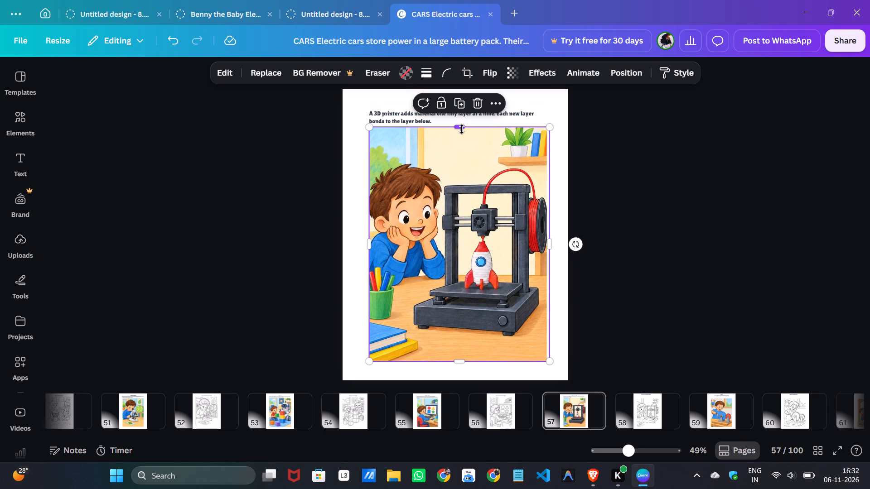
click(462, 129)
click(462, 129)
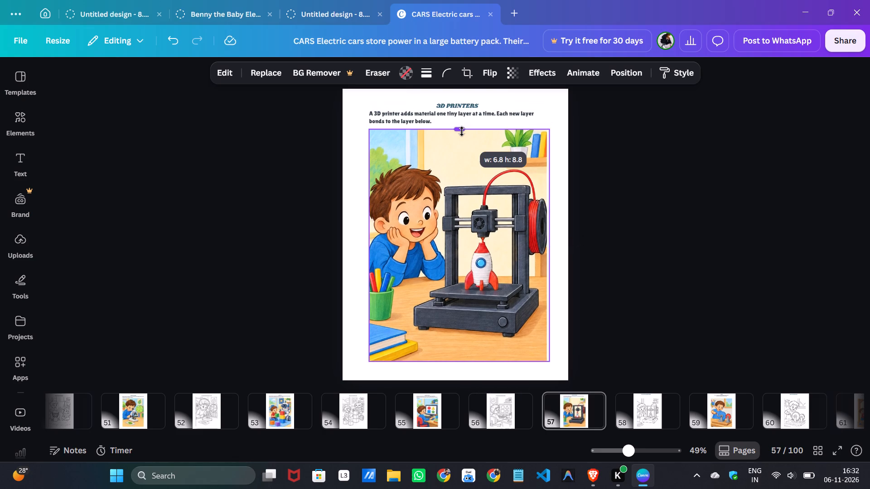
click(646, 175)
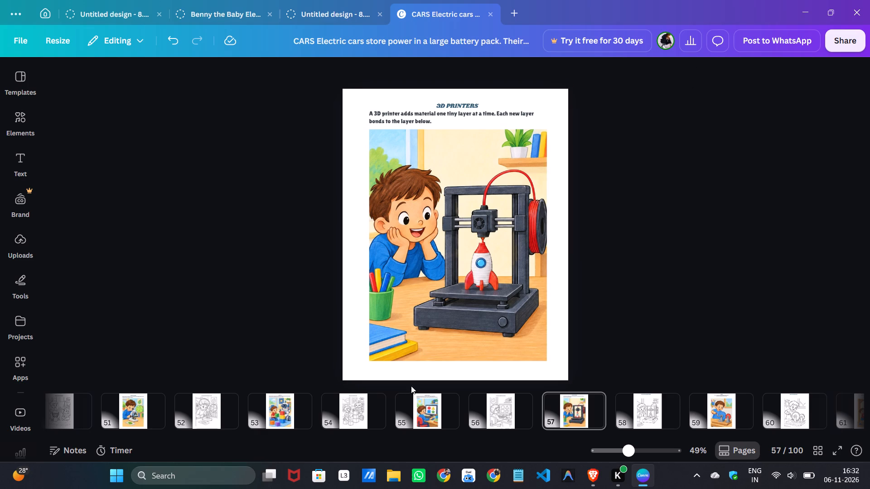
On page 58, delete the outer page frame around the 3D Printers coloring scene.
scroll(315, 418, down, 5)
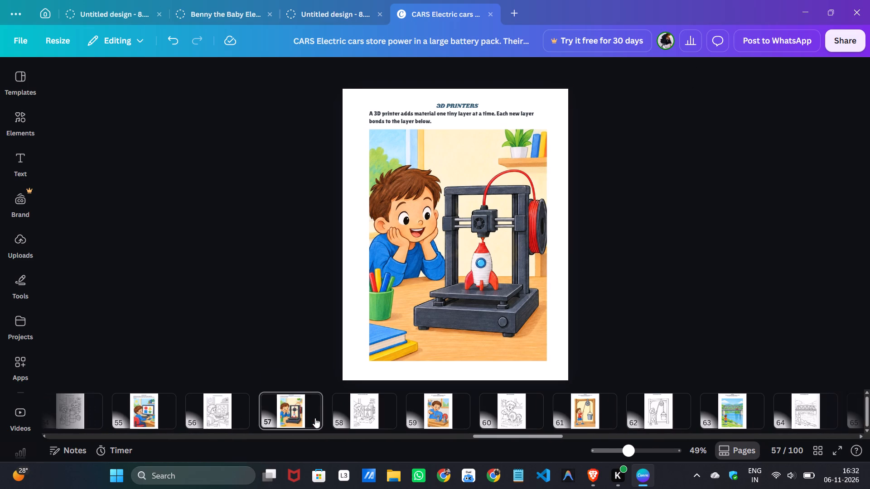
click(359, 417)
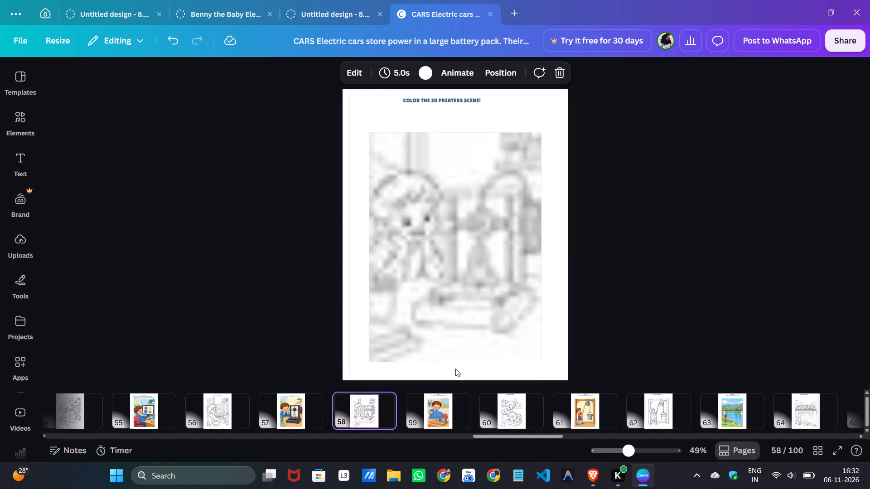
click(366, 365)
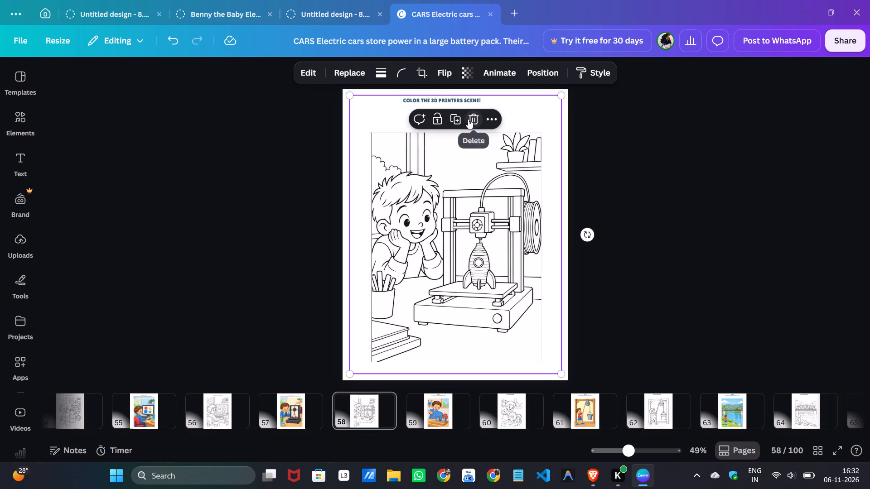
click(468, 119)
Move the COLOR THE 3D PRINTERS SCENE! heading down and centre it horizontally above the line drawing.
drag(429, 102, 438, 107)
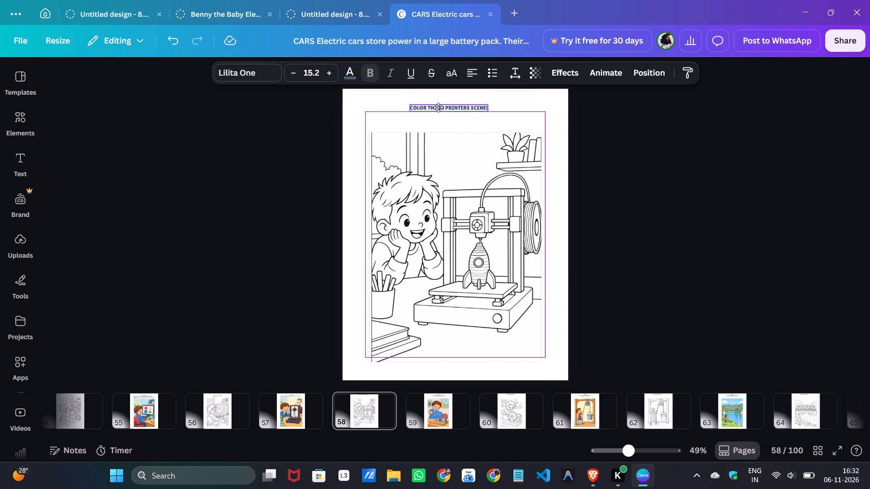
drag(438, 107, 450, 114)
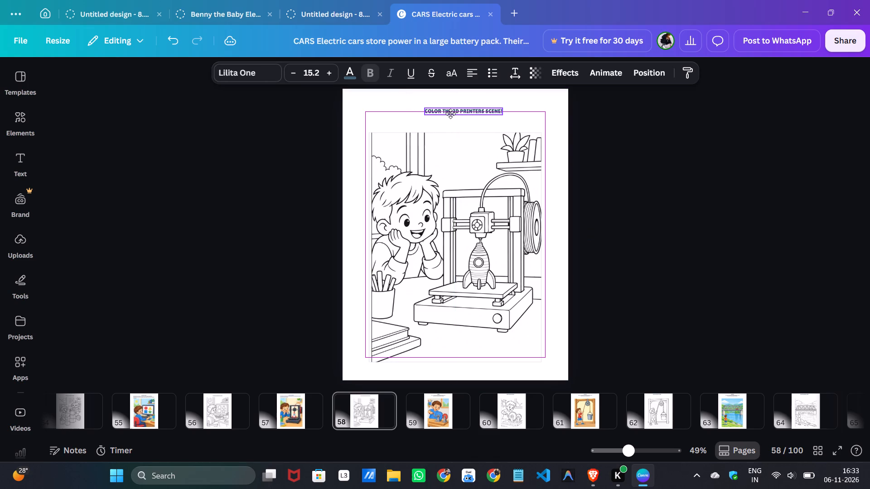
drag(450, 114, 451, 115)
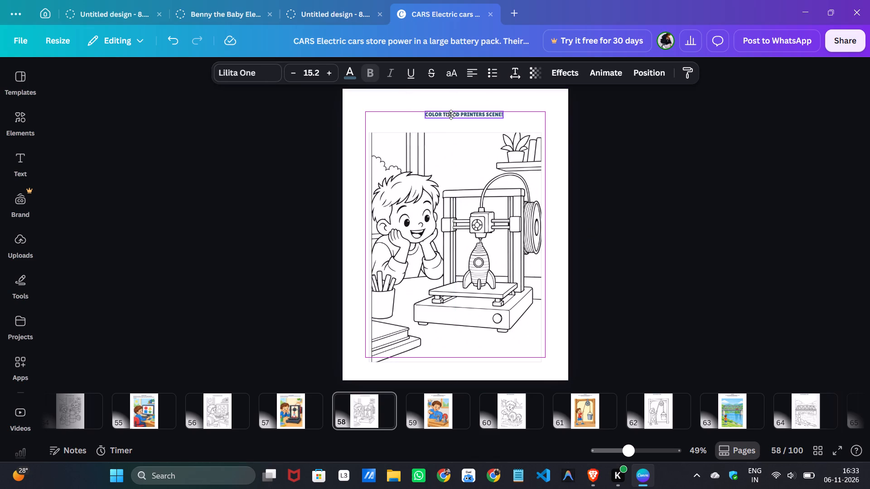
drag(451, 115, 443, 112)
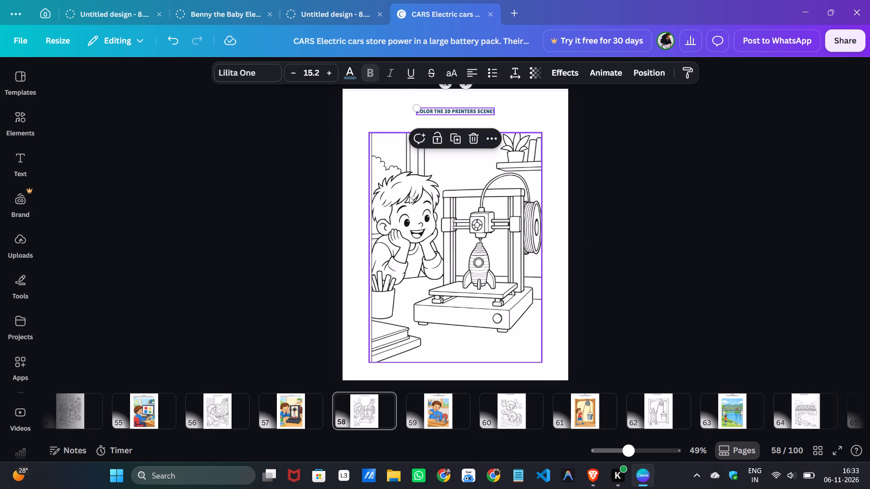
Group the 3D Printers line drawing with its border frame.
drag(358, 127, 452, 251)
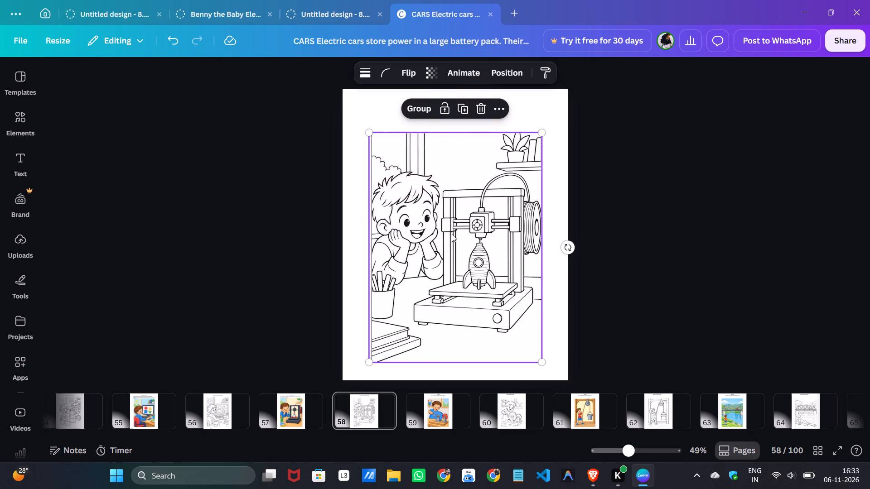
click(416, 102)
Move the grouped line drawing up beneath the heading, enlarge it slightly, and centre it horizontally on the page.
drag(456, 216, 448, 204)
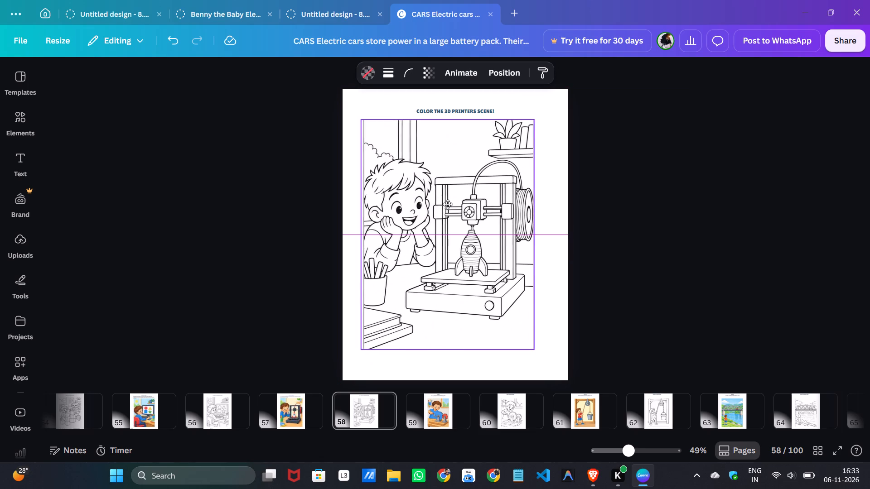
drag(448, 204, 448, 202)
drag(536, 348, 538, 352)
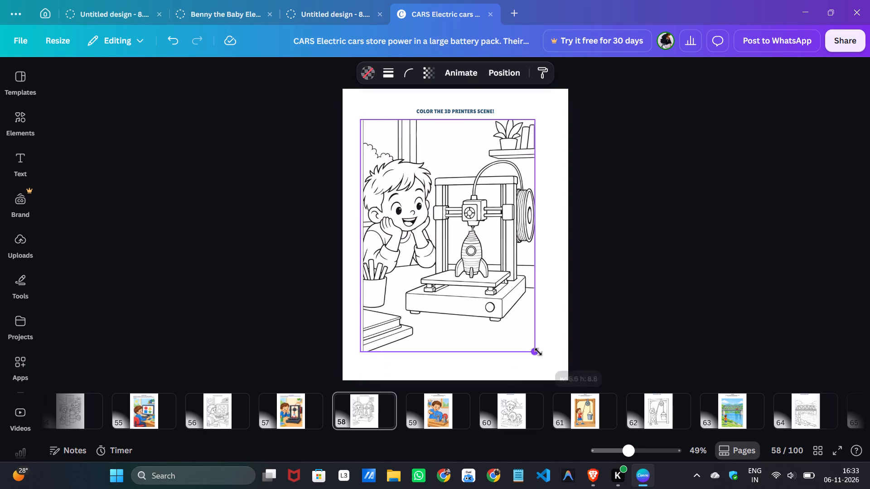
drag(538, 352, 546, 356)
drag(479, 312, 483, 314)
click(630, 327)
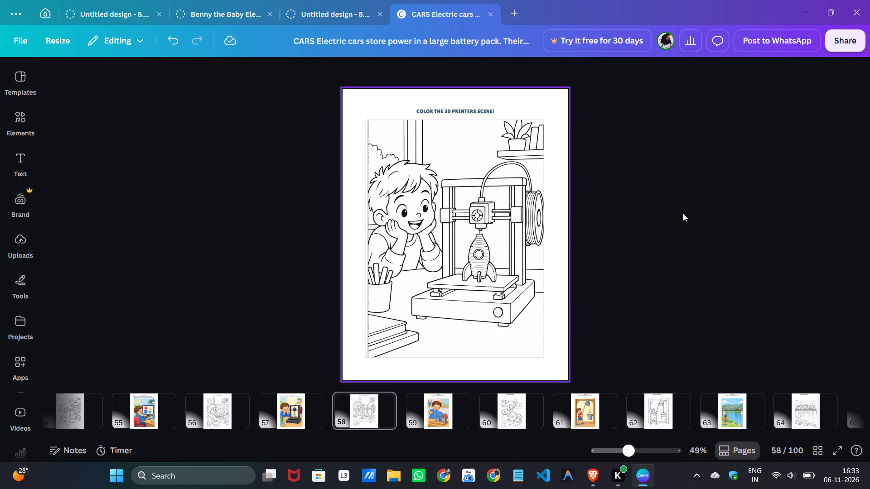
On page 59, delete the outer page frame and the inner border frame around the Gears picture.
click(444, 407)
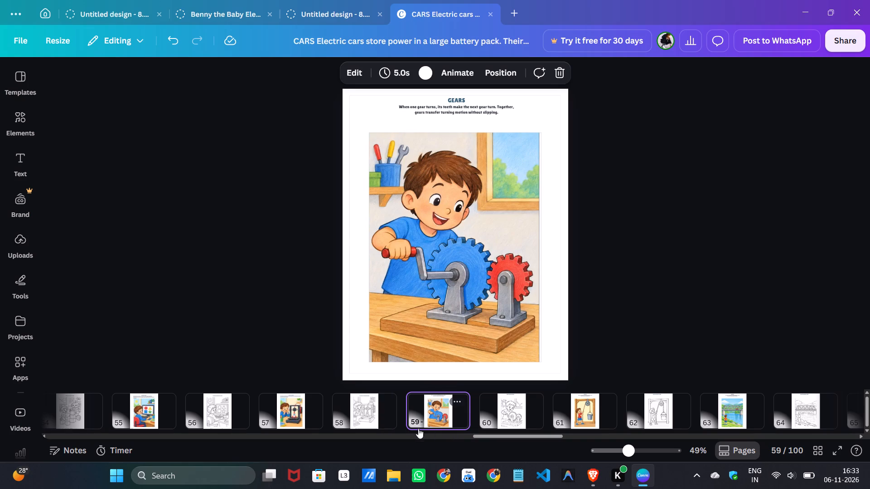
click(362, 364)
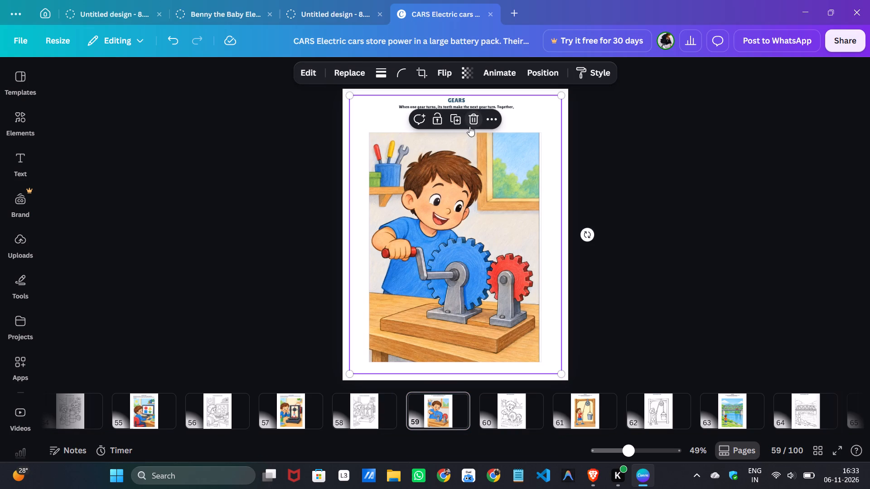
click(469, 126)
click(404, 157)
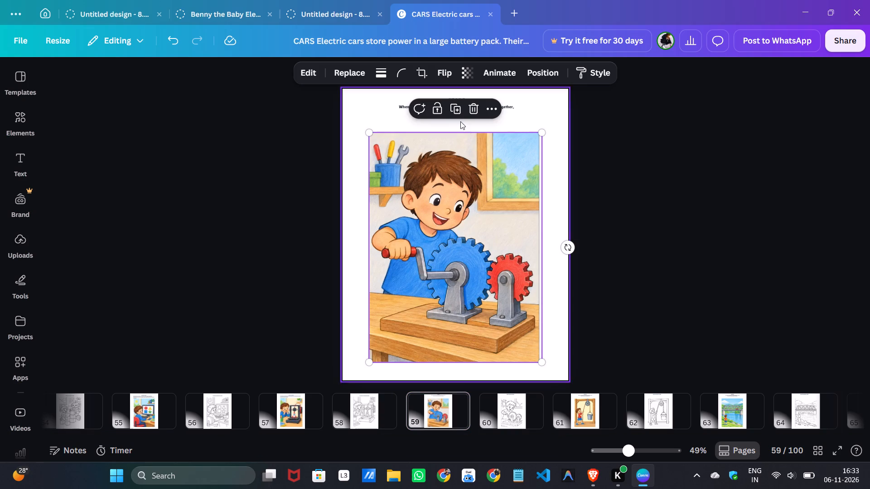
click(478, 111)
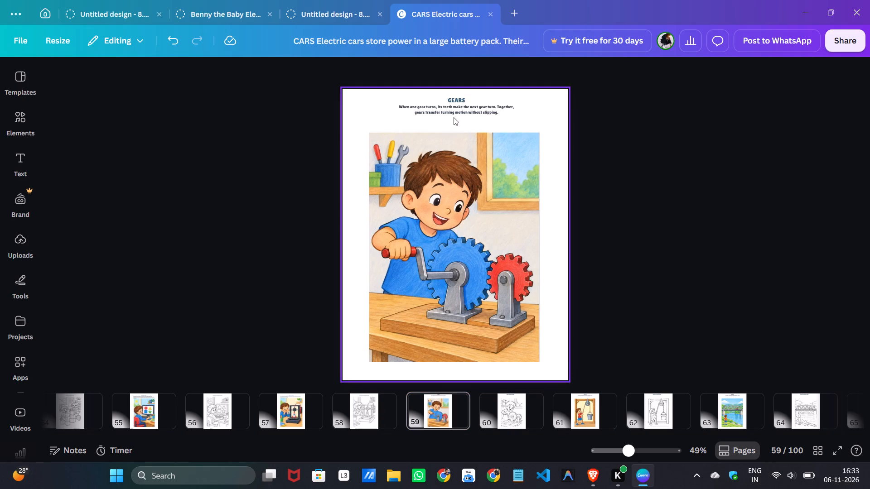
Move the Gears text box down to the picture's left edge and widen it to about the picture's width.
drag(451, 110, 427, 122)
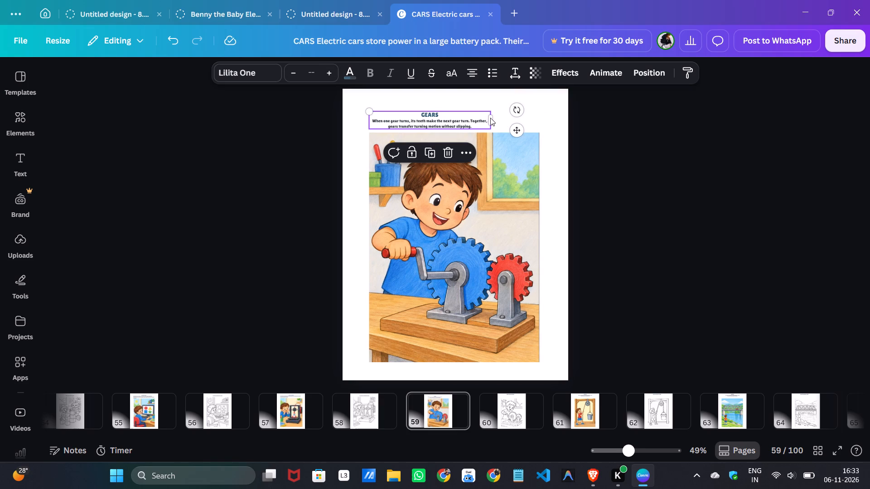
drag(492, 117, 538, 116)
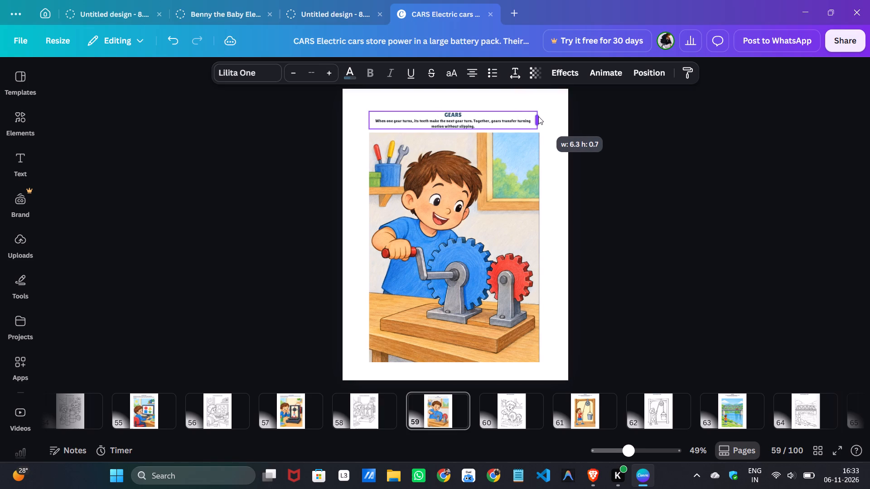
drag(538, 116, 541, 117)
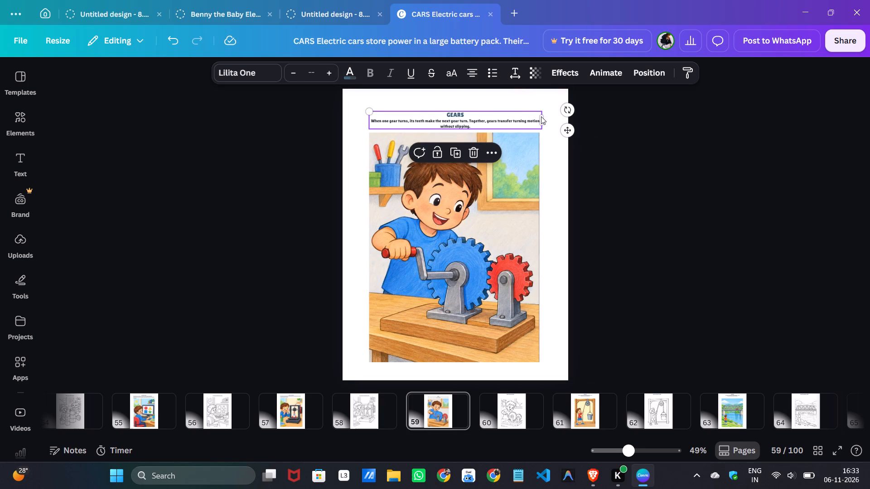
Set the Gears text to size 16 and left-align its body paragraph.
click(309, 72)
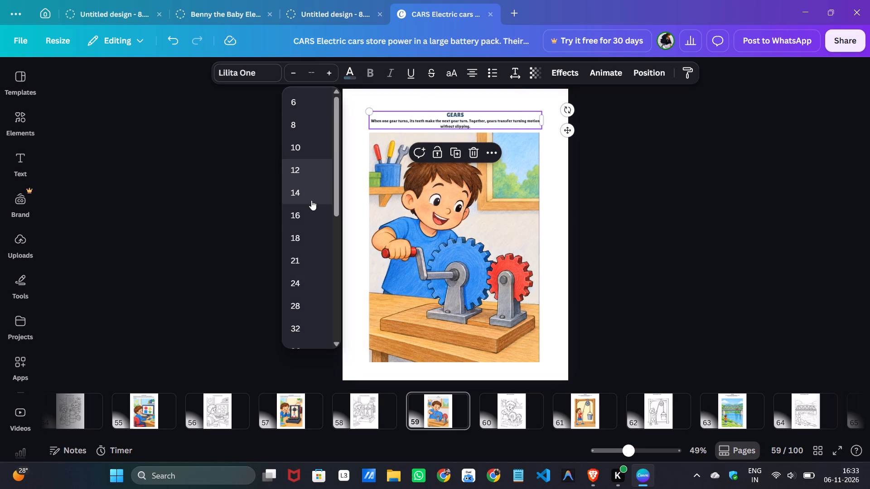
click(307, 216)
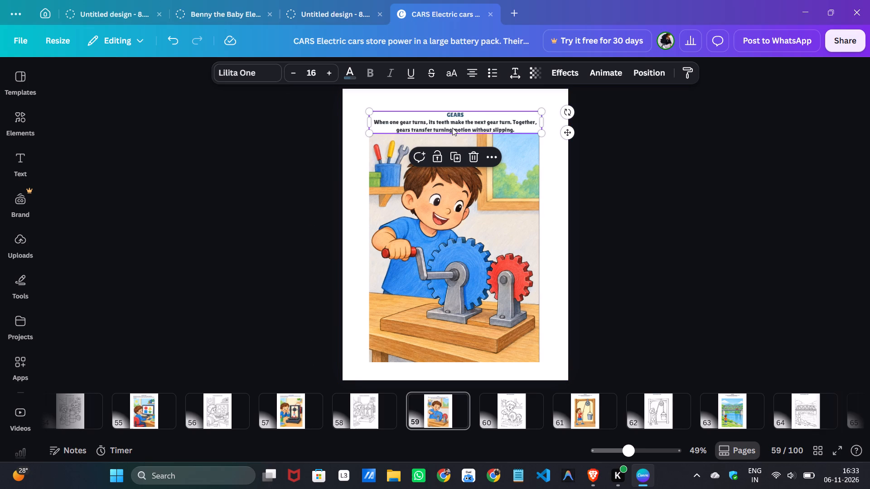
double_click(433, 122)
click(433, 122)
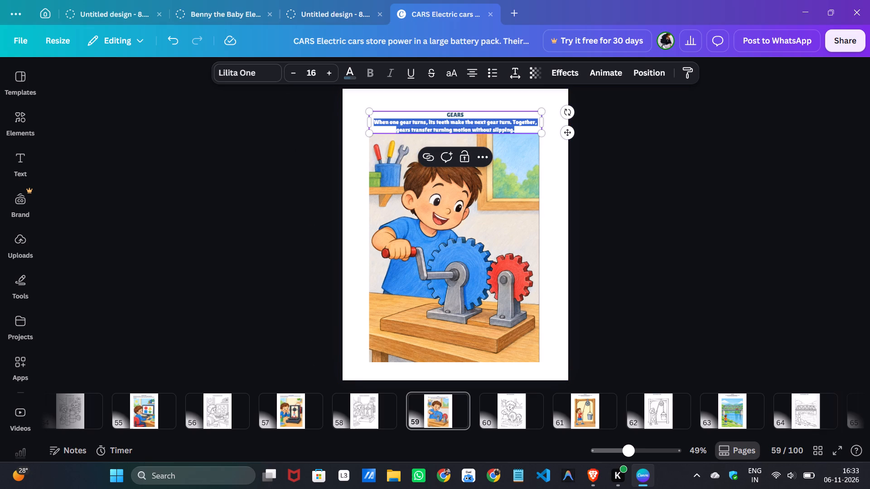
click(478, 71)
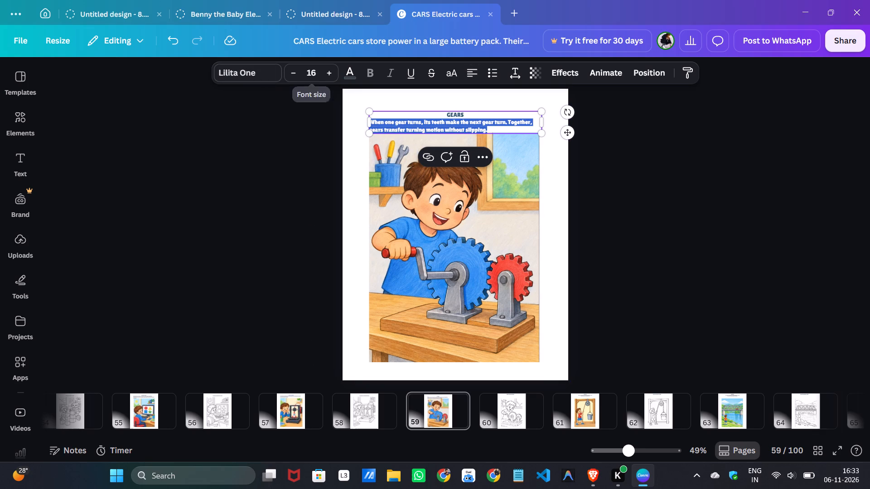
click(319, 140)
Change the font of the GEARS heading to Shrikhand, leaving the body paragraph in its own font.
double_click(454, 113)
click(454, 113)
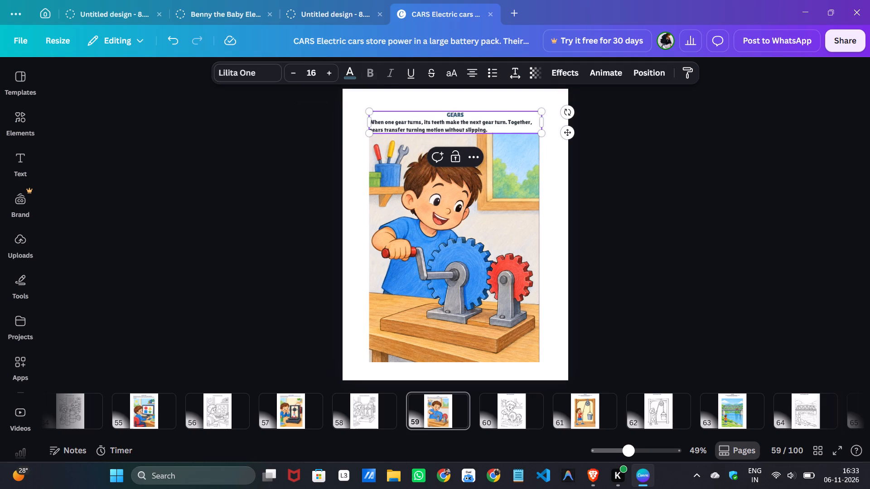
triple_click(466, 116)
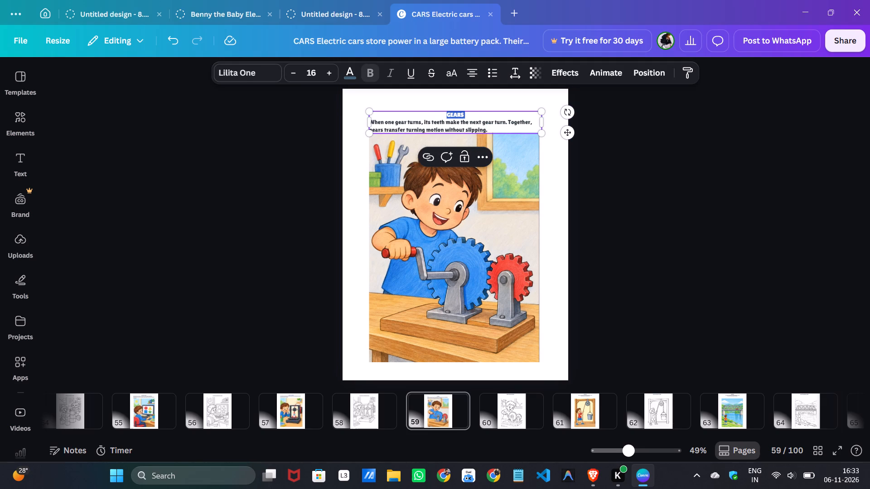
click(242, 71)
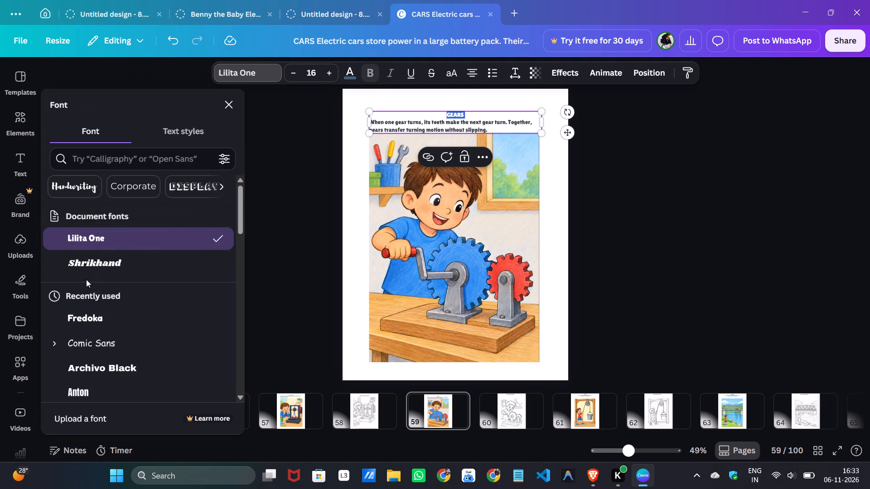
click(96, 267)
click(637, 176)
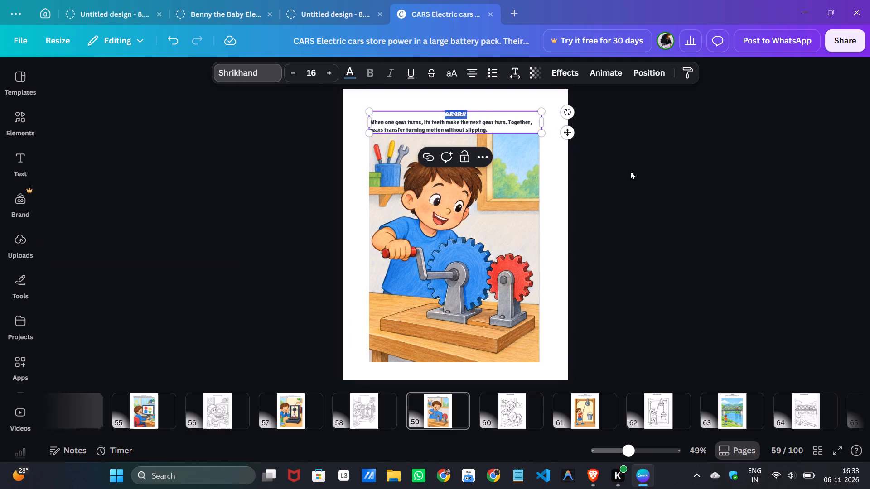
drag(630, 163, 620, 160)
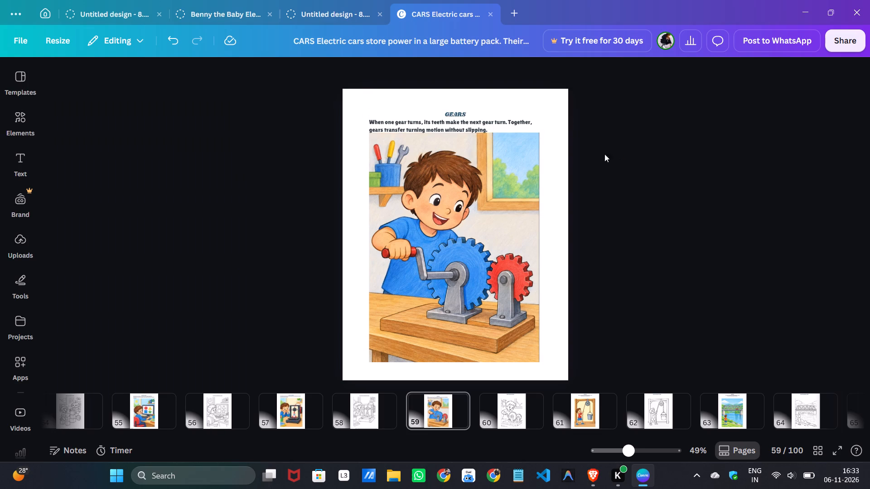
Nudge the Gears text box up to clear the picture, and nudge the picture up slightly beneath the text.
click(457, 122)
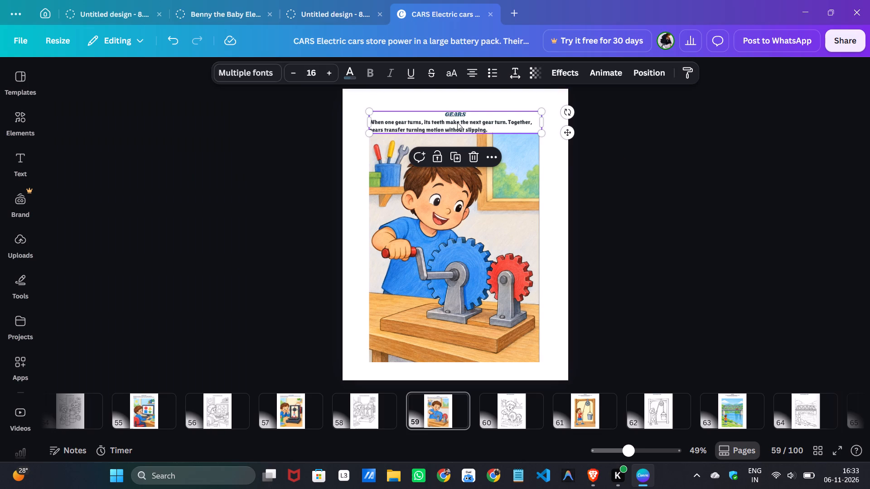
key(Up)
key(Up)
key(Up)
key(Up)
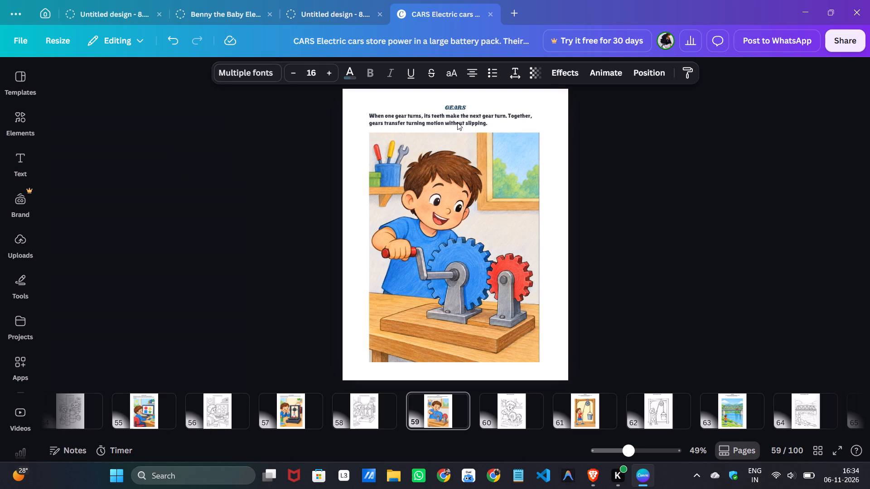
click(424, 189)
key(Up)
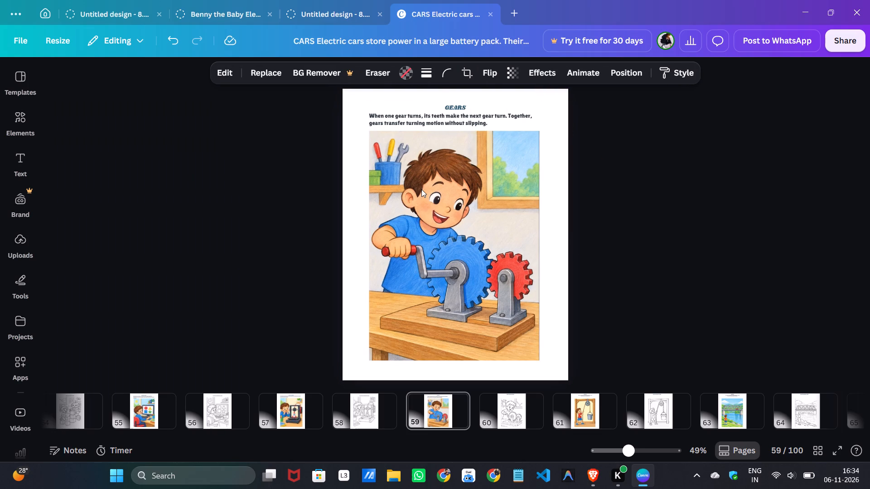
key(Up)
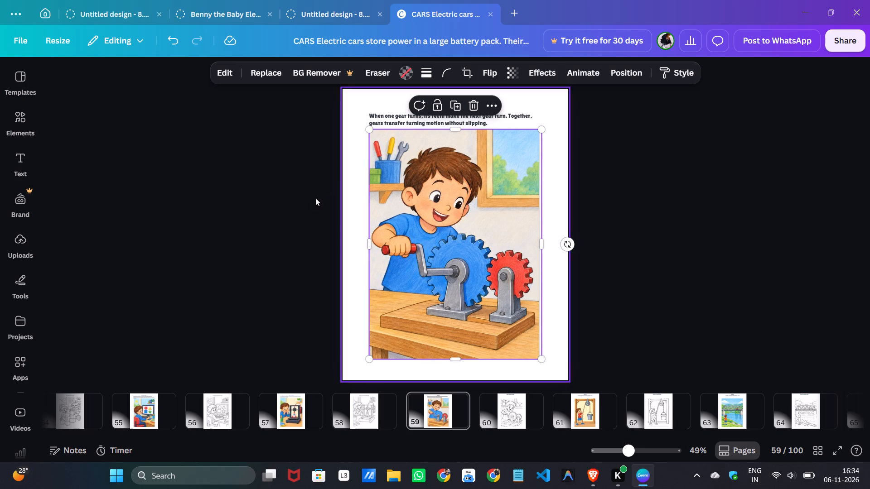
click(312, 200)
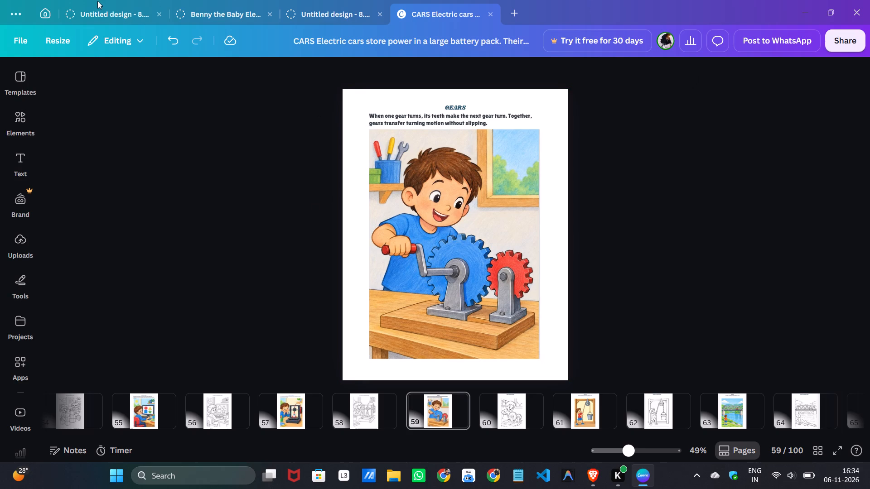
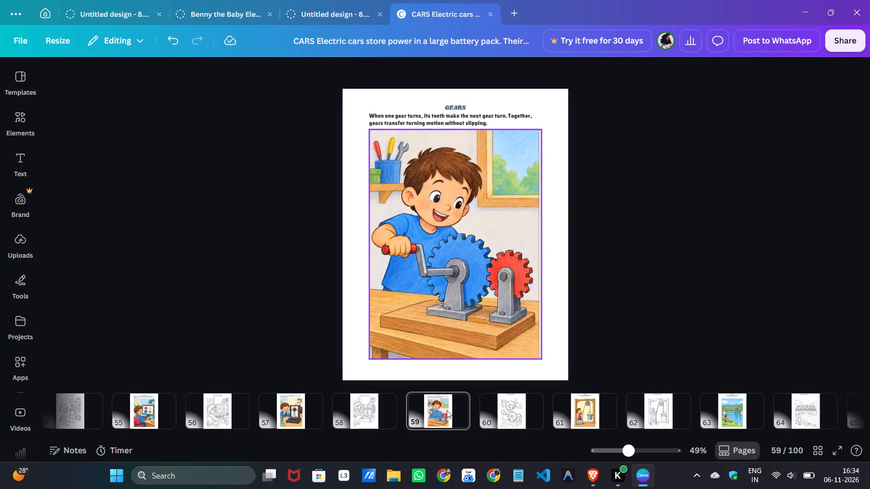
Delete the large outer frame from page 60, the gears coloring page.
click(488, 418)
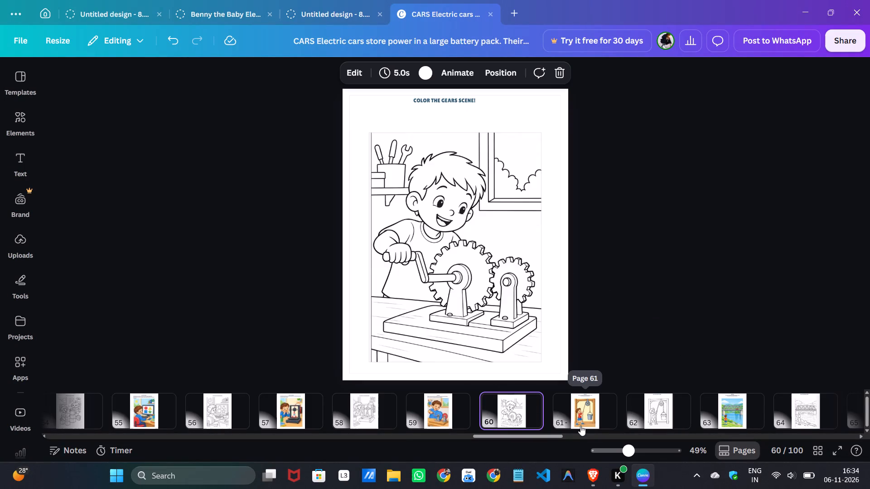
click(367, 360)
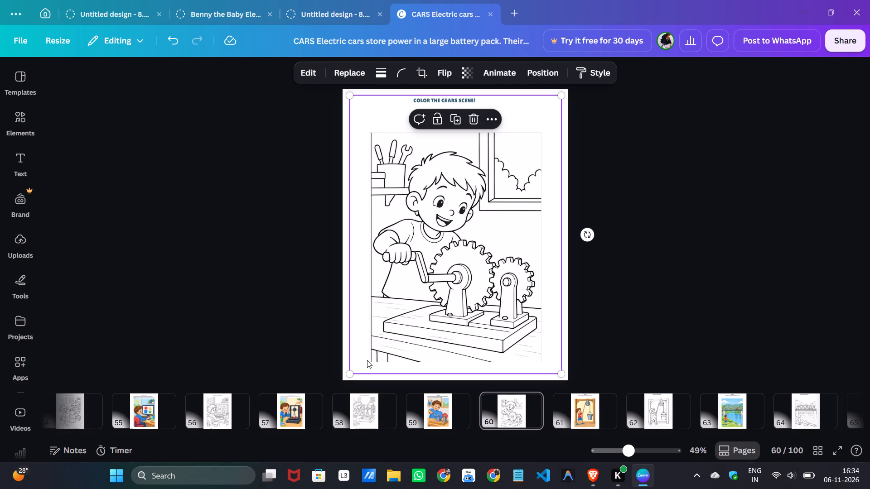
click(481, 120)
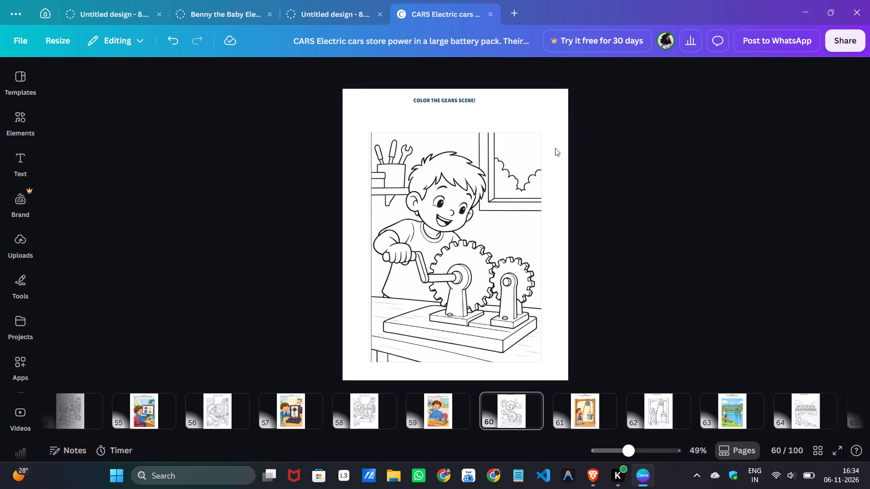
Move the COLOR THE GEARS SCENE! heading down to the top margin line and centre it horizontally.
drag(438, 103, 455, 114)
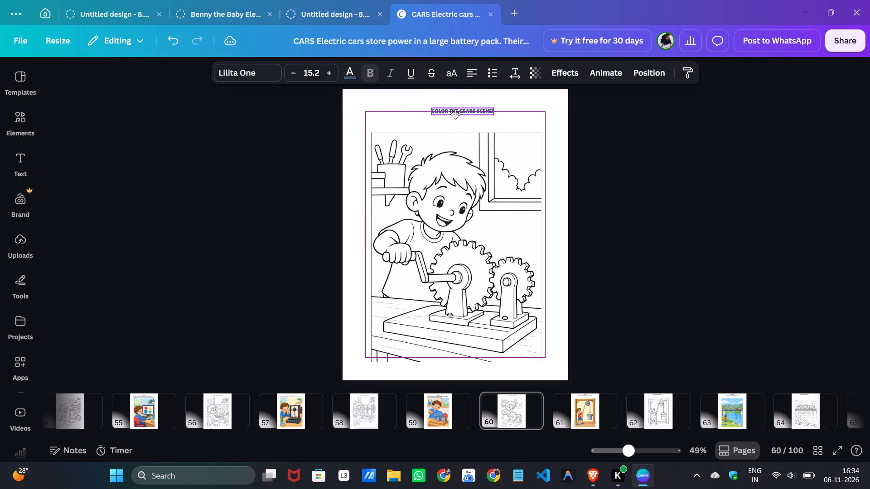
drag(455, 114, 453, 115)
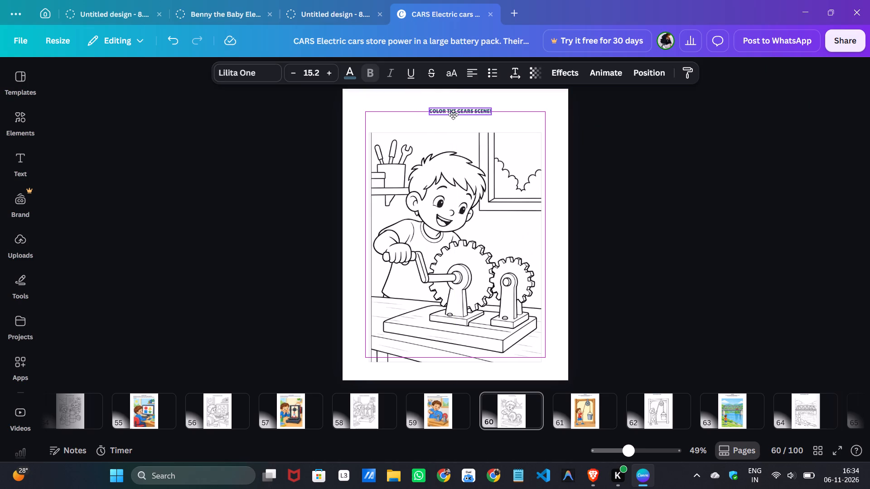
drag(453, 115, 450, 115)
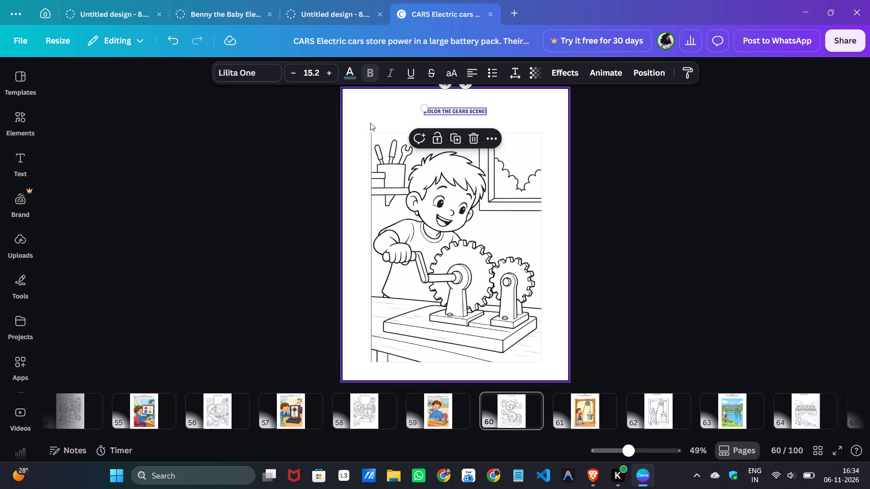
Group the gears line art with its frame.
drag(367, 120, 415, 215)
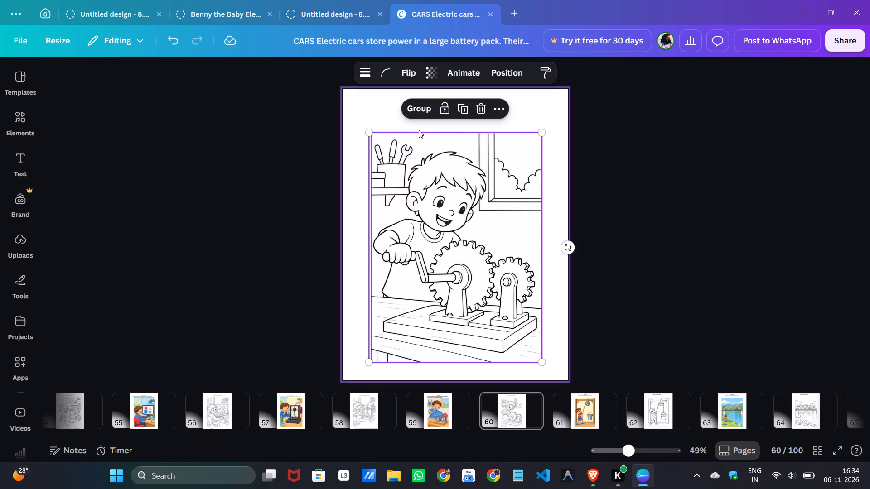
click(412, 111)
Move the grouped gears picture up beneath its heading, enlarge it to about the margin width, and centre it on the page.
drag(418, 226, 414, 218)
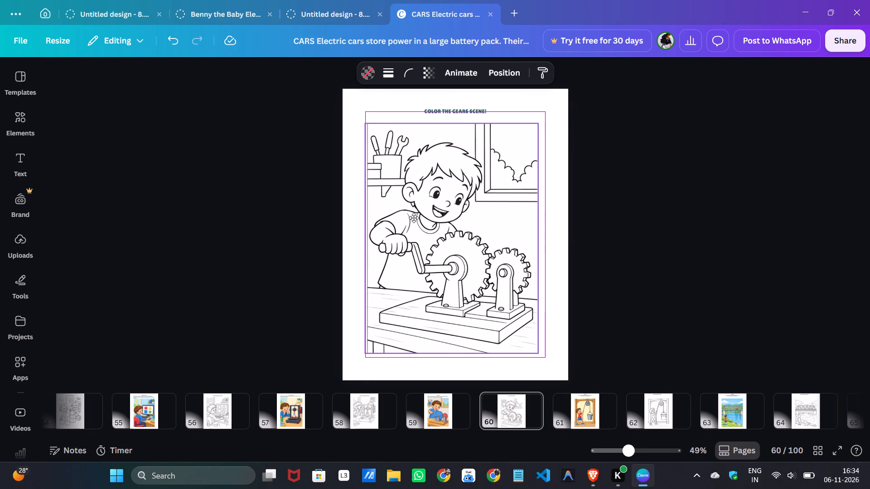
drag(414, 218, 412, 215)
drag(539, 347, 550, 351)
click(598, 331)
click(417, 318)
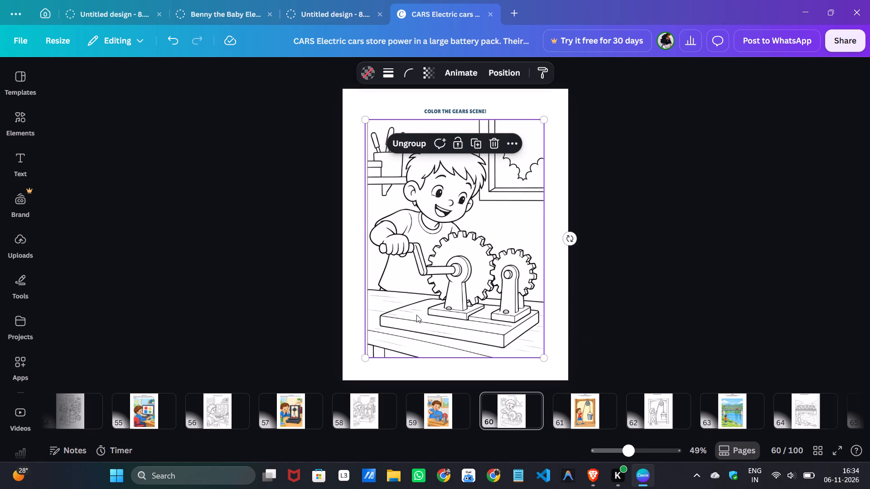
key(Right)
key(Right)
key(Right)
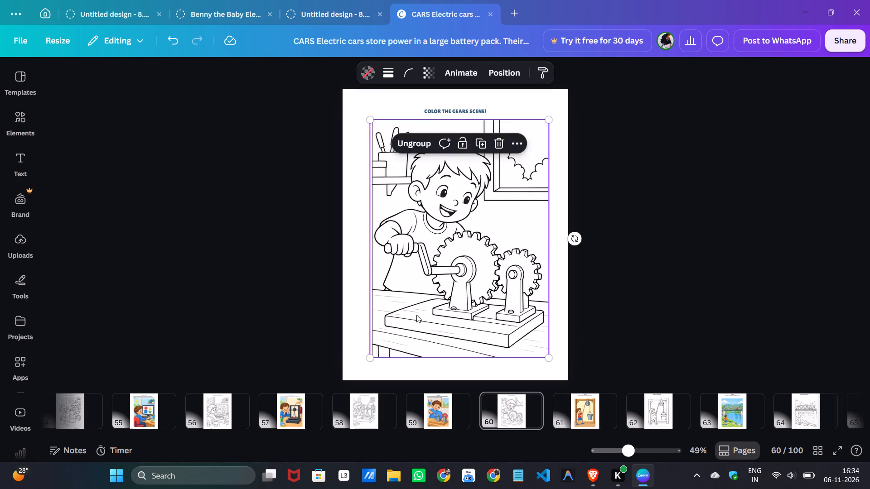
key(Left)
key(Left)
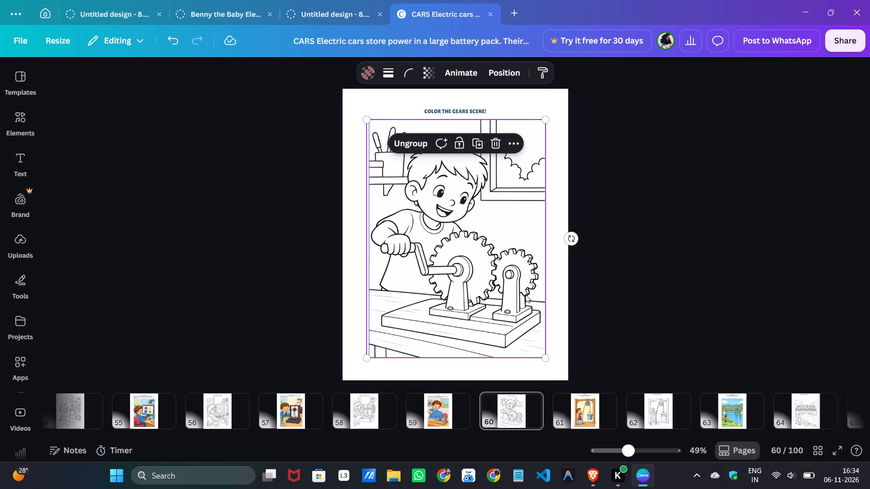
On page 61, delete the large outer frame and the smaller frame around the Pulleys picture.
scroll(431, 421, down, 1)
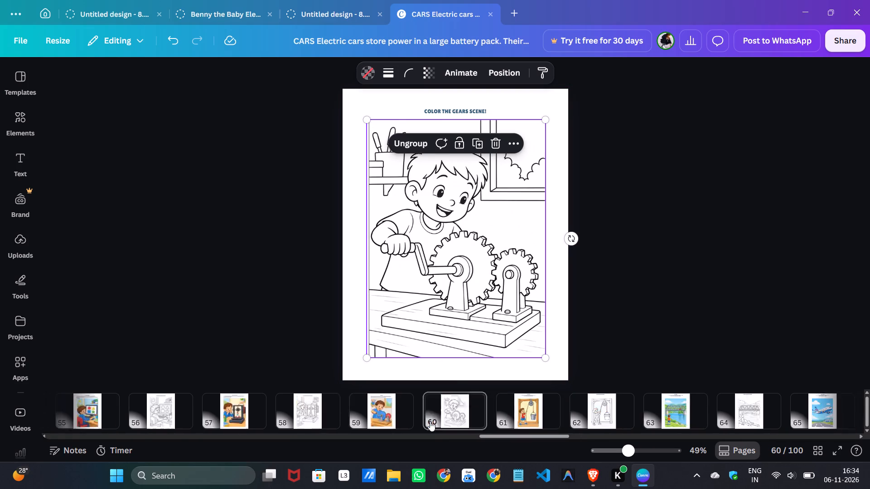
scroll(430, 421, down, 3)
click(330, 410)
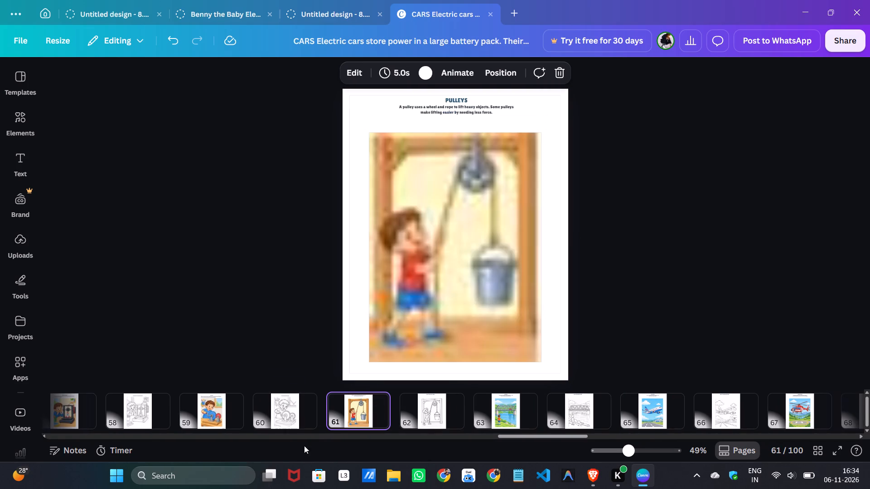
click(356, 365)
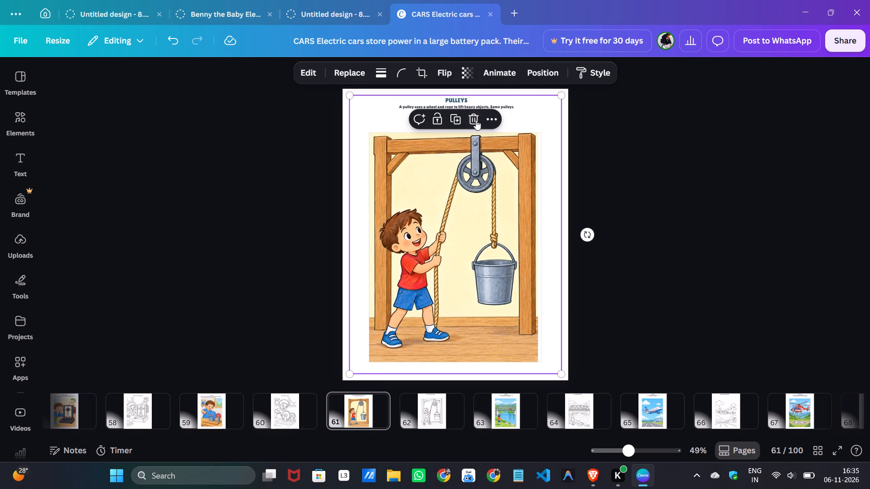
click(476, 123)
click(532, 185)
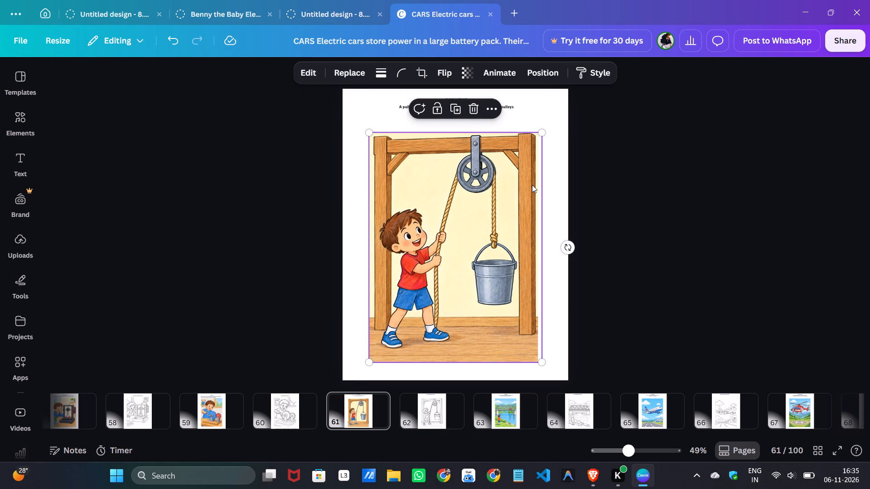
click(476, 108)
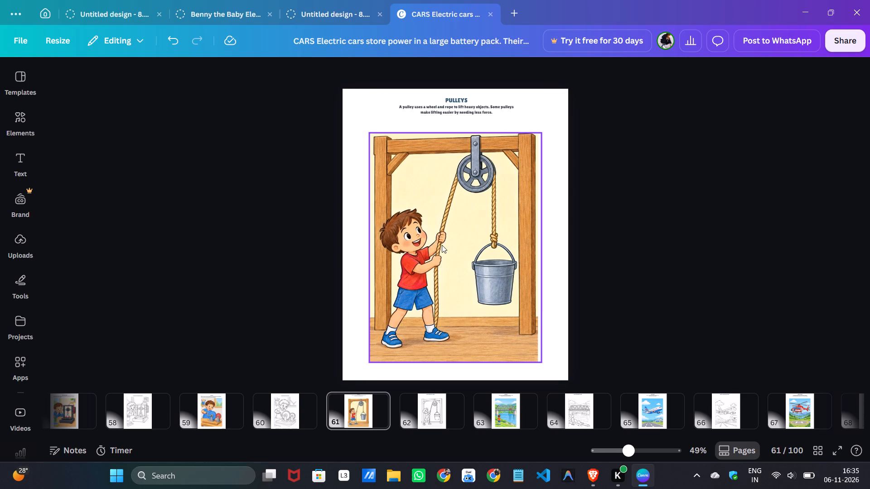
Move the Pulleys picture up beneath its text, enlarge it slightly, and centre it horizontally on the page.
drag(442, 245, 433, 232)
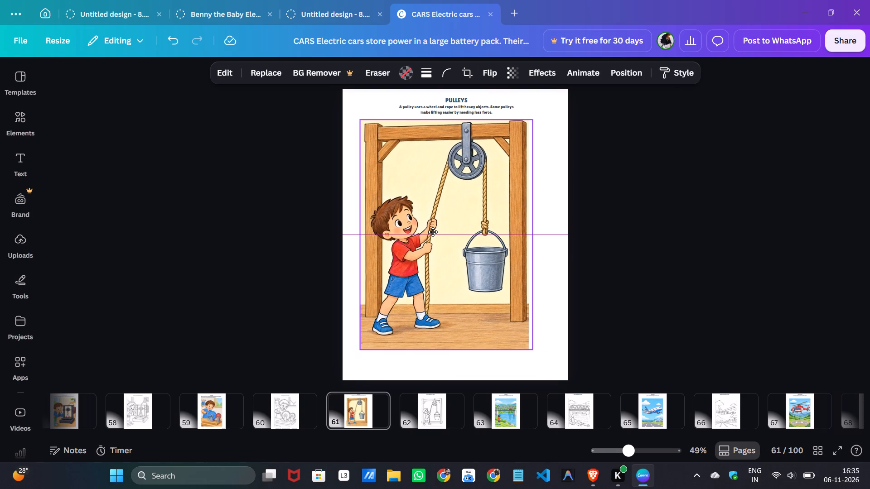
drag(433, 232, 434, 232)
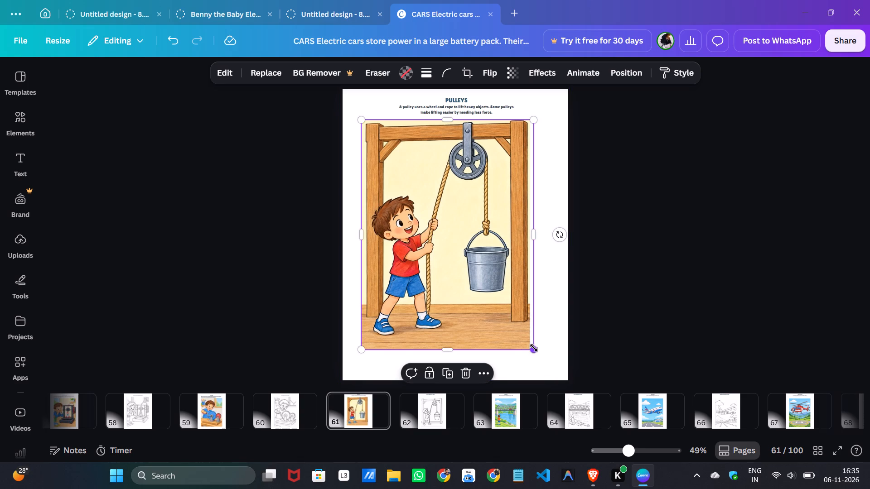
drag(534, 348, 553, 358)
click(647, 315)
click(491, 299)
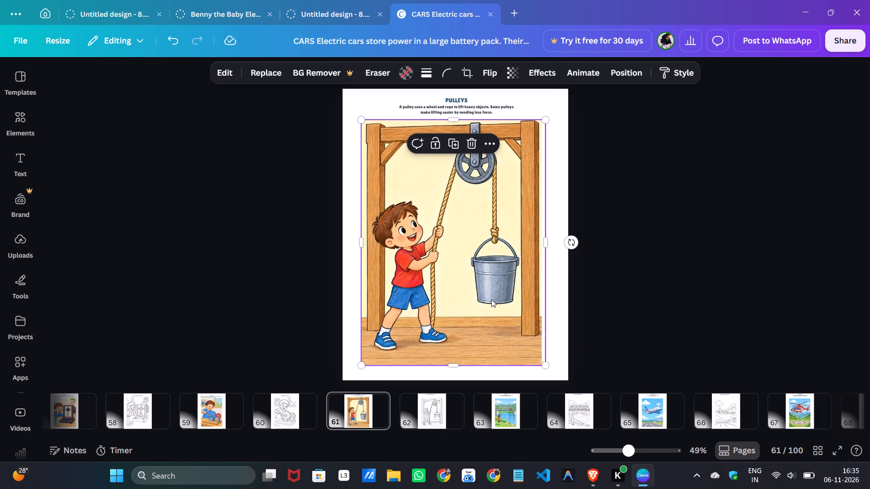
key(Right)
key(Right)
key(Left)
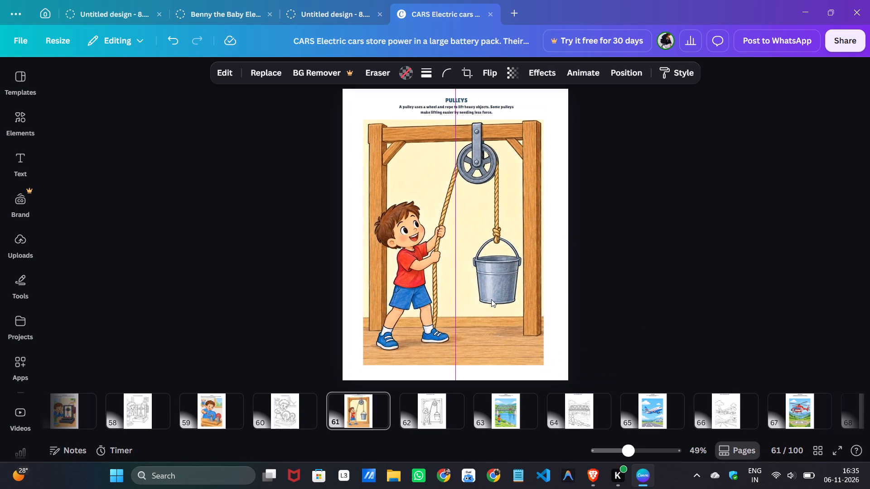
key(Up)
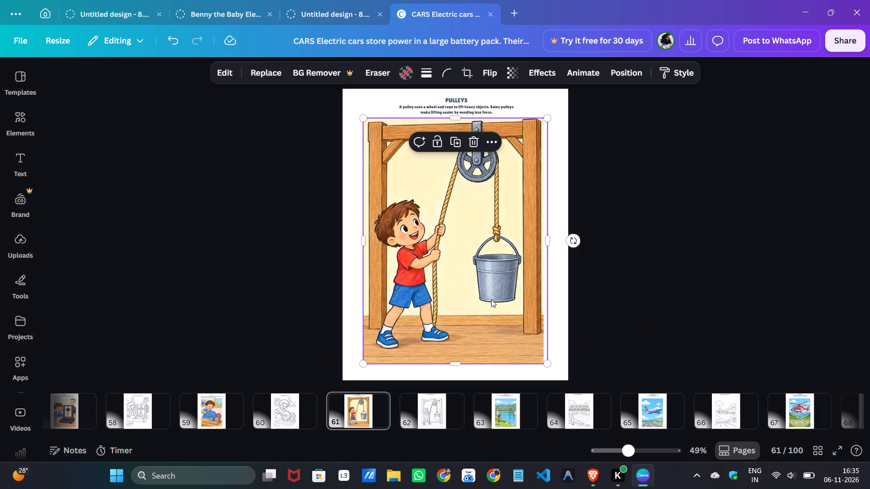
key(Down)
key(Right)
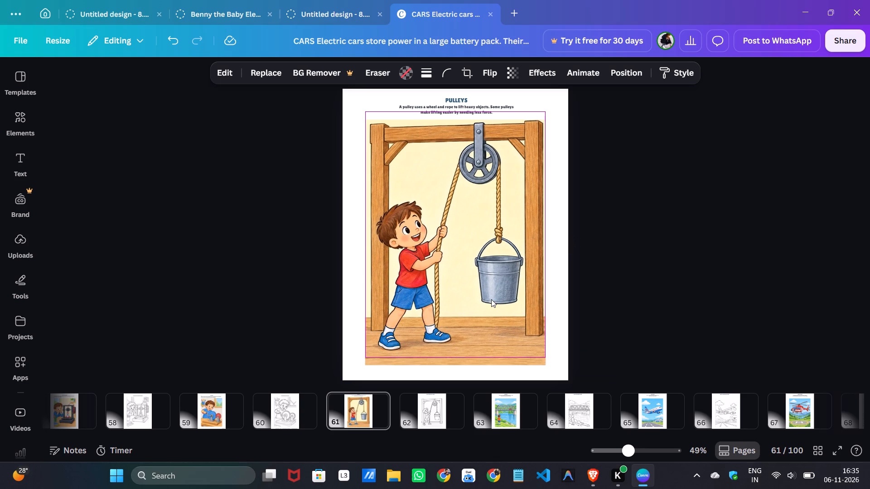
key(Left)
key(Up)
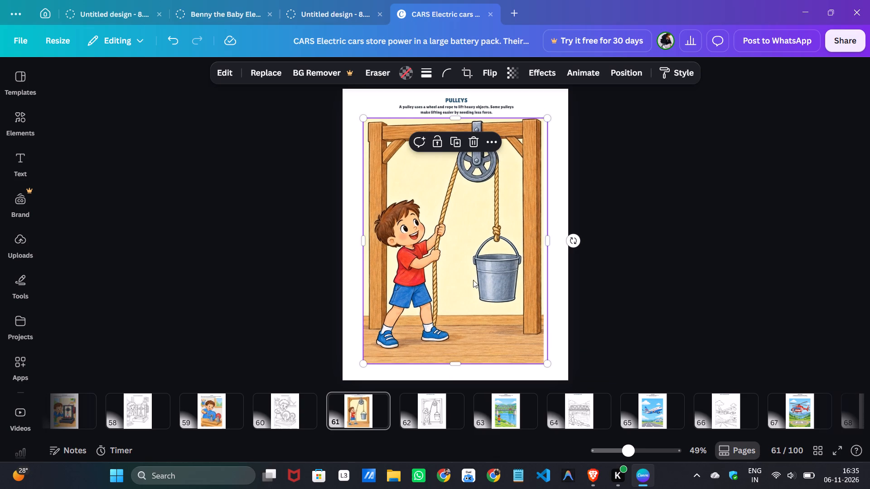
Move the Pulleys text box to the picture's left edge and widen it to about the picture's width.
click(455, 105)
drag(455, 105, 423, 106)
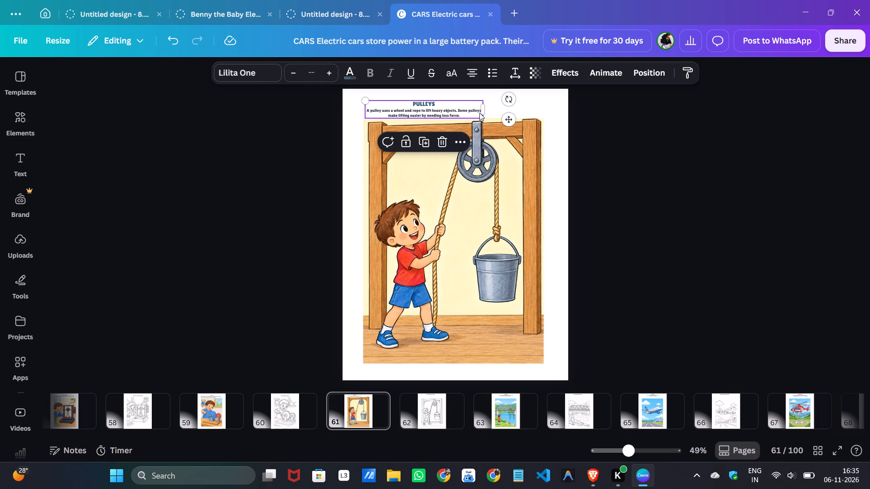
drag(484, 110, 542, 107)
Crop the Pulleys picture slightly shorter, reposition the image inside its crop, and move it down to clear the text.
click(457, 213)
key(Down)
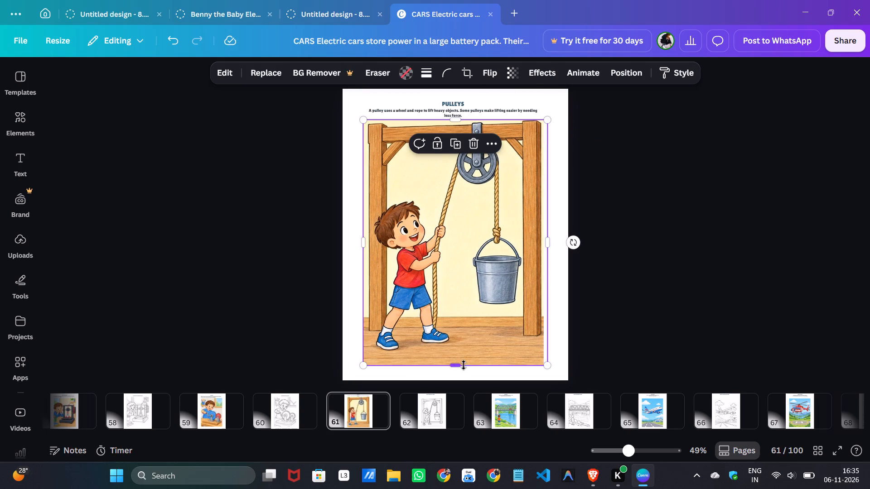
drag(457, 364, 456, 360)
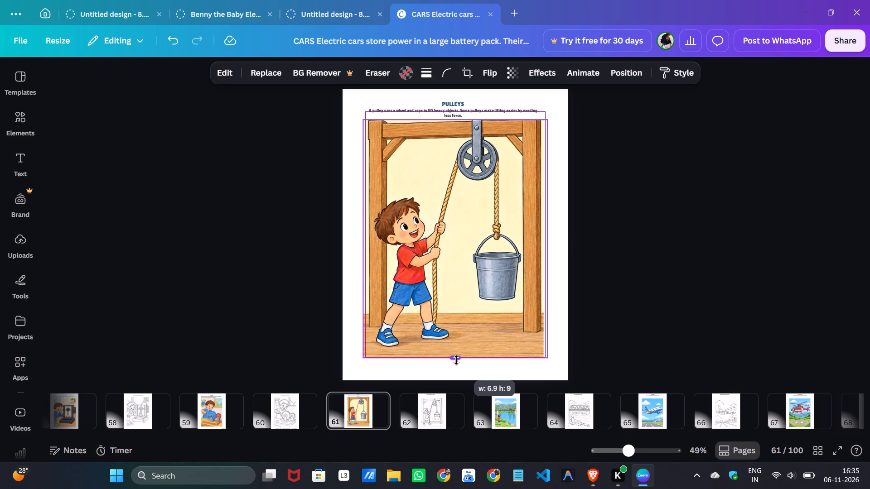
drag(456, 360, 455, 352)
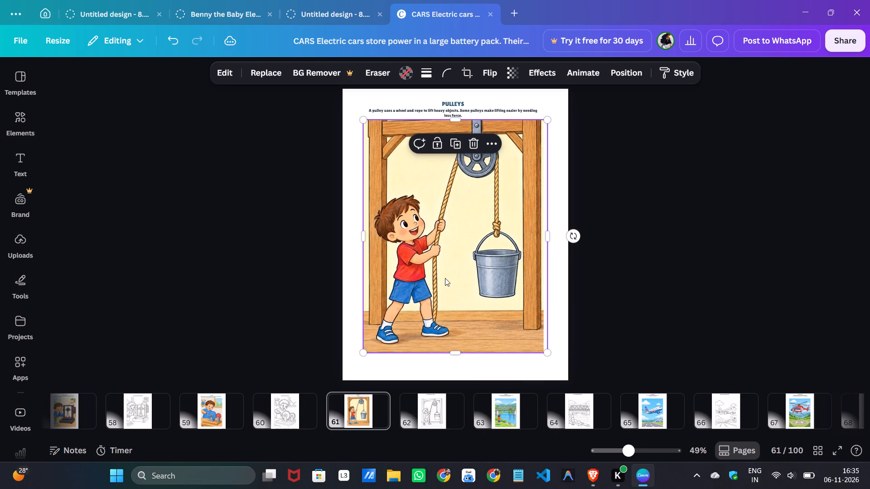
double_click(446, 278)
drag(436, 223, 439, 239)
click(655, 267)
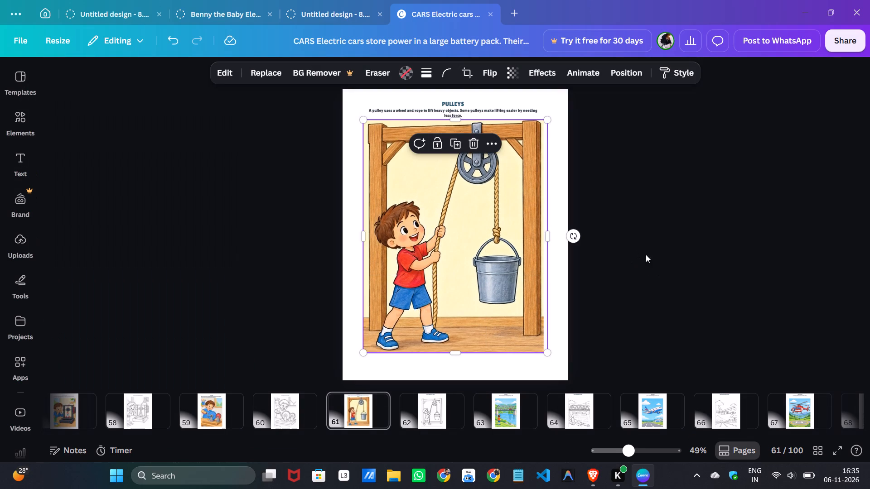
click(459, 326)
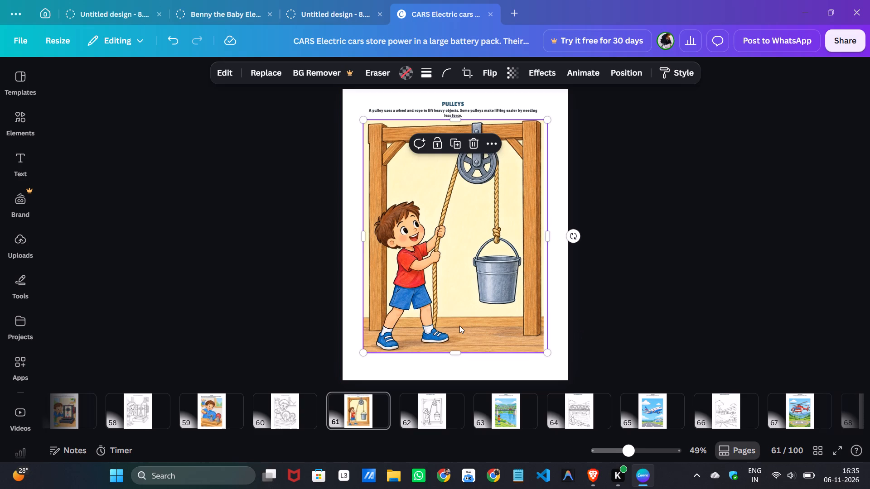
click(458, 324)
key(Down)
key(Down)
key(Down)
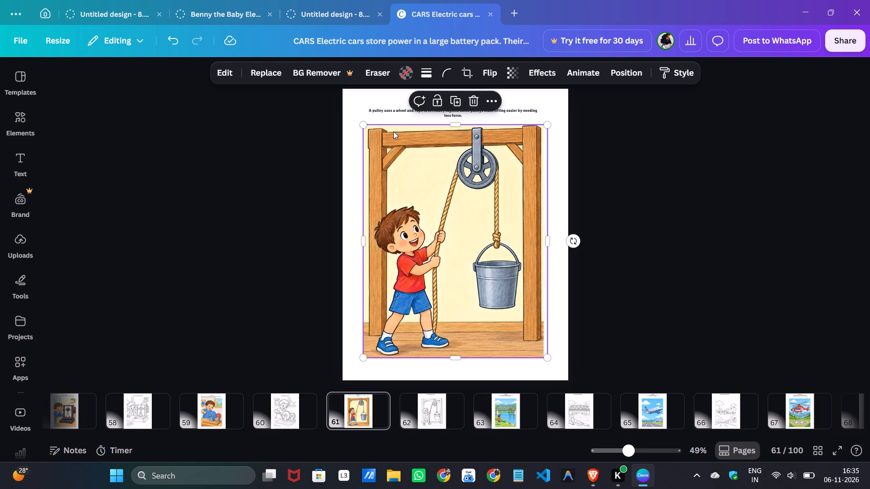
Set the Pulleys text to size 16 and left-align it.
click(379, 105)
click(315, 73)
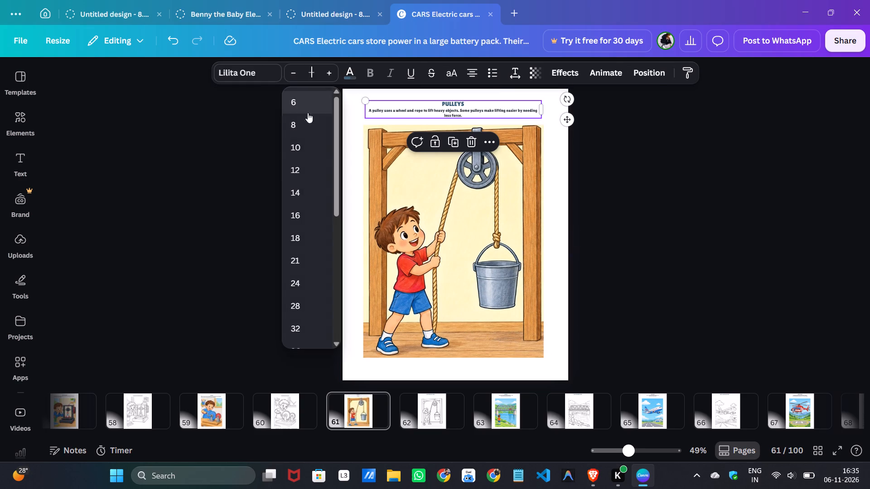
click(298, 214)
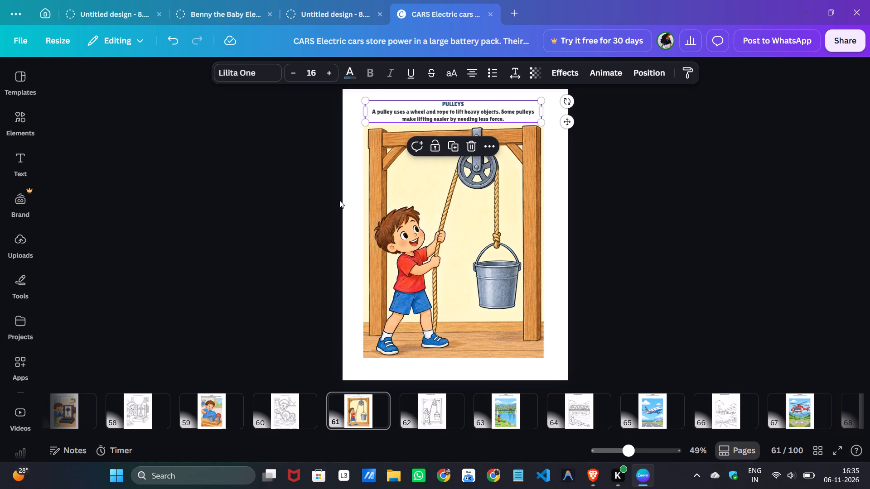
click(468, 74)
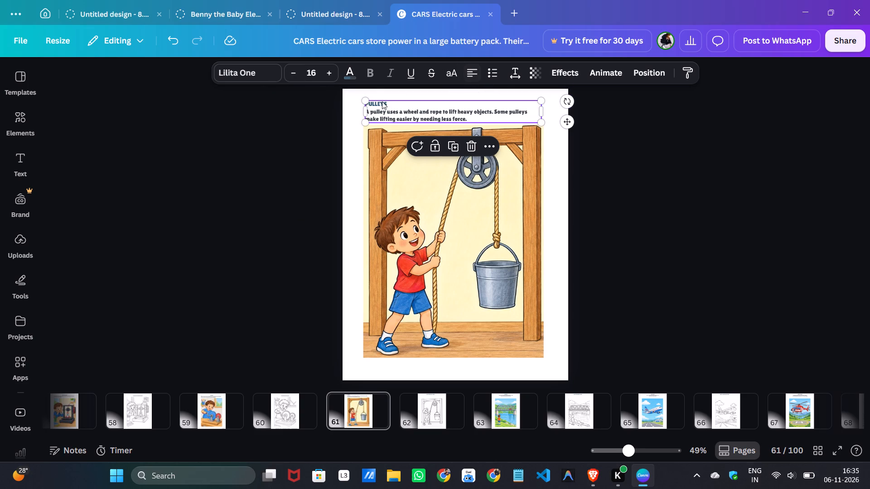
Set the PULLEYS heading in the Shrikhand font and centre it above its left-aligned description.
click(384, 104)
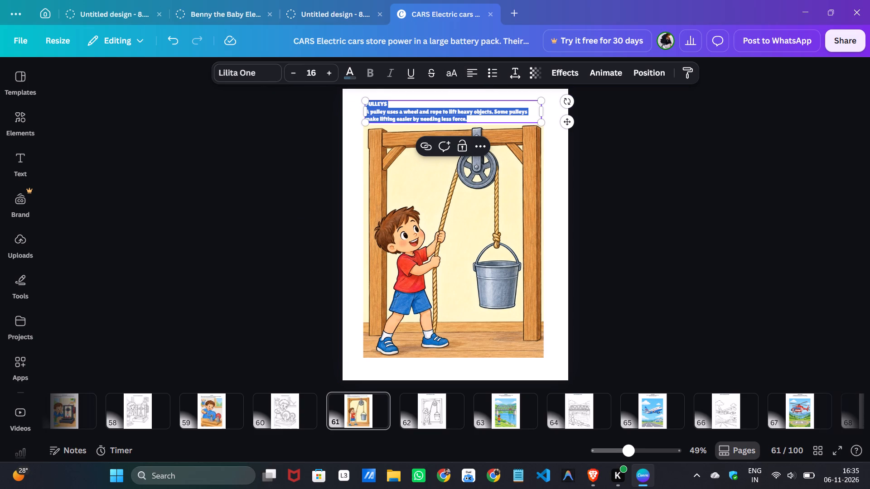
click(384, 104)
click(383, 99)
triple_click(383, 101)
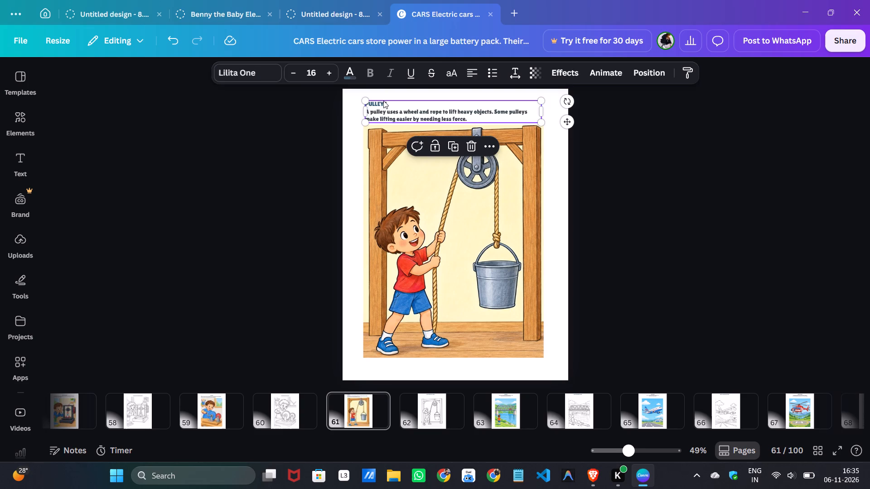
triple_click(383, 103)
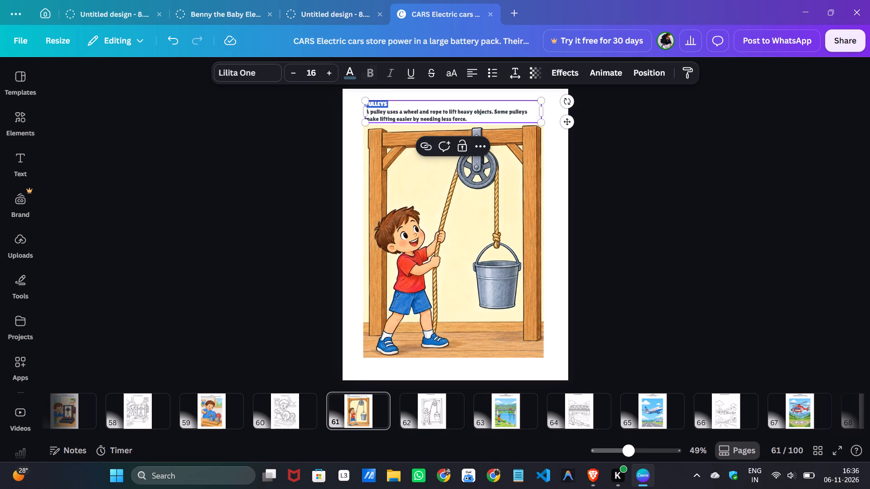
click(250, 74)
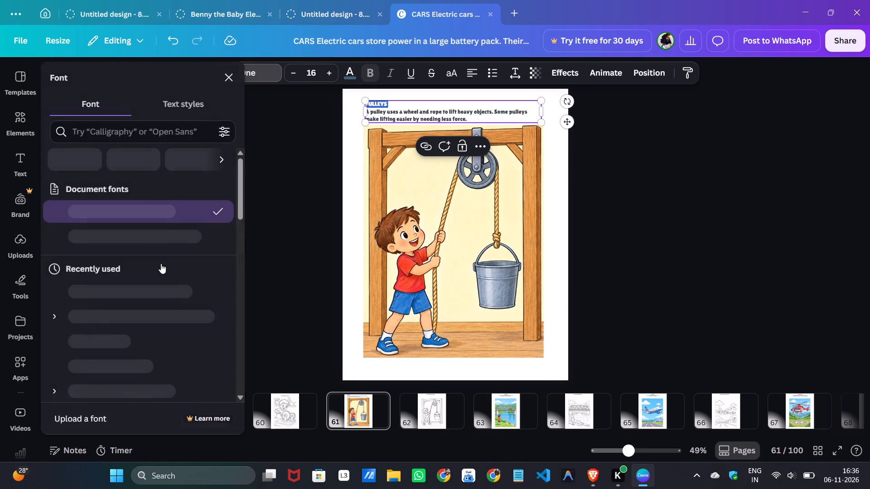
click(105, 270)
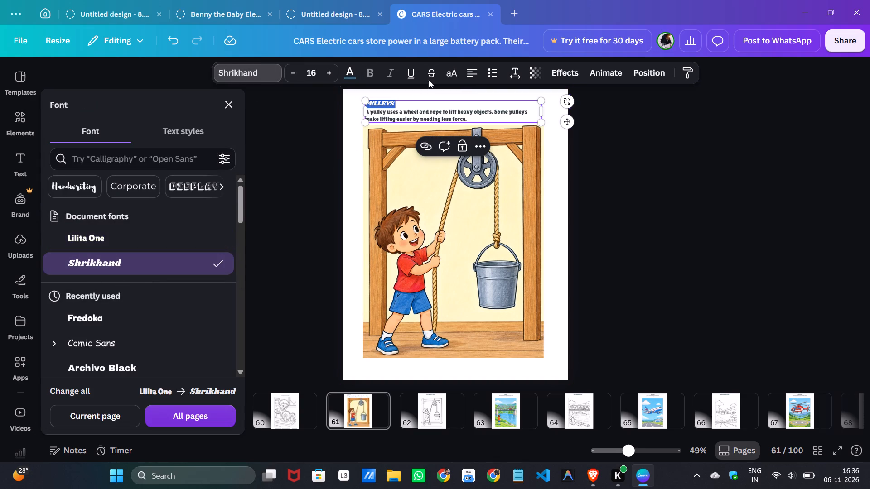
click(469, 74)
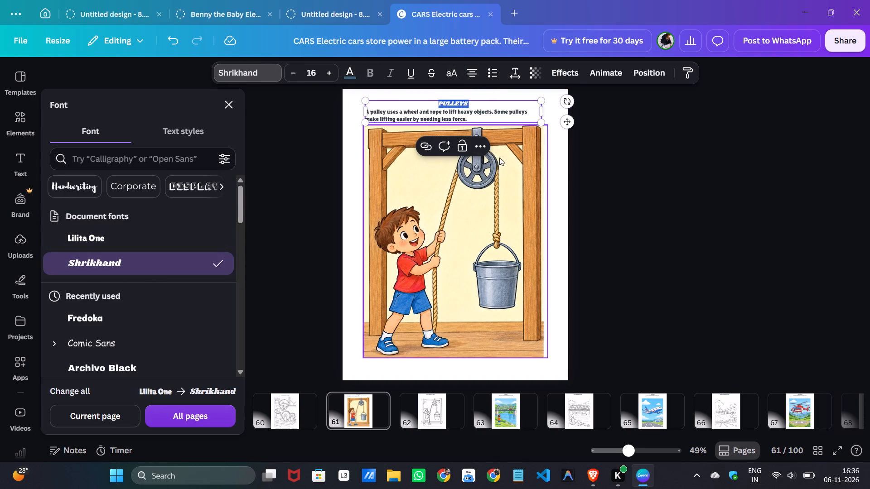
click(687, 175)
click(683, 178)
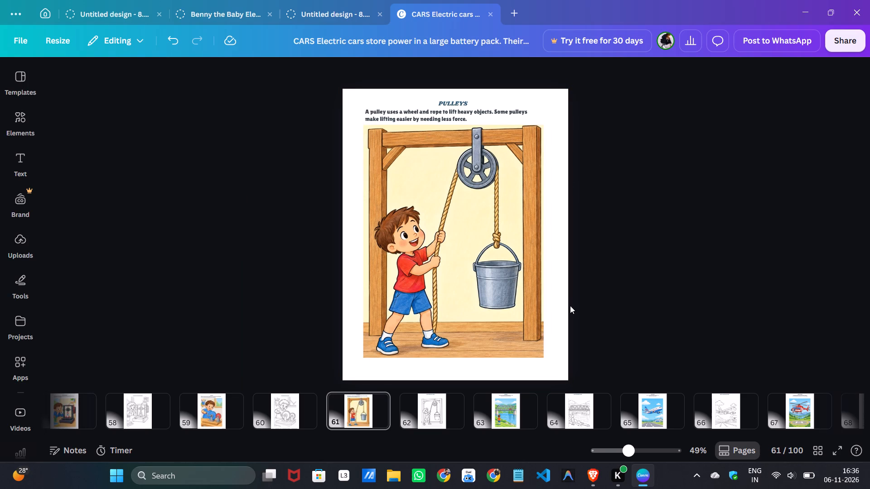
Delete the large outer frame from page 62, the Pulleys coloring page.
scroll(307, 424, down, 2)
click(308, 425)
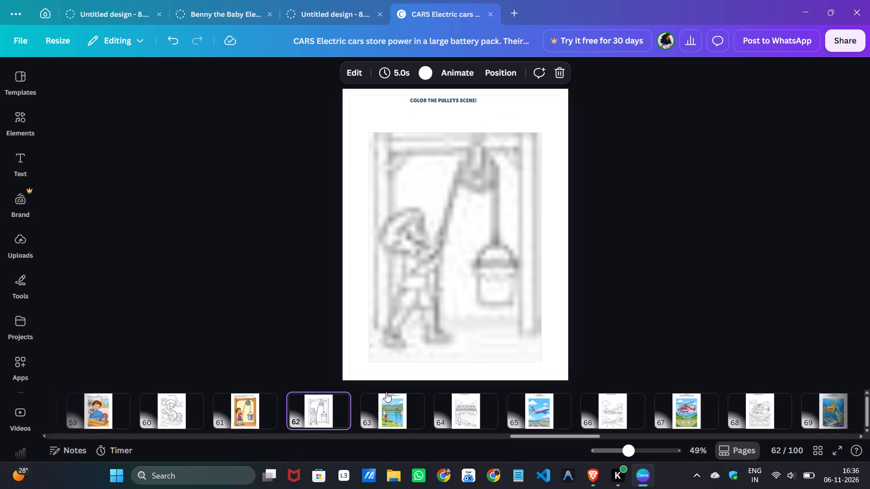
click(351, 369)
click(469, 119)
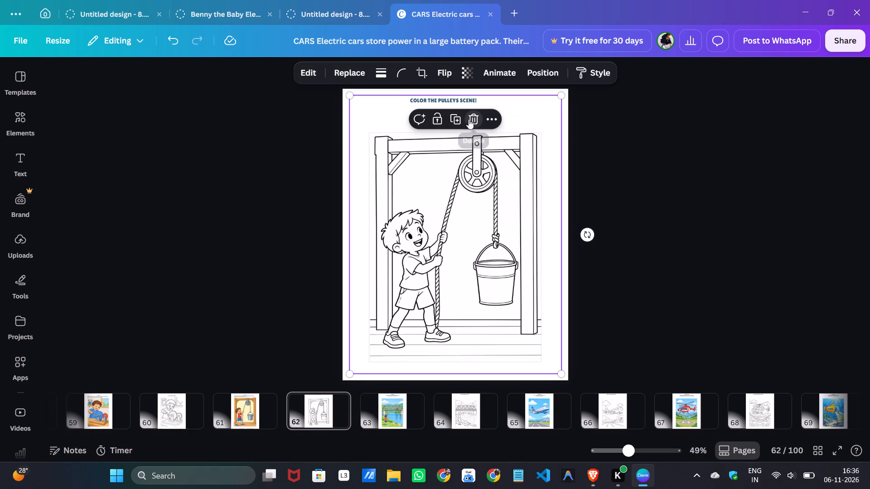
Move the "COLOR THE PULLEYS SCENE!" heading down closer to the drawing and centre it horizontally on the page.
drag(441, 100, 441, 101)
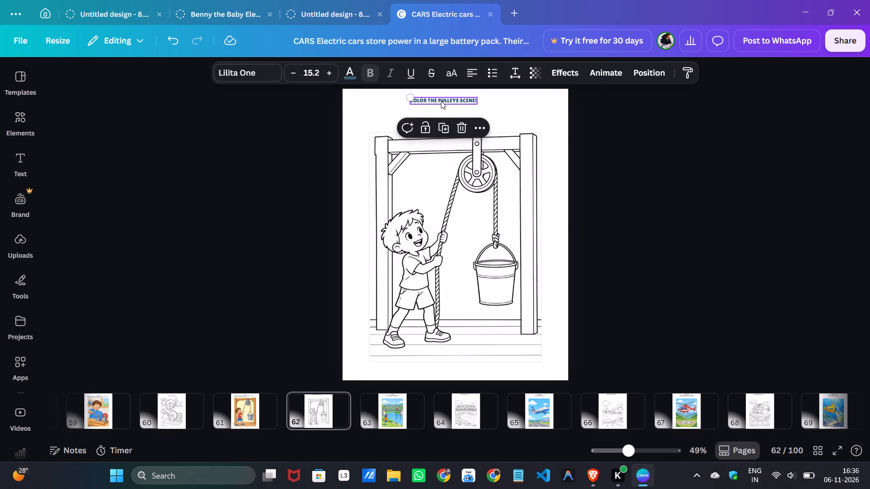
drag(441, 101, 452, 111)
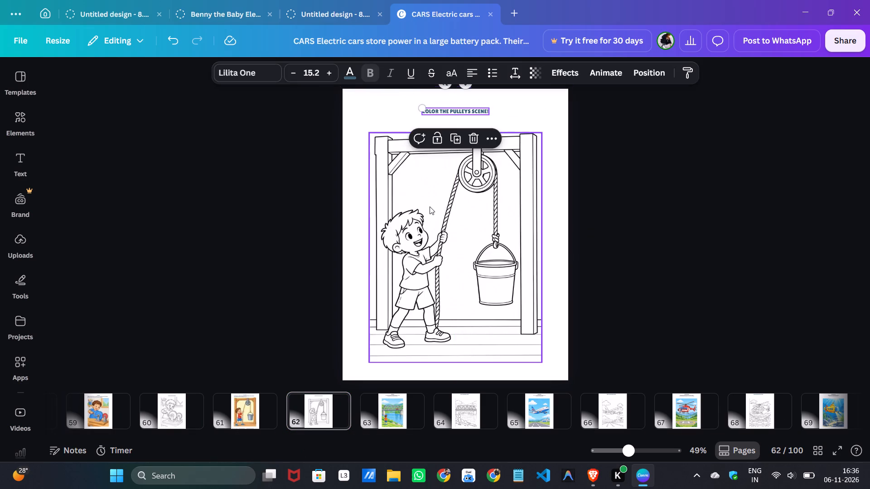
Group the overlapping elements that make up the Pulleys line drawing on page 62.
click(430, 208)
click(356, 149)
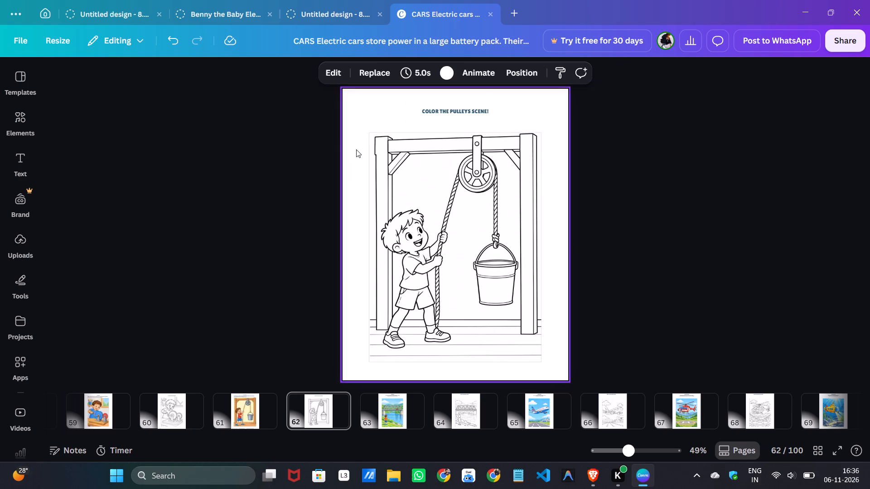
drag(356, 149, 533, 285)
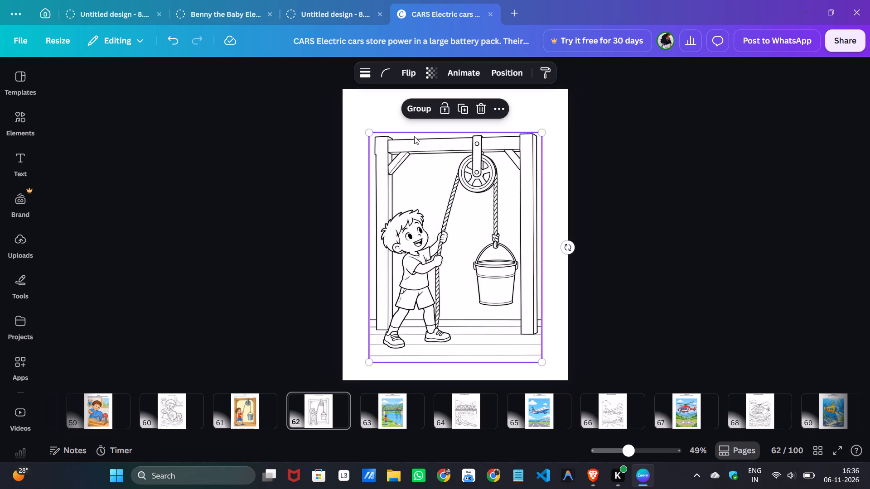
click(411, 108)
Move the grouped Pulleys drawing up beneath its heading, enlarge it slightly, and centre it horizontally on the page.
drag(440, 279, 430, 274)
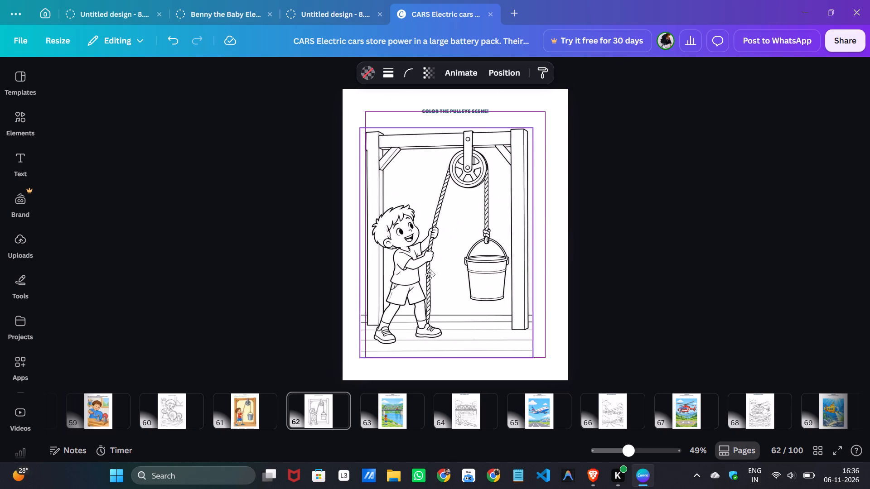
drag(430, 274, 430, 266)
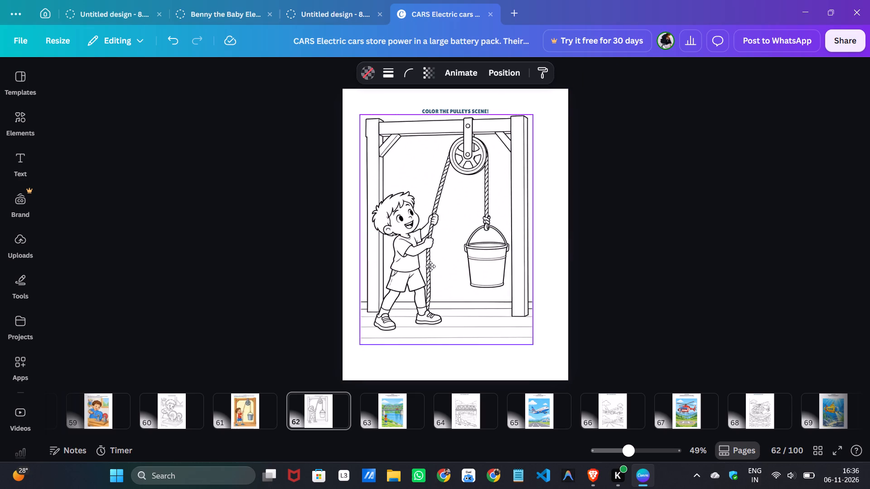
drag(430, 266, 432, 266)
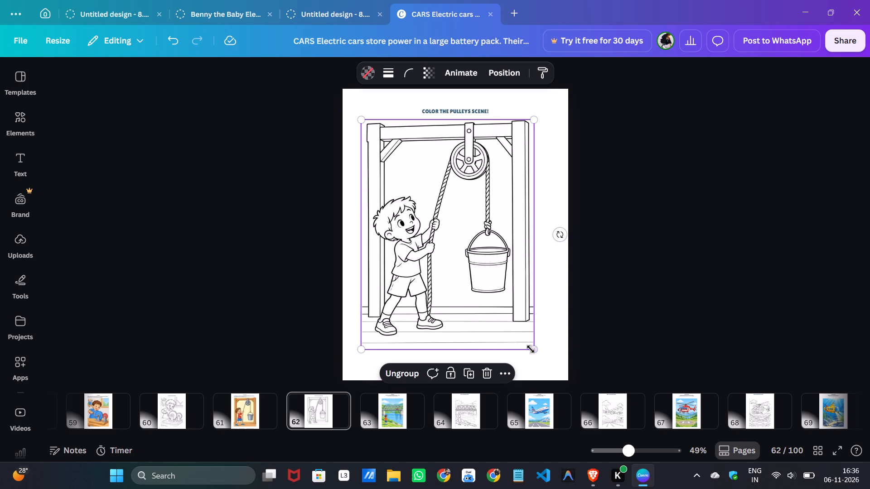
drag(532, 345, 546, 350)
click(615, 334)
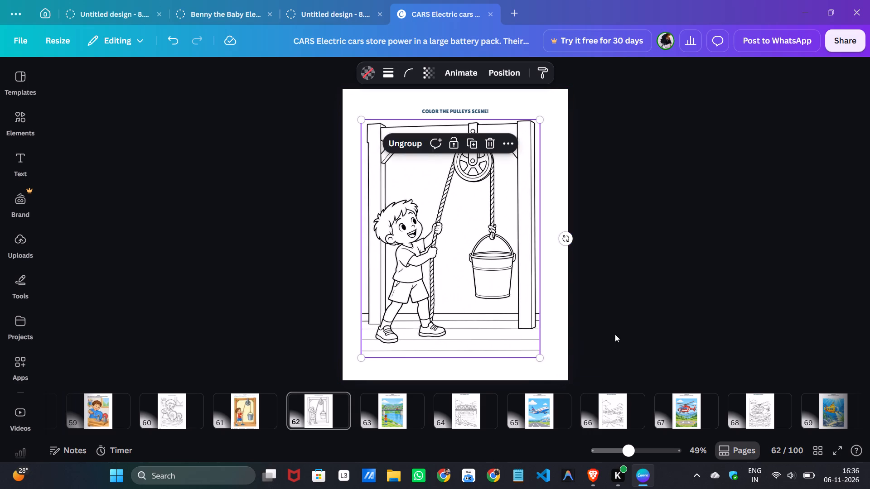
click(496, 330)
key(Right)
key(Right)
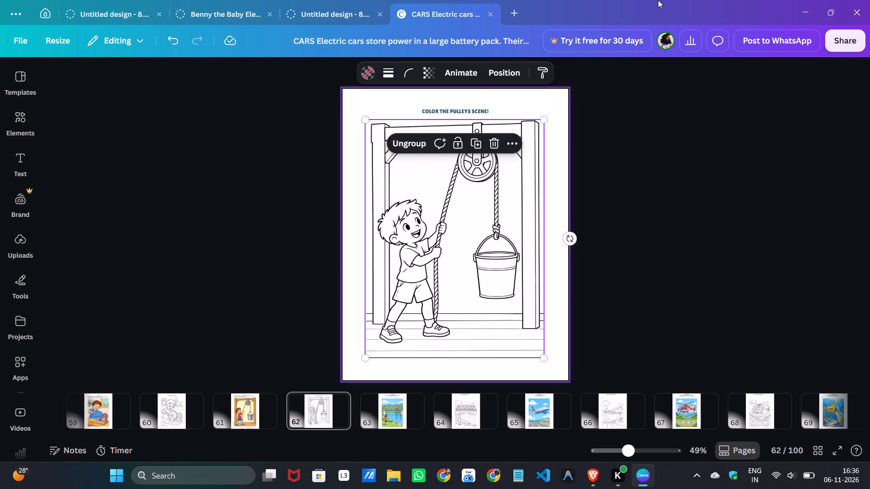
click(625, 184)
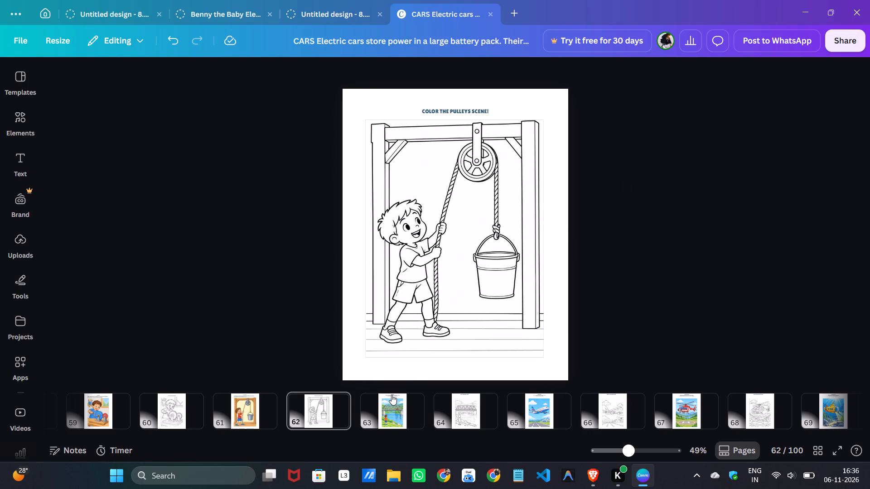
Delete the large outer frame from page 63, the Bridges picture page.
click(392, 396)
click(366, 312)
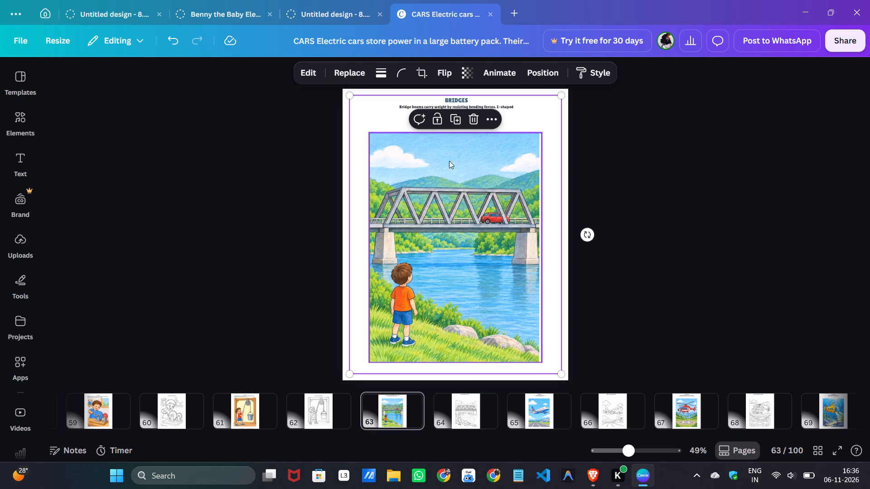
click(476, 122)
Move the Bridges text box to the page's left margin just above the picture and widen it to about the picture's width.
drag(435, 106, 403, 120)
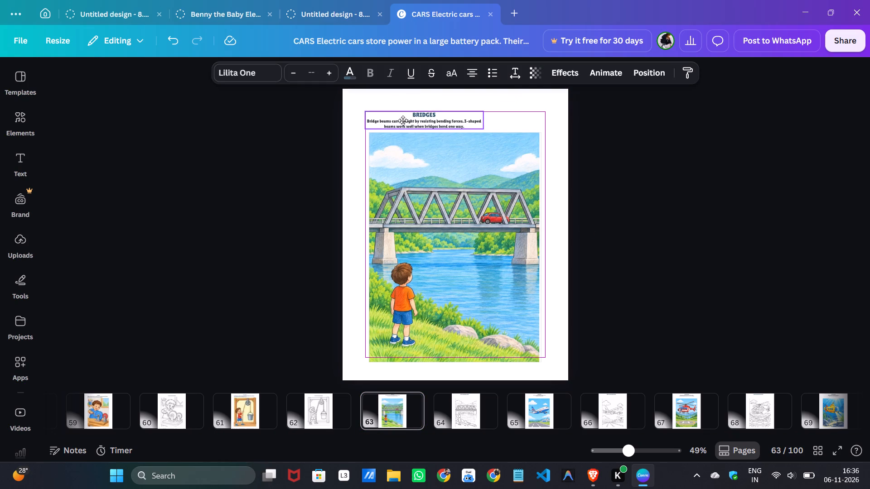
drag(403, 120, 403, 116)
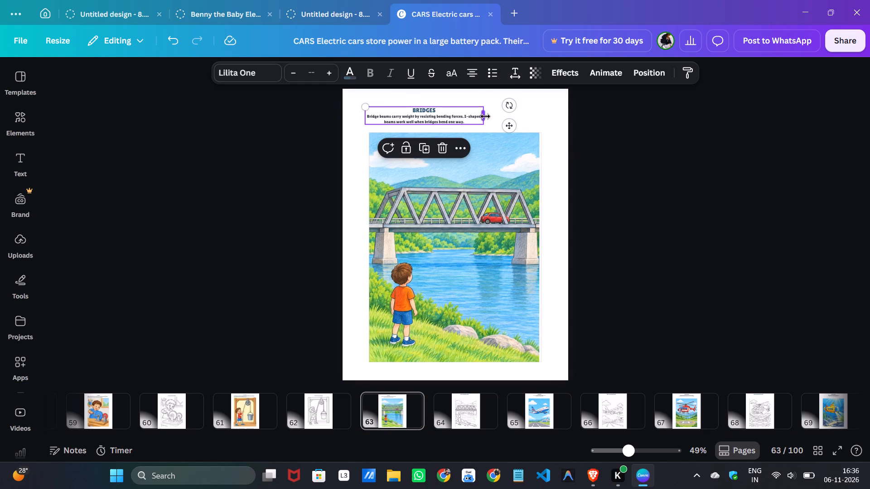
drag(485, 116, 538, 115)
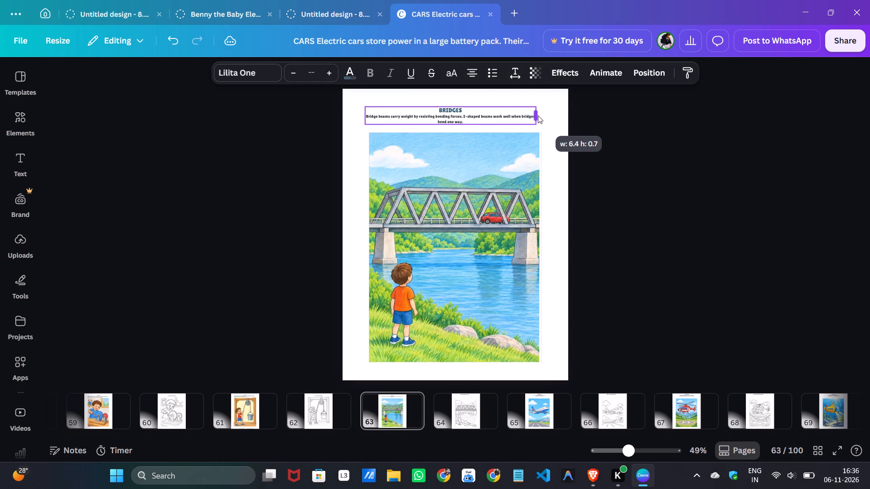
drag(538, 115, 541, 115)
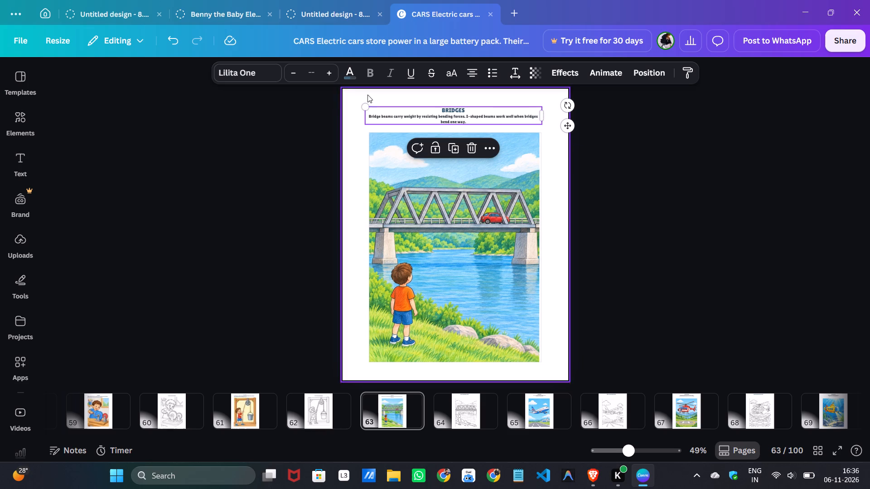
Set the Bridges text to size 16 and left-align it.
click(309, 73)
click(298, 215)
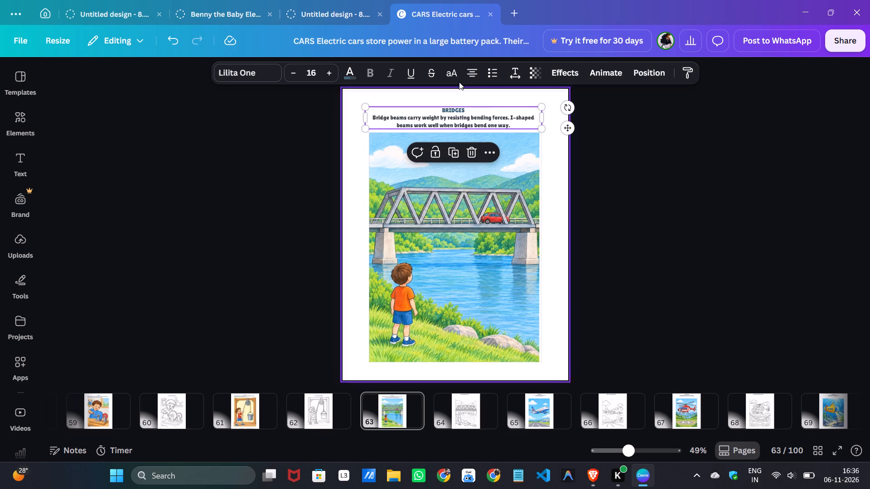
click(476, 74)
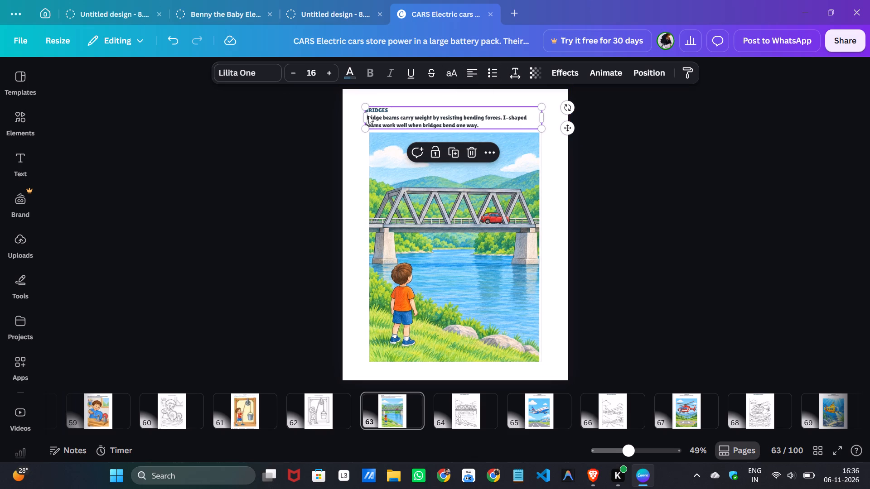
Set the BRIDGES heading in the Shrikhand font and centre it above its left-aligned description.
double_click(381, 110)
click(381, 110)
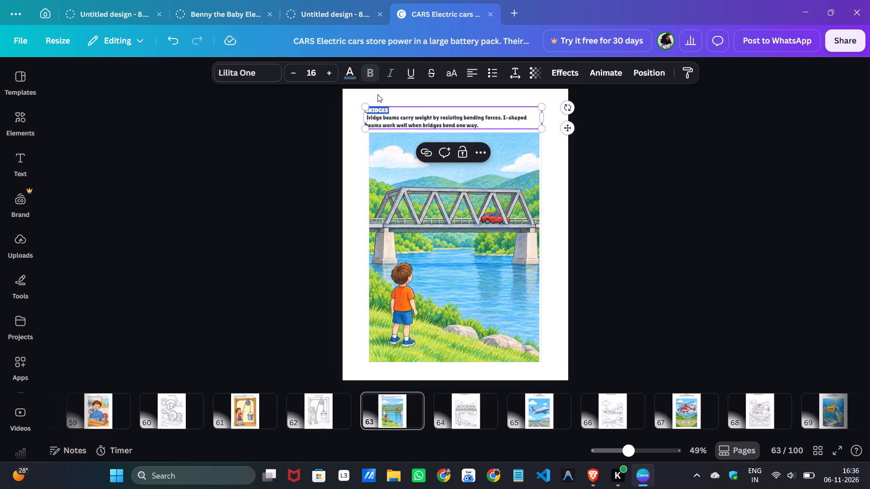
click(249, 76)
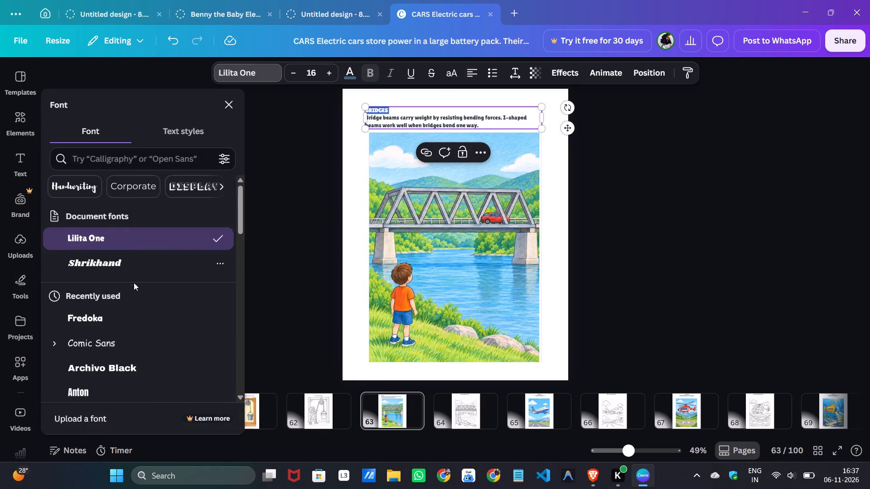
click(121, 269)
click(466, 73)
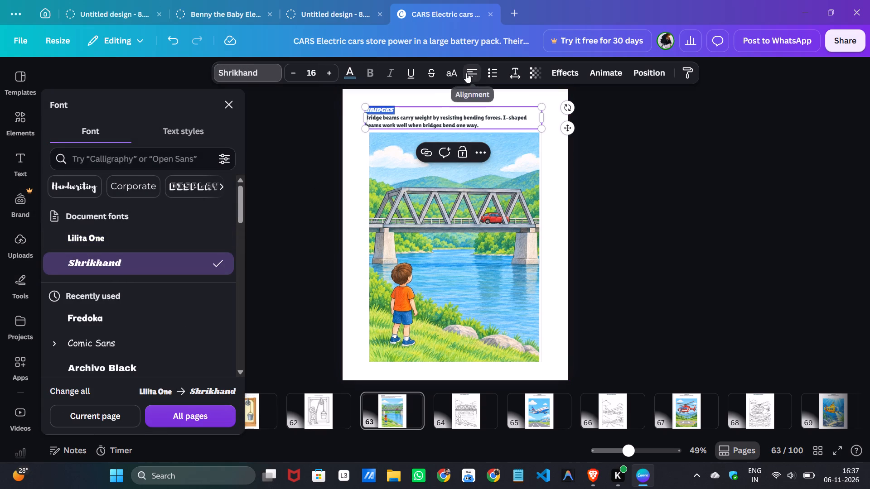
click(596, 156)
click(596, 156)
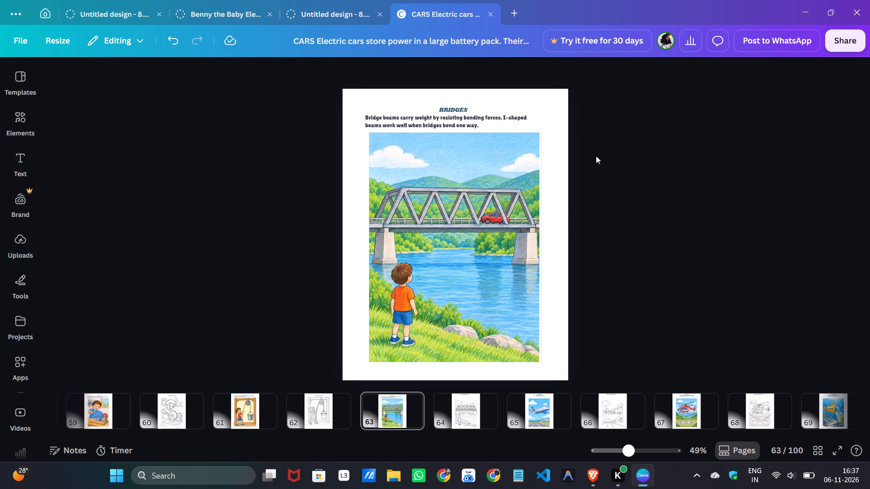
Nudge the Bridges text box slightly right to line up with the picture's left edge.
click(459, 124)
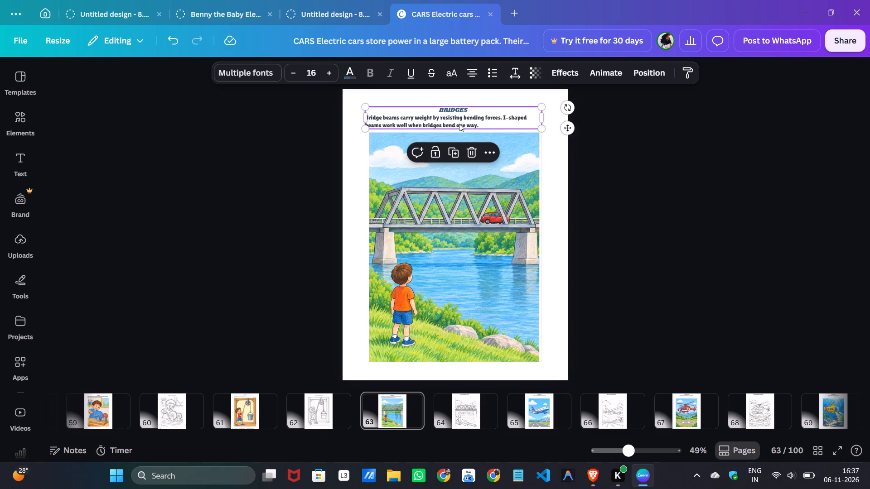
key(Right)
key(Right)
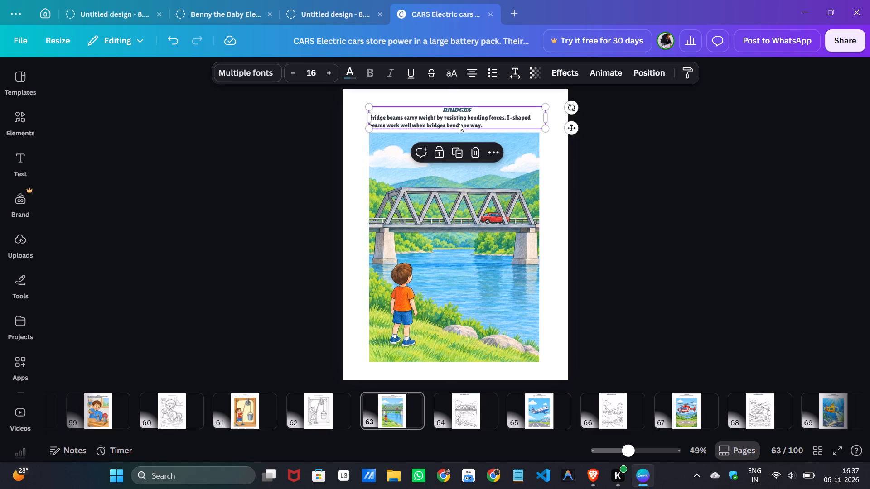
click(606, 227)
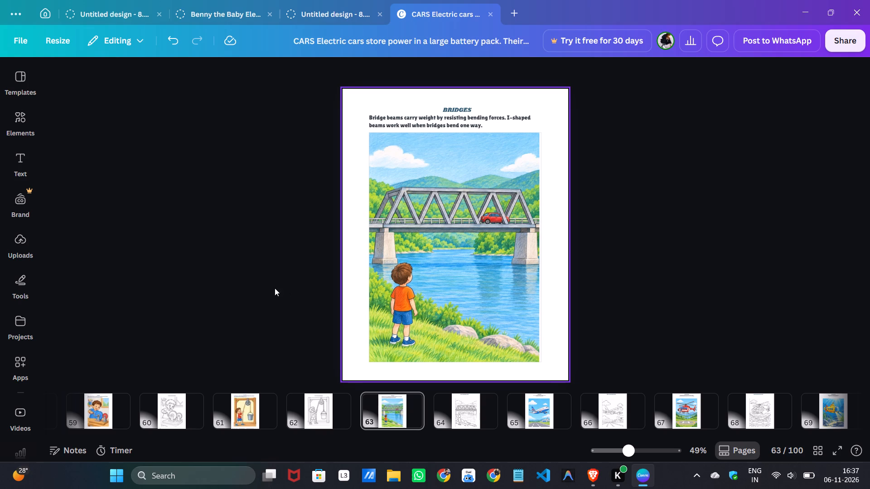
Delete the outer page frame from the Bridges coloring page, page 64.
scroll(308, 421, down, 3)
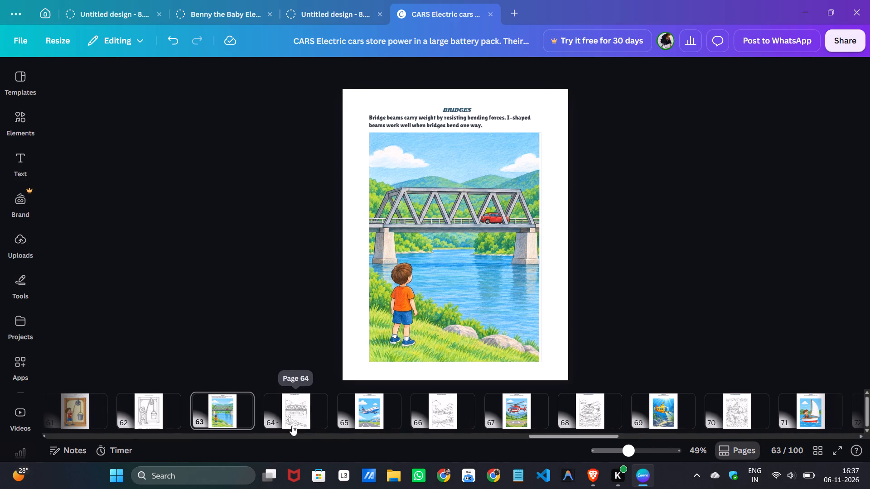
click(280, 428)
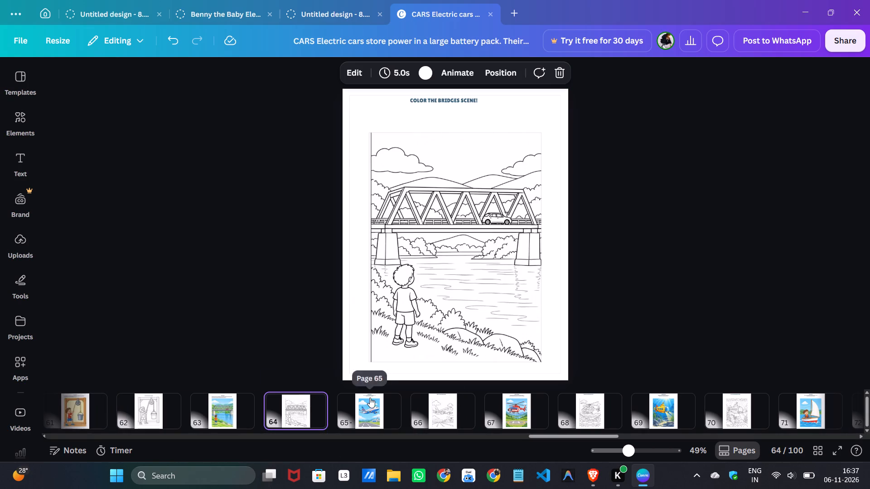
click(387, 365)
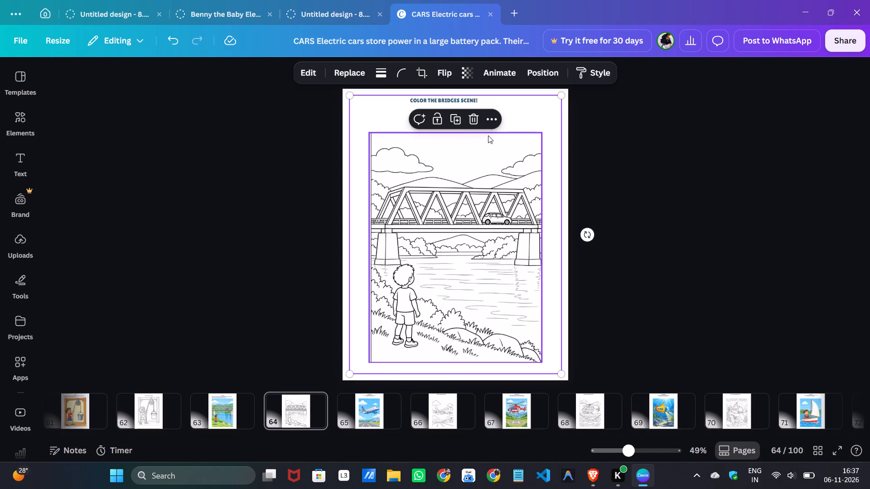
click(479, 119)
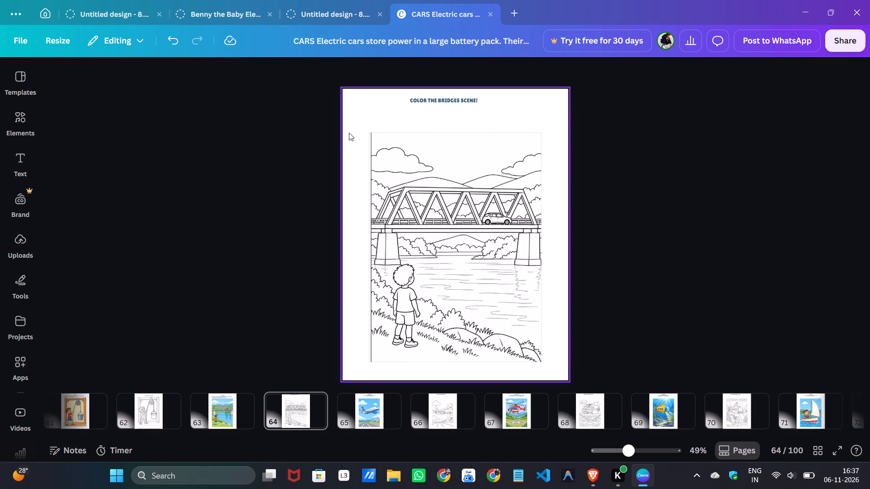
Group the Bridges line-art picture with its surrounding frame.
drag(369, 114, 435, 234)
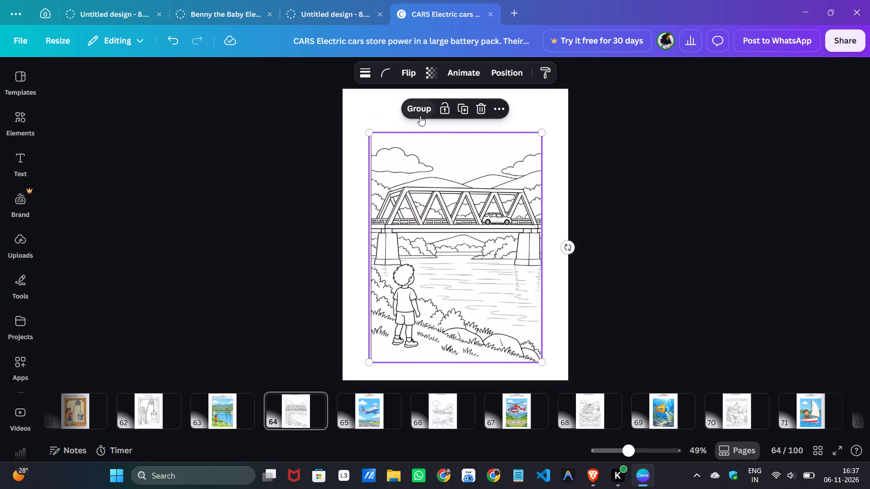
click(422, 106)
click(356, 192)
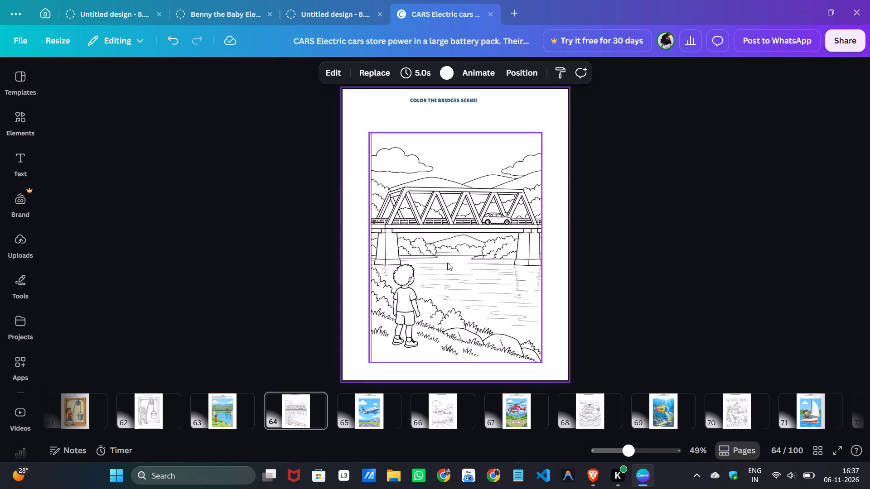
Move the grouped Bridges line art up, enlarge it to about 6.7 by 9, and nudge it to the page's horizontal centre.
drag(447, 263, 438, 249)
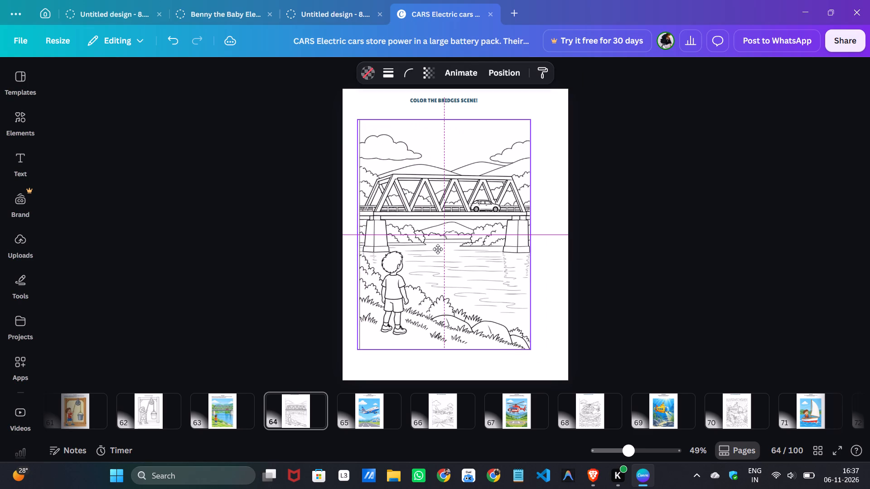
drag(438, 249, 443, 246)
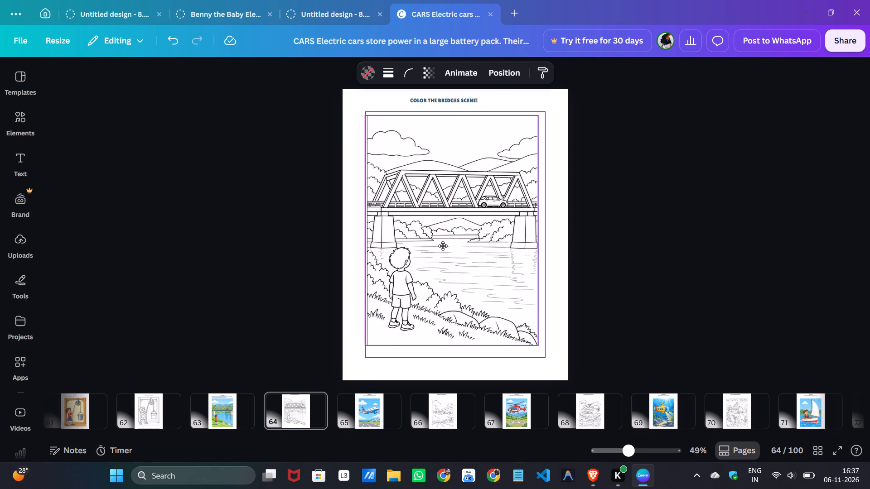
drag(443, 246, 439, 245)
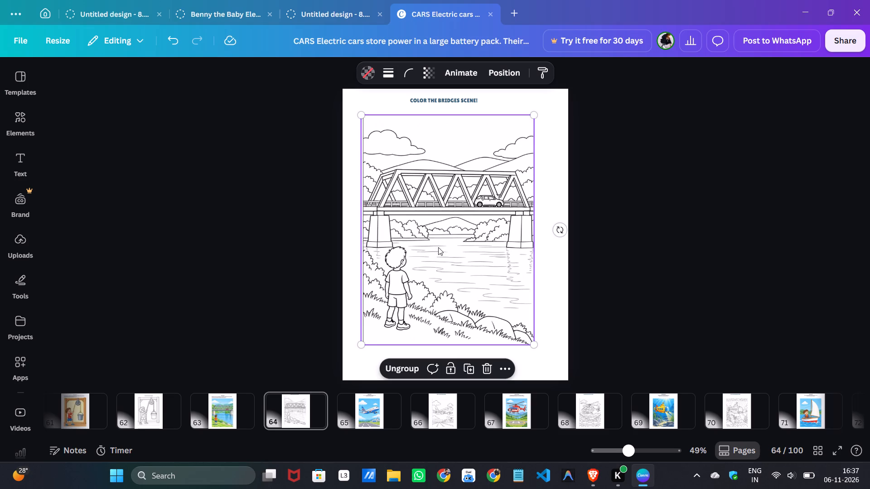
drag(532, 342, 545, 345)
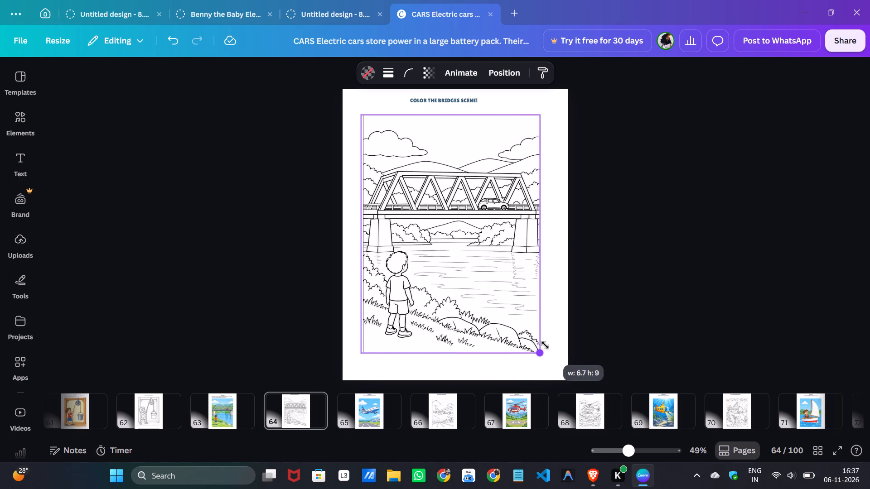
drag(545, 345, 548, 347)
click(643, 315)
click(473, 315)
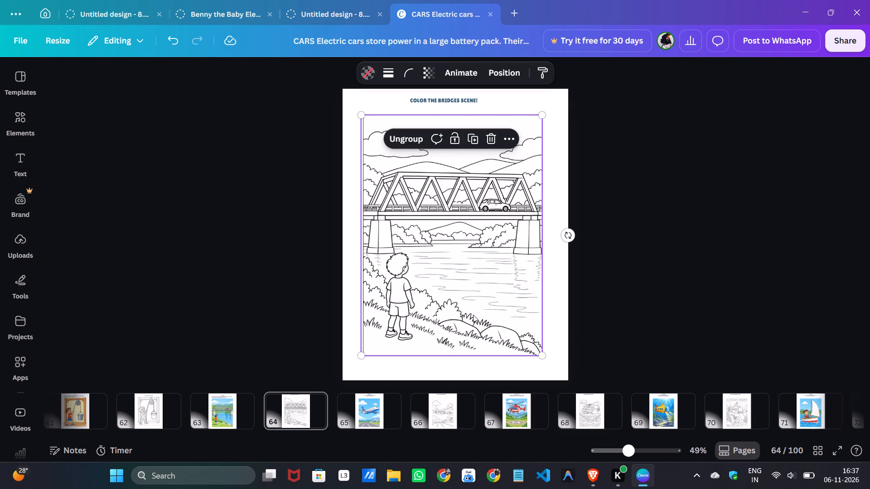
key(Right)
key(Right)
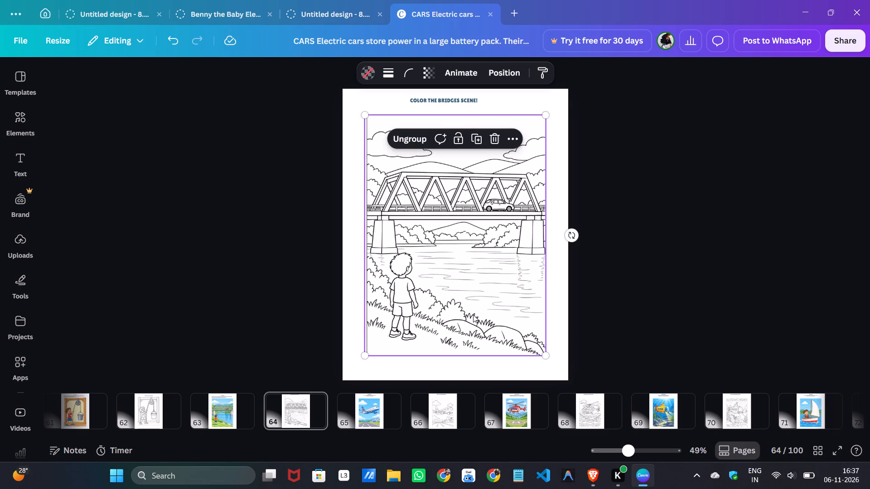
key(Down)
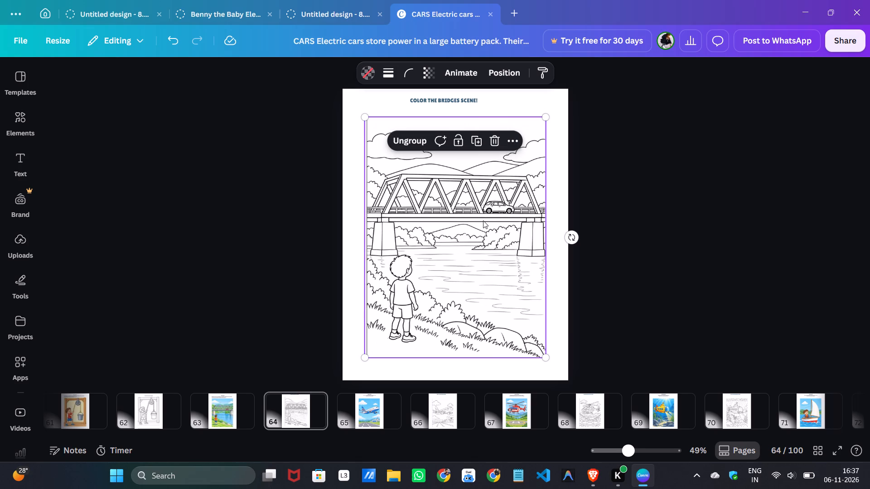
key(Down)
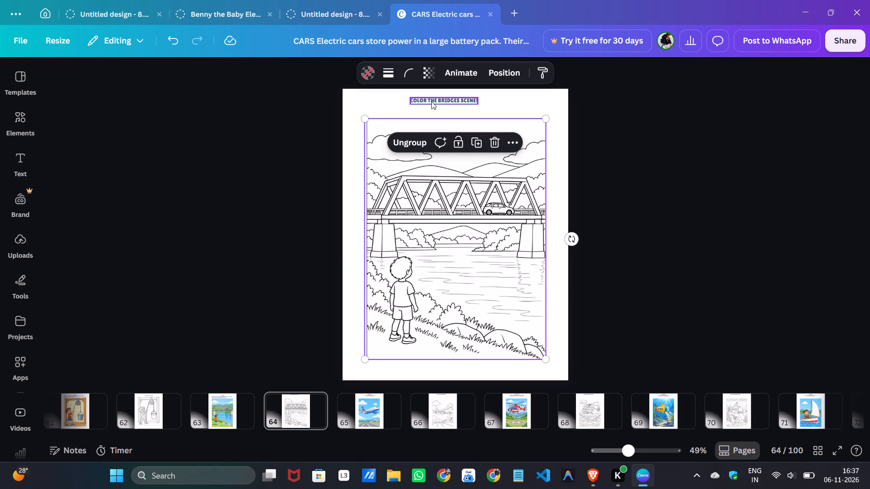
Move the "COLOR THE BRIDGES SCENE!" heading down to sit centred just above the line art.
drag(432, 101, 452, 111)
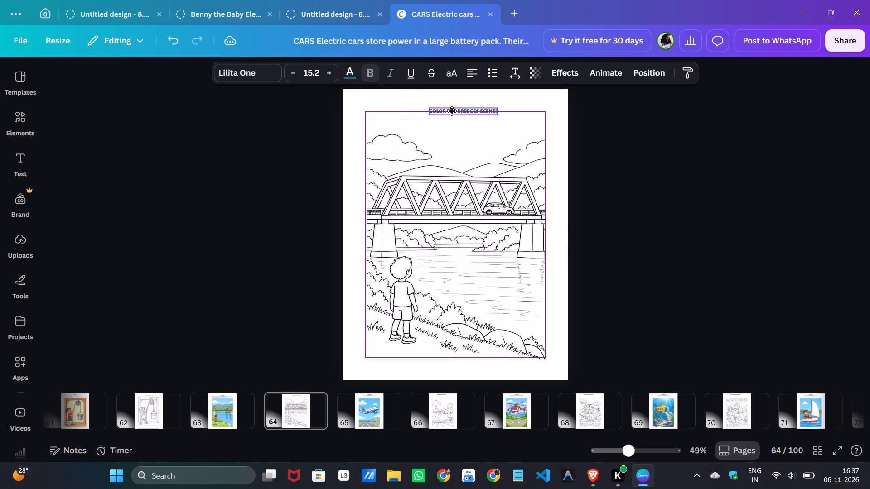
drag(452, 111, 446, 112)
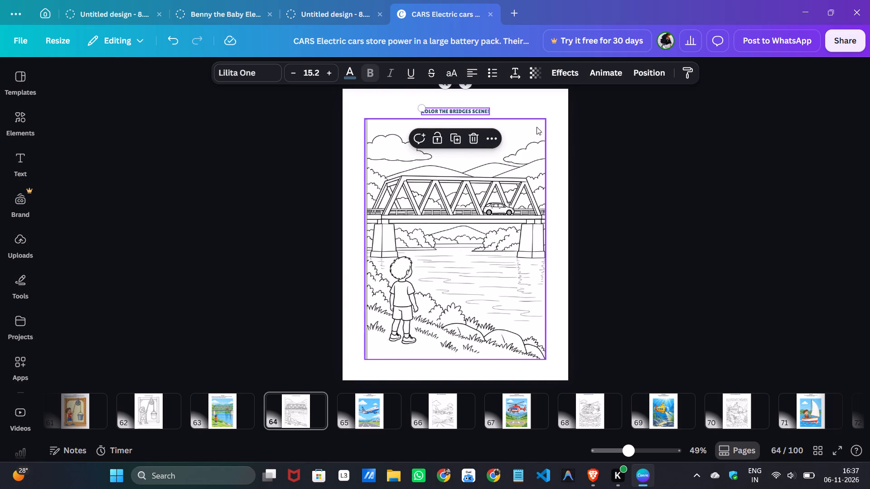
click(545, 107)
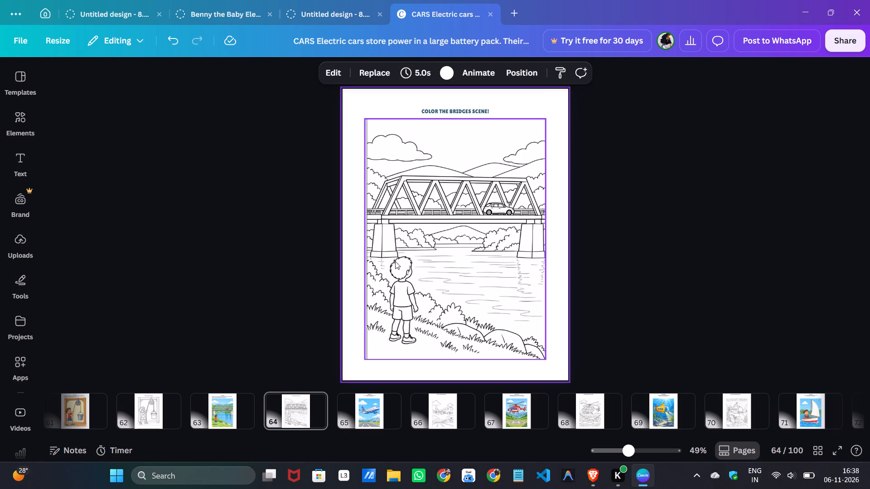
Delete the outer page frame from the Airplanes picture page, page 65.
click(382, 410)
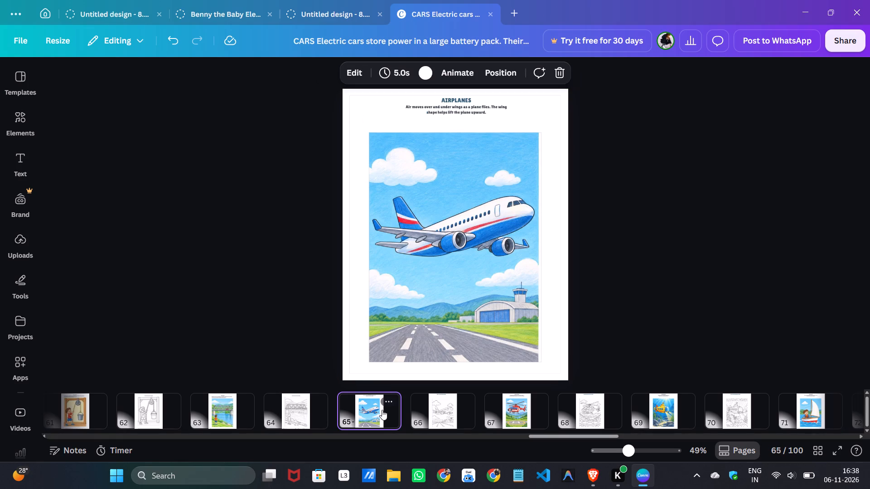
click(440, 422)
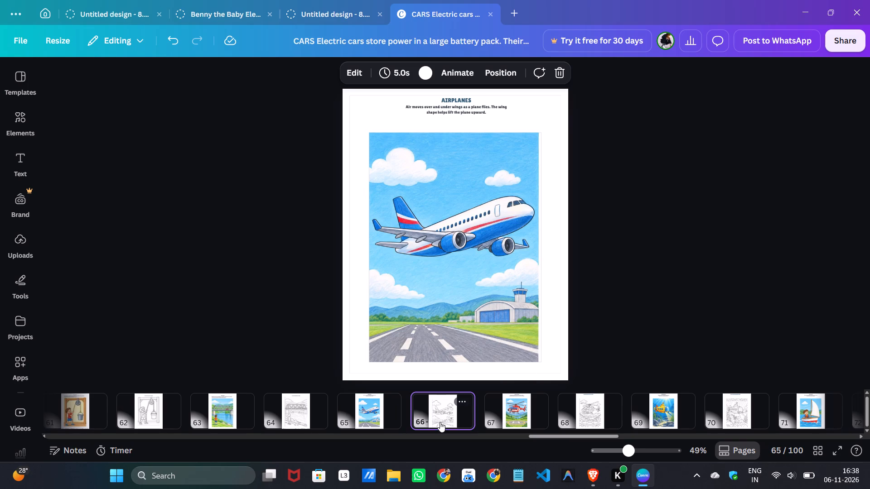
click(377, 414)
click(367, 367)
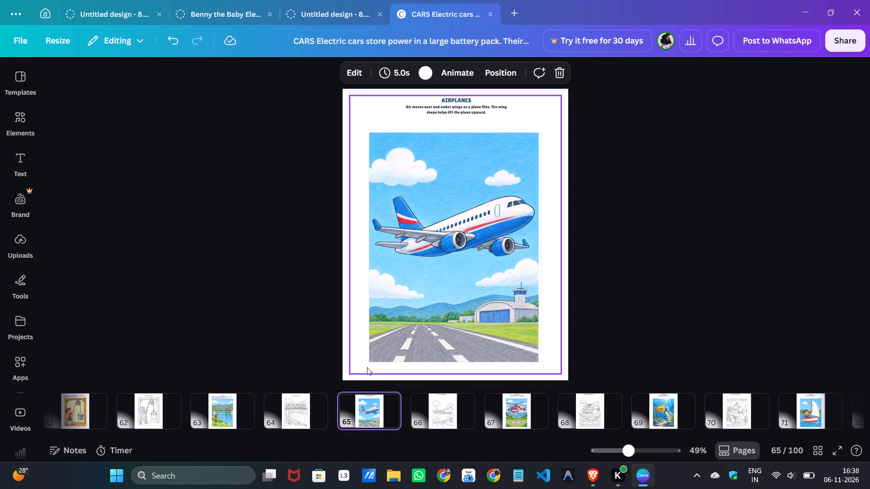
click(472, 120)
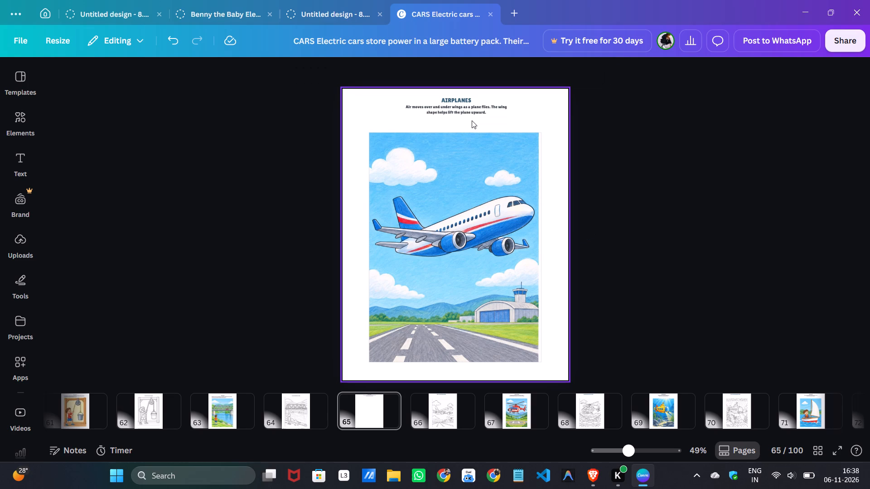
Move the Airplanes text box to line up with the picture's left edge and widen it to about the picture's width.
click(435, 102)
drag(448, 103, 420, 113)
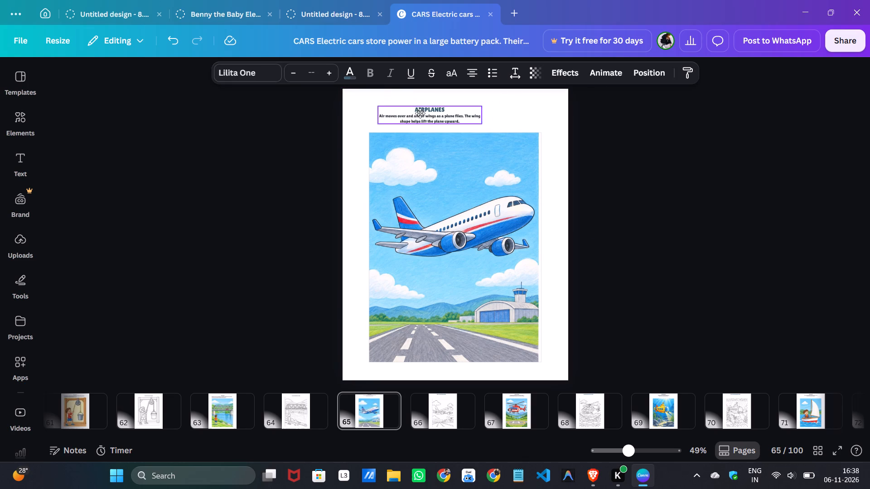
drag(420, 113, 415, 108)
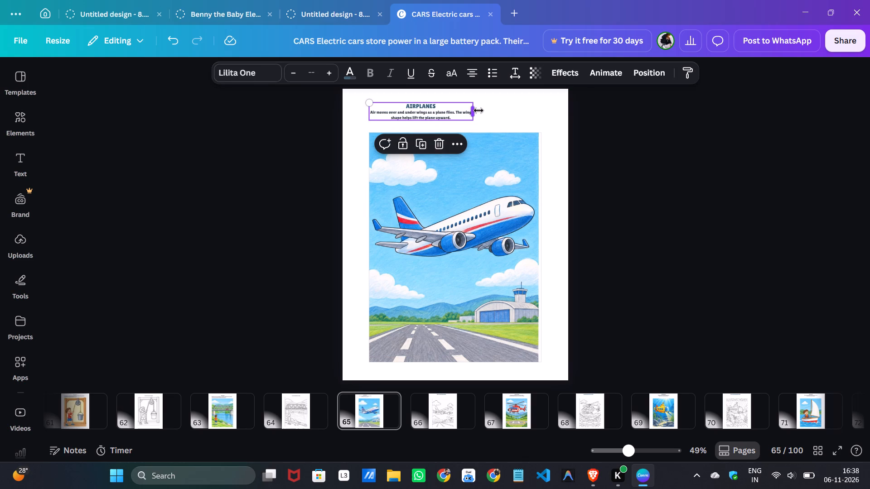
drag(478, 110, 544, 109)
Set the Airplanes text to size 16 and left-align the description below the heading.
click(311, 76)
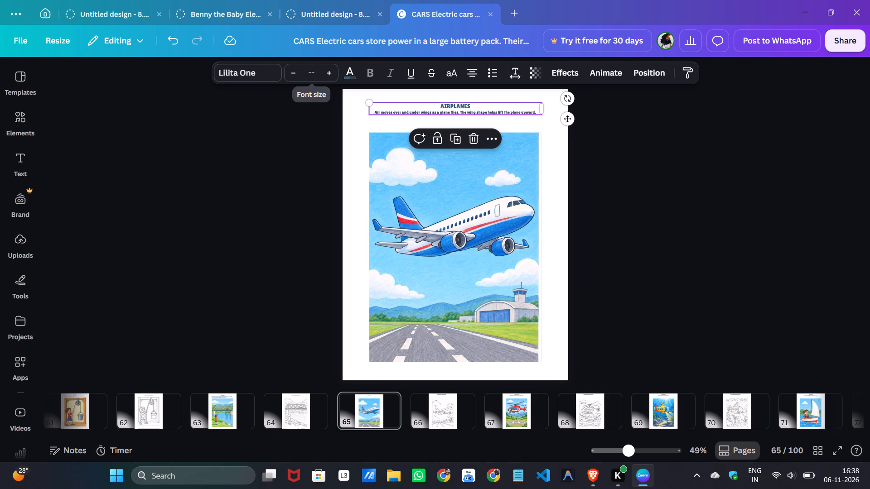
click(288, 217)
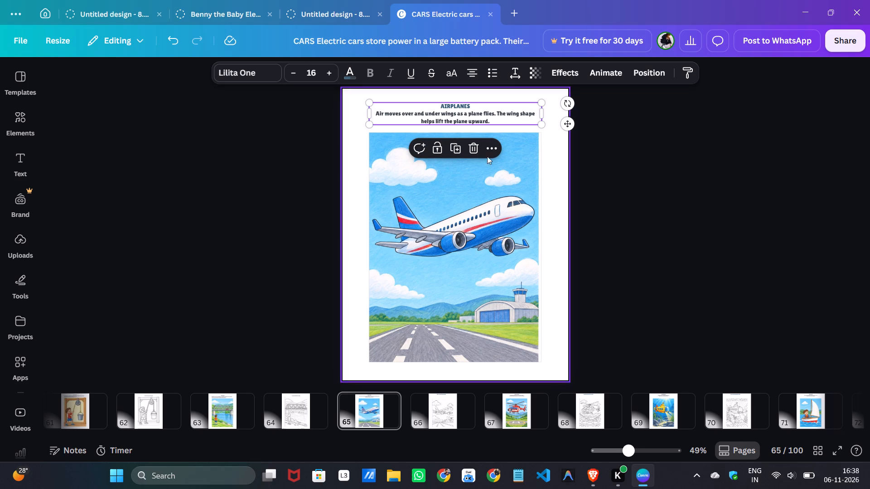
triple_click(458, 112)
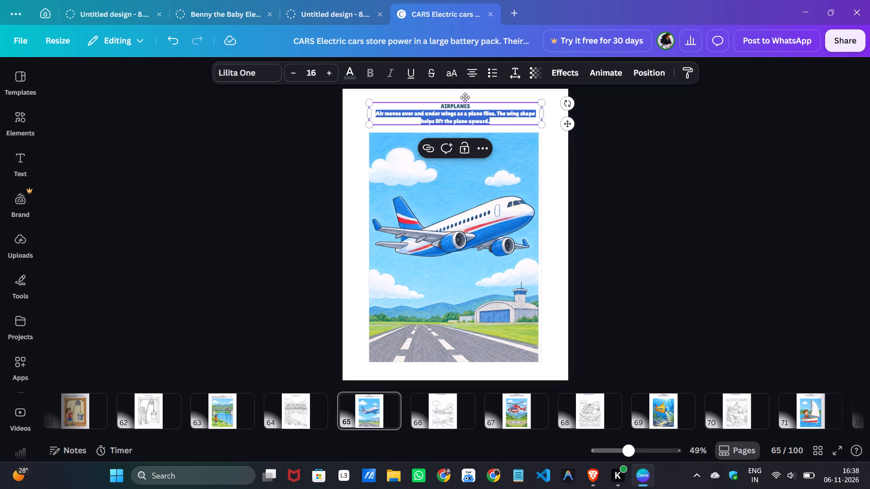
click(470, 76)
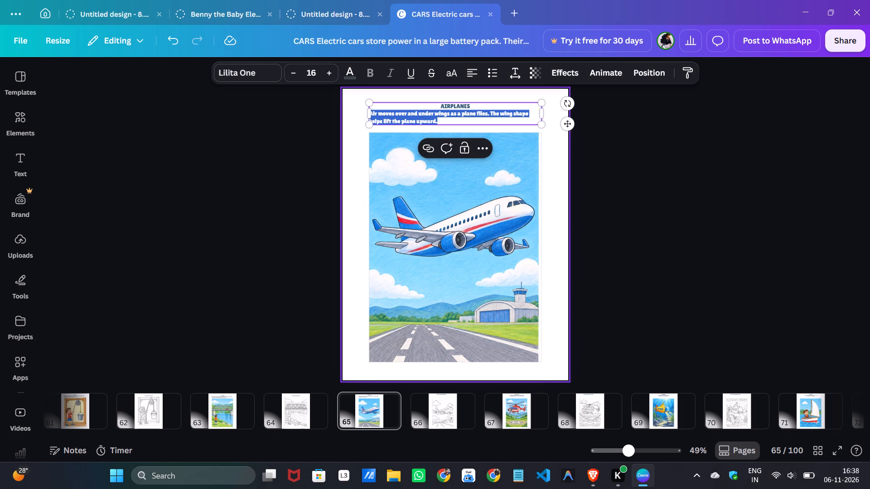
Set the AIRPLANES heading in the Shrikhand font.
double_click(457, 106)
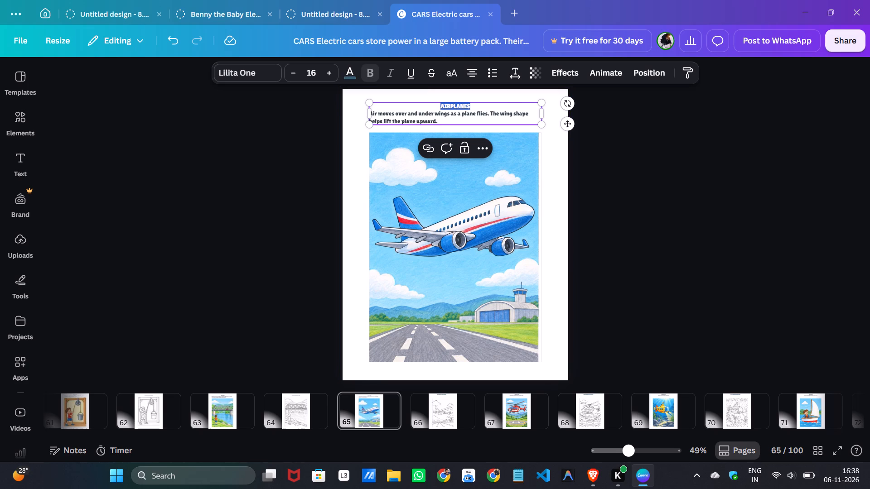
click(246, 77)
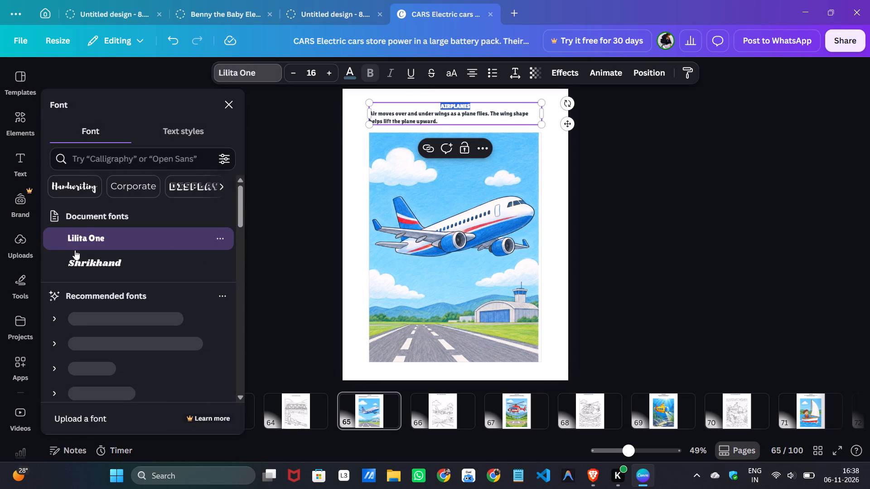
click(76, 257)
Delete the thin frame around the airplane picture, keeping the picture.
click(459, 197)
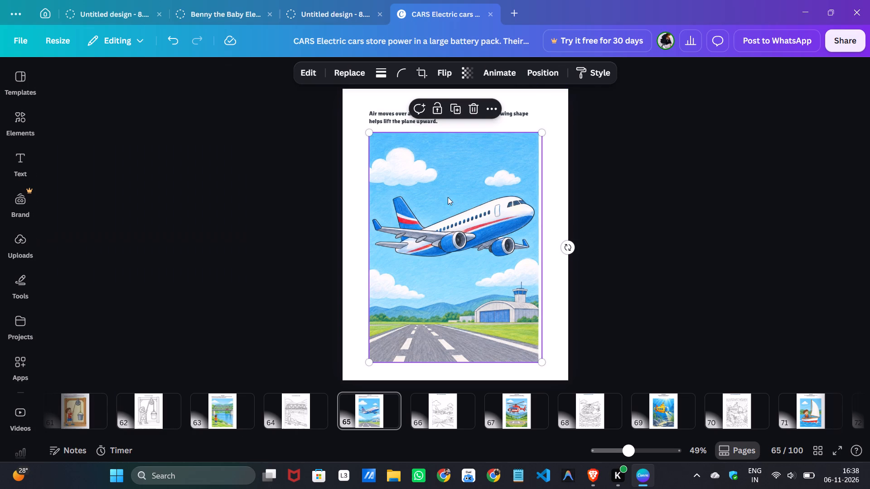
drag(408, 178, 404, 180)
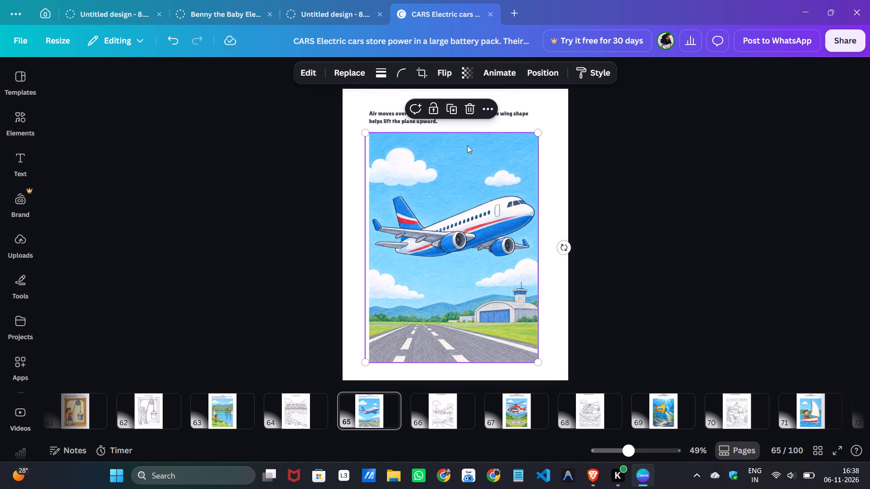
click(472, 105)
Move the airplane picture up just below the description and line up its left edge with the text.
click(451, 187)
drag(451, 187, 450, 188)
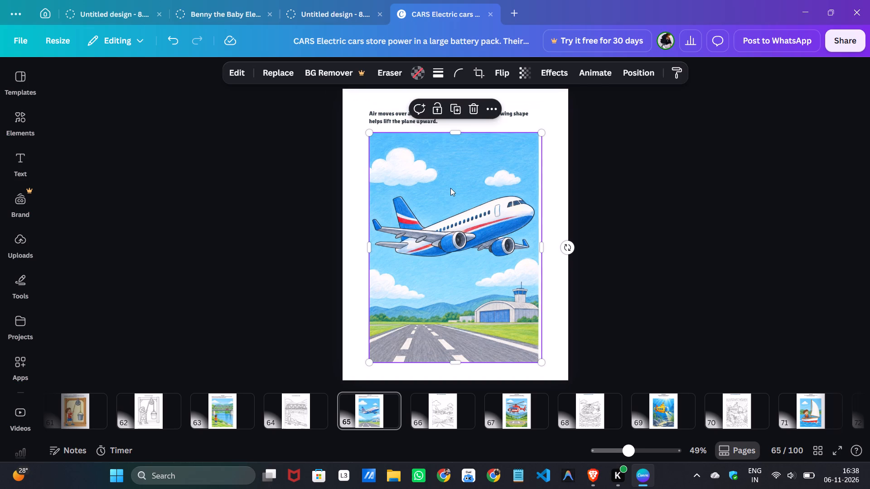
drag(450, 188, 443, 186)
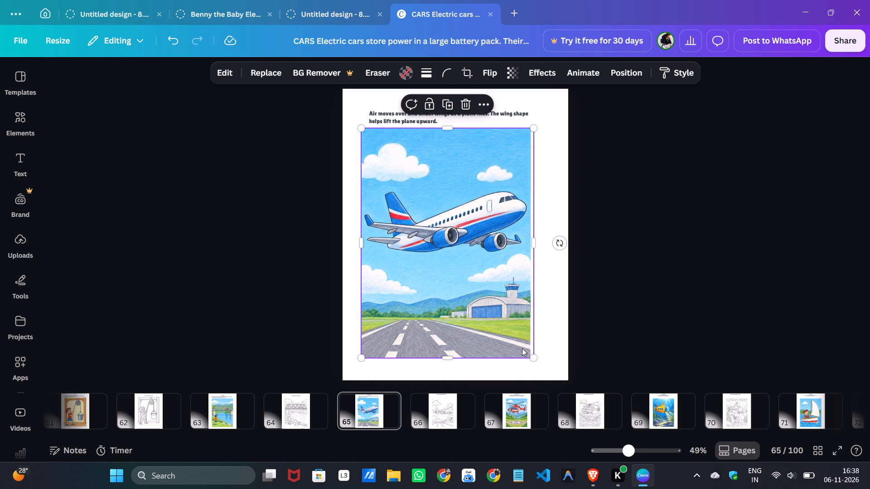
drag(532, 355, 535, 350)
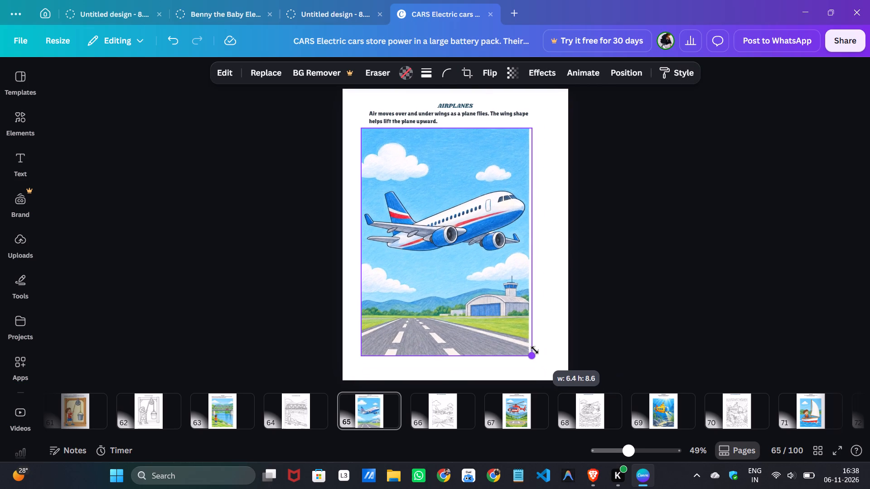
drag(535, 350, 541, 351)
click(600, 326)
click(470, 318)
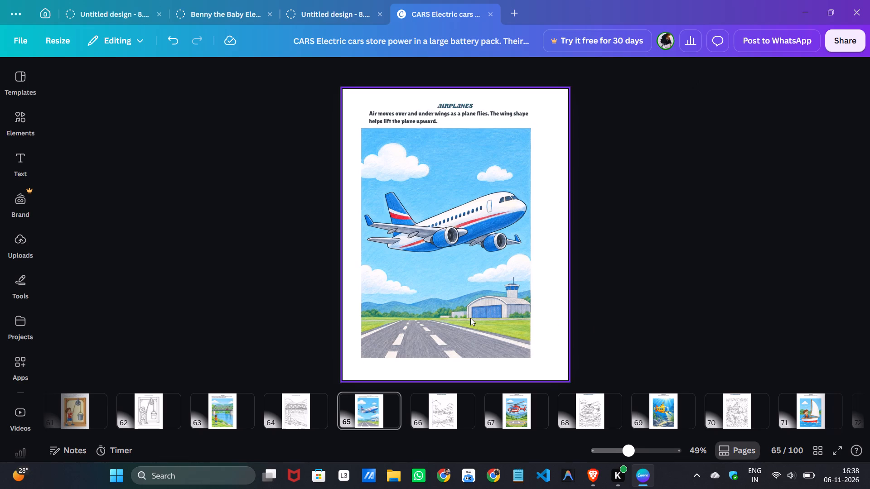
key(Right)
key(Right)
key(Right)
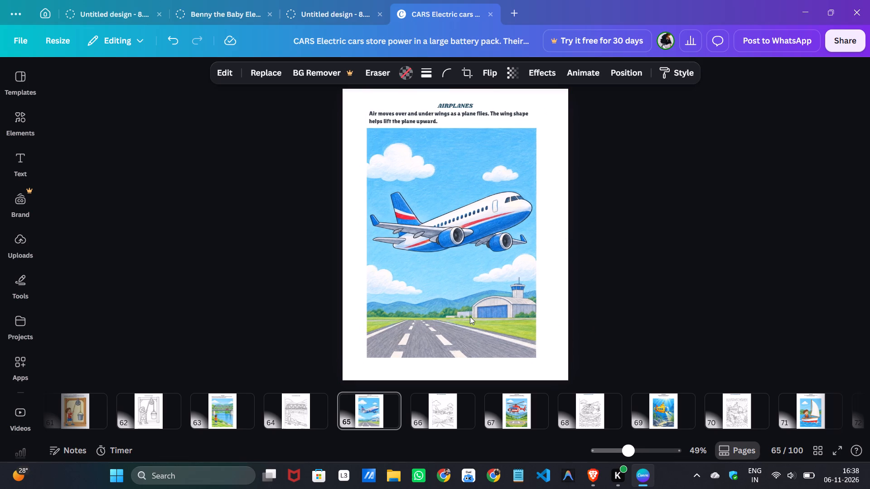
key(Right)
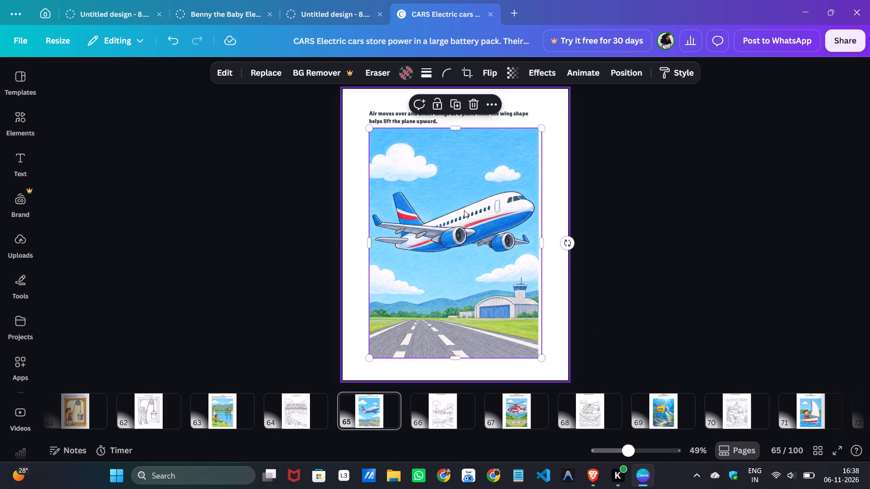
click(464, 210)
click(613, 192)
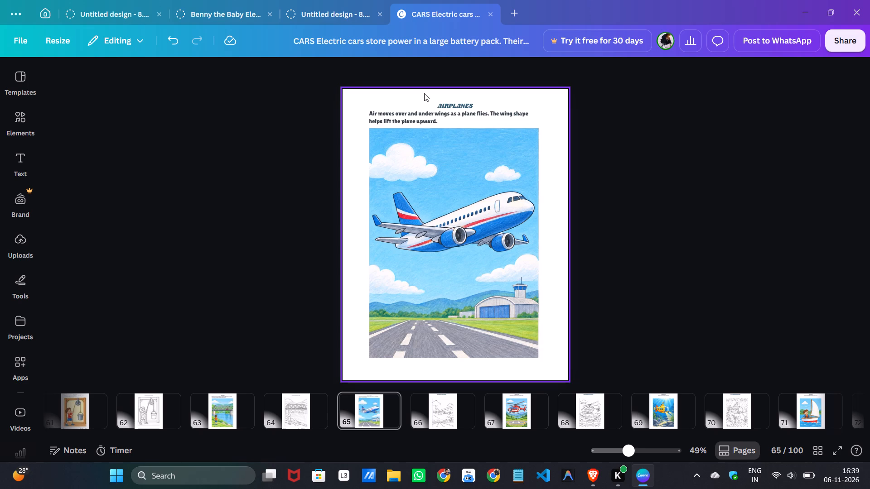
Delete the large outer frame on page 66, the Airplanes coloring page.
click(445, 422)
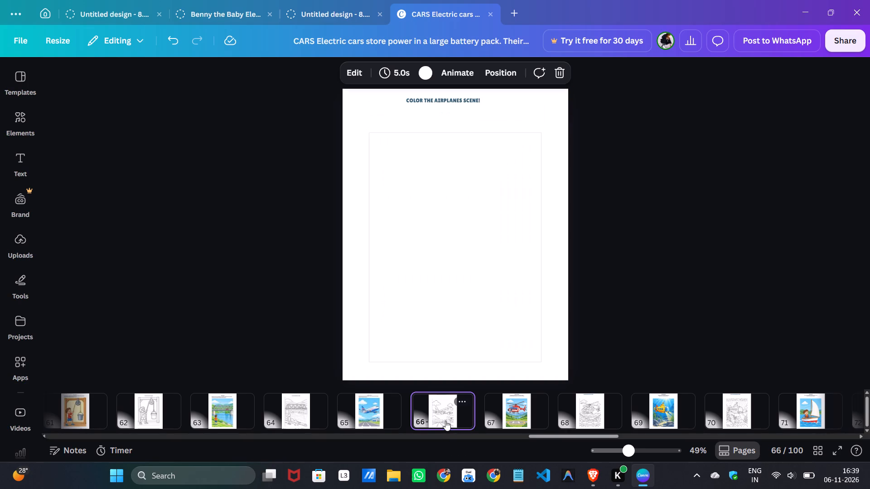
click(359, 363)
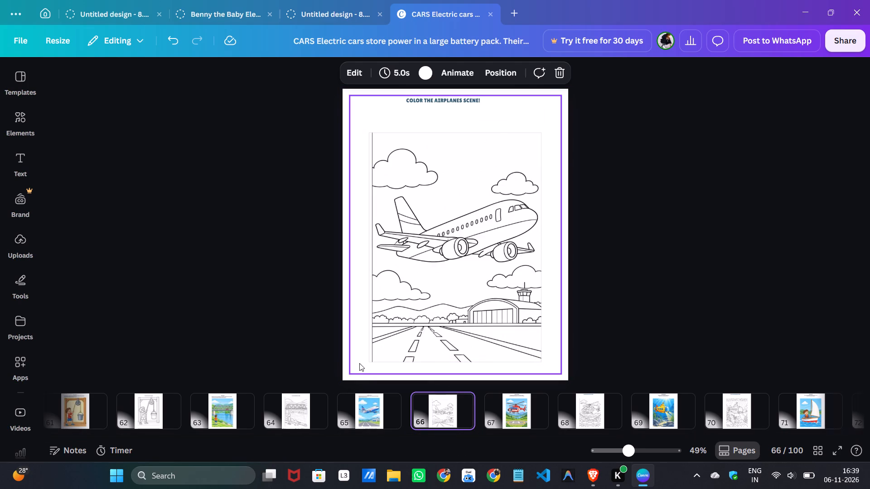
click(474, 117)
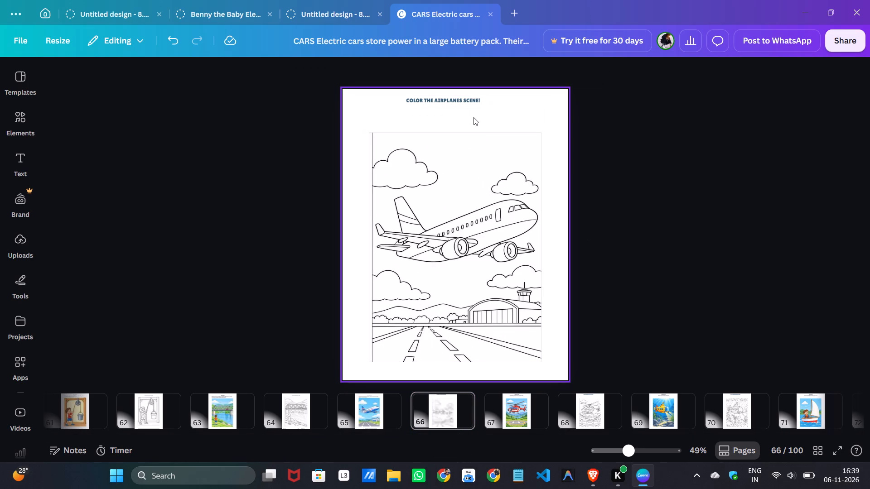
Move the "COLOR THE AIRPLANES SCENE!" heading down toward the drawing and center it horizontally on the page.
drag(433, 101, 436, 108)
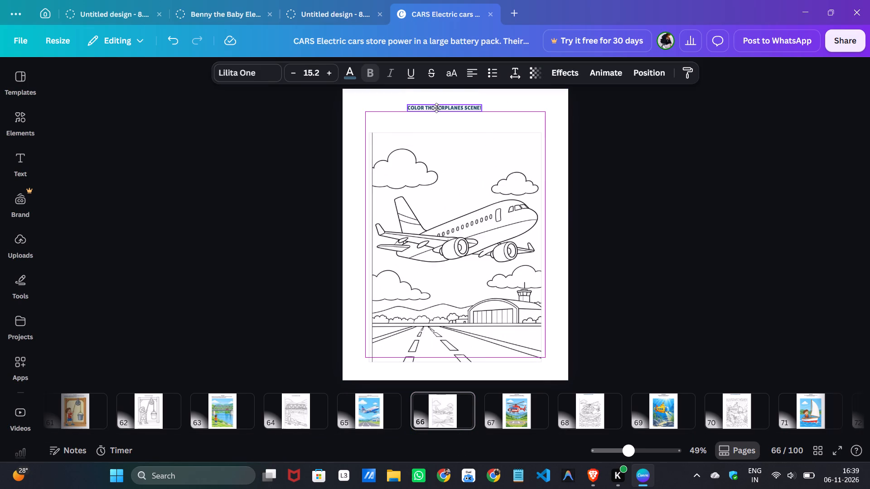
drag(436, 108, 444, 111)
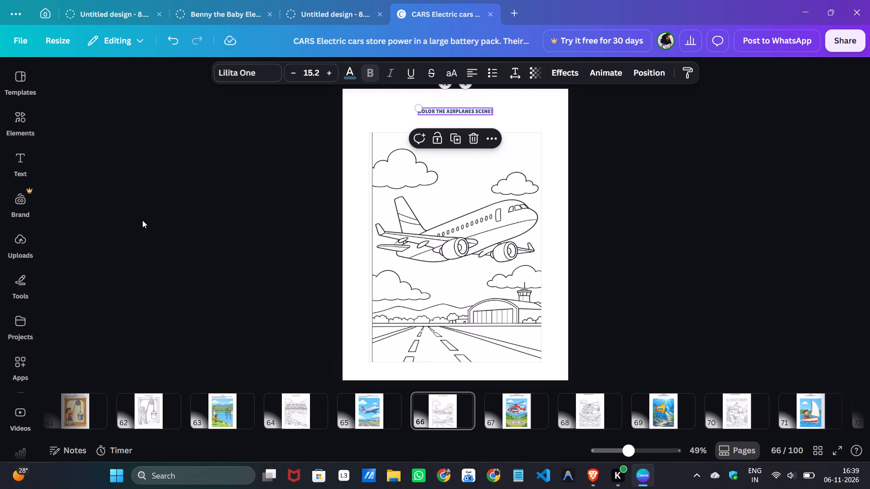
Group the airplane line drawing with the thin frame around it.
drag(355, 147, 404, 188)
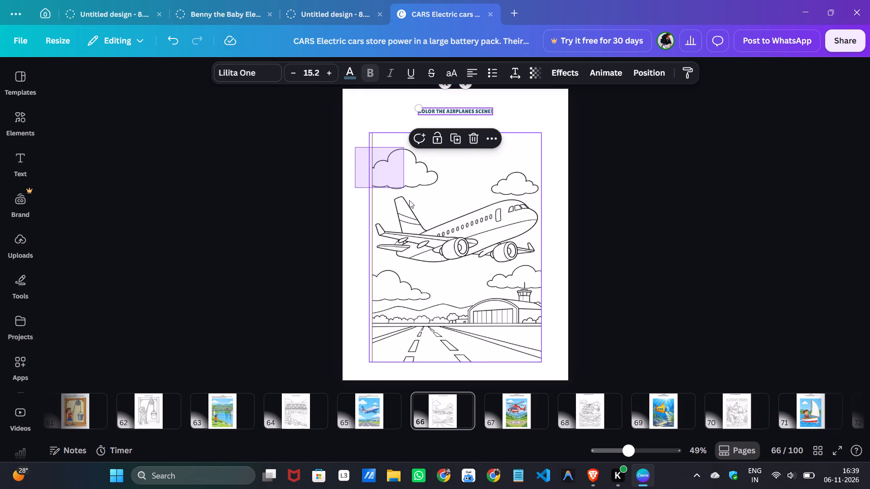
click(431, 107)
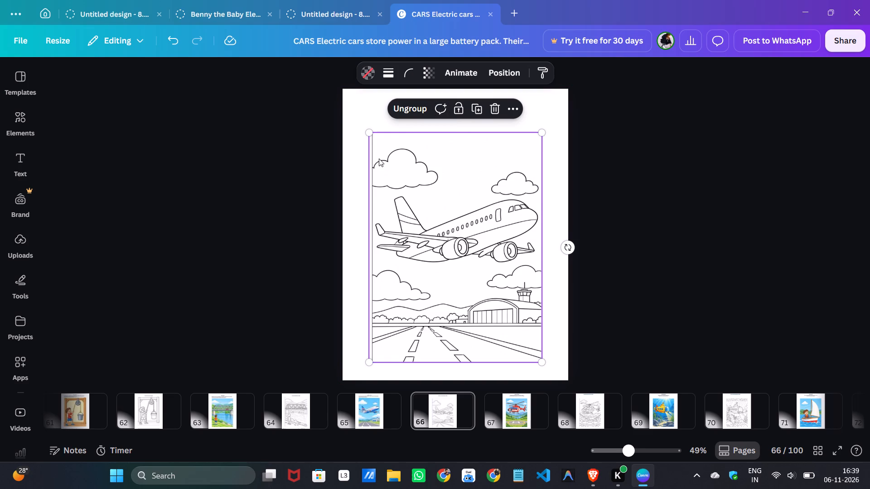
click(369, 149)
click(343, 157)
Move the grouped airplane drawing up just below the heading and enlarge it slightly, keeping it roughly centered on the page.
drag(433, 230, 432, 229)
drag(432, 229, 427, 217)
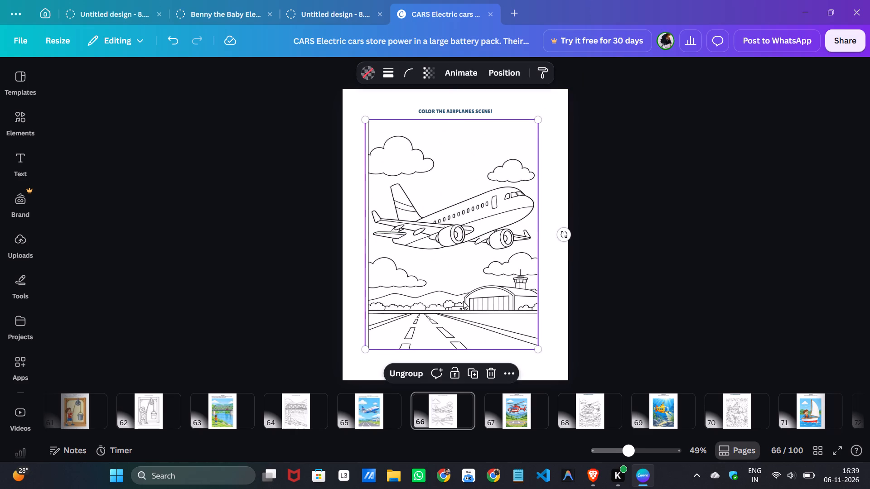
drag(539, 349, 552, 355)
click(632, 338)
click(488, 318)
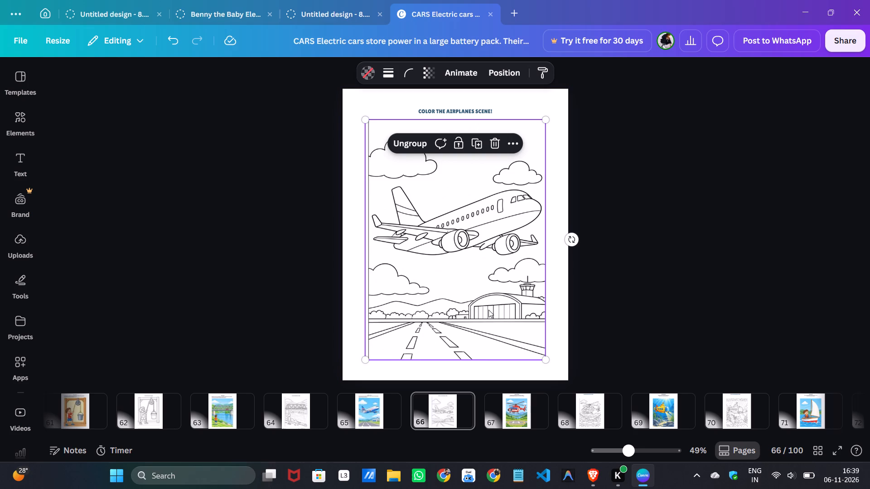
key(Left)
key(Up)
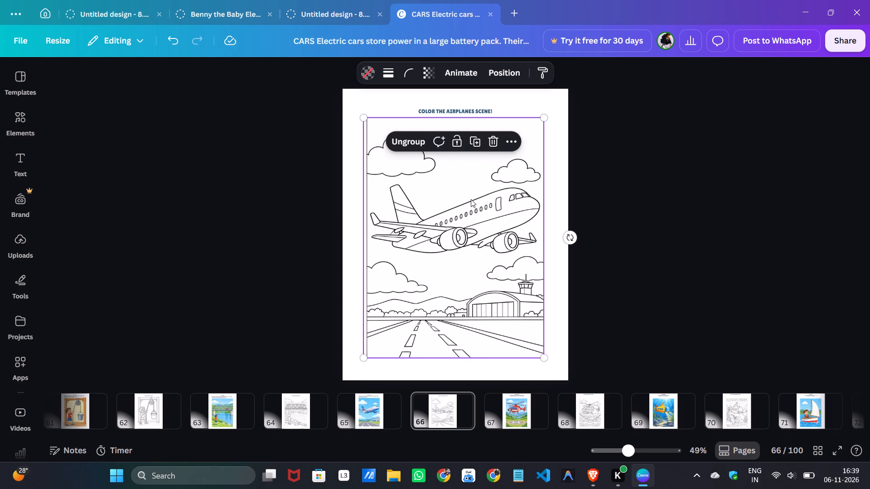
click(456, 111)
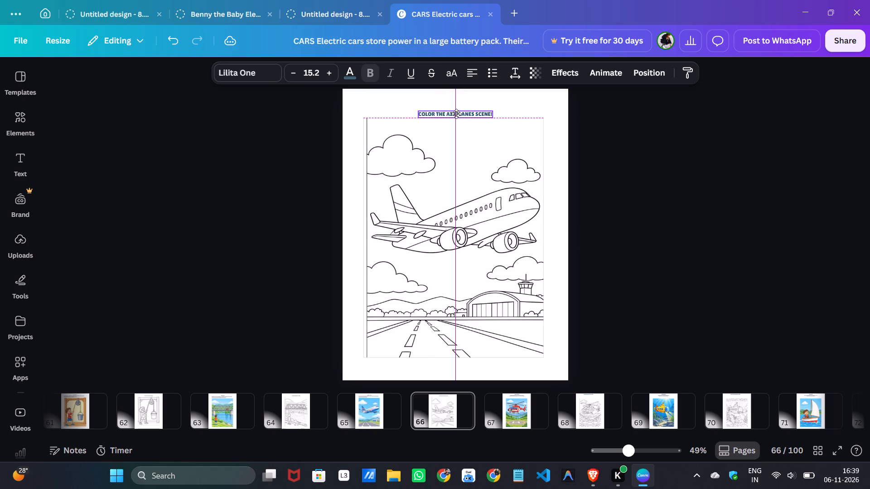
click(676, 254)
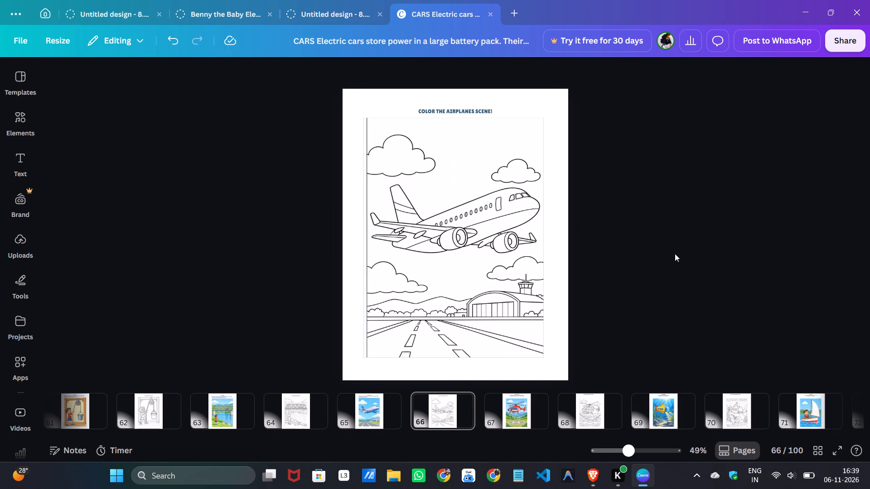
Delete the outer page frame and the thin frame around the helicopter picture on page 67, keeping the picture.
click(499, 415)
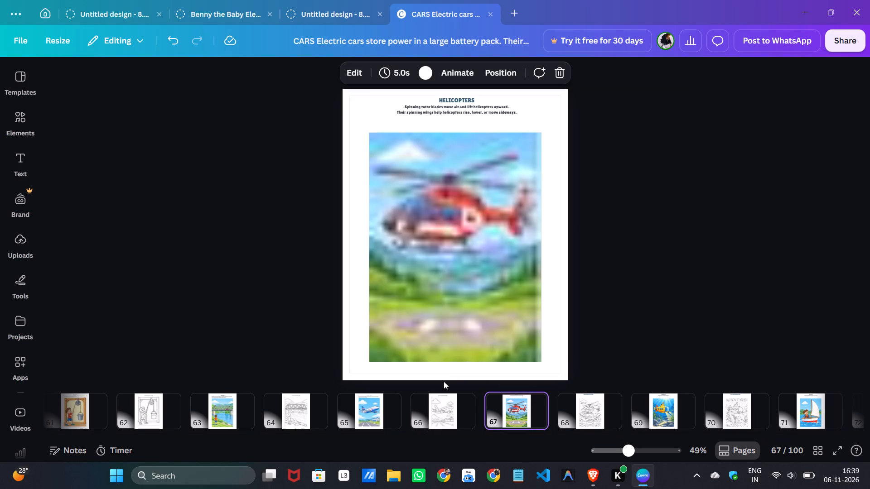
click(359, 319)
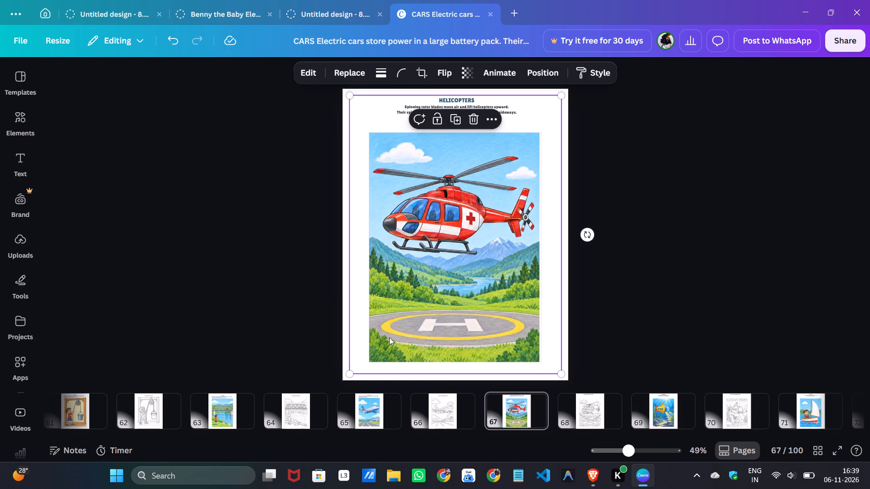
click(472, 118)
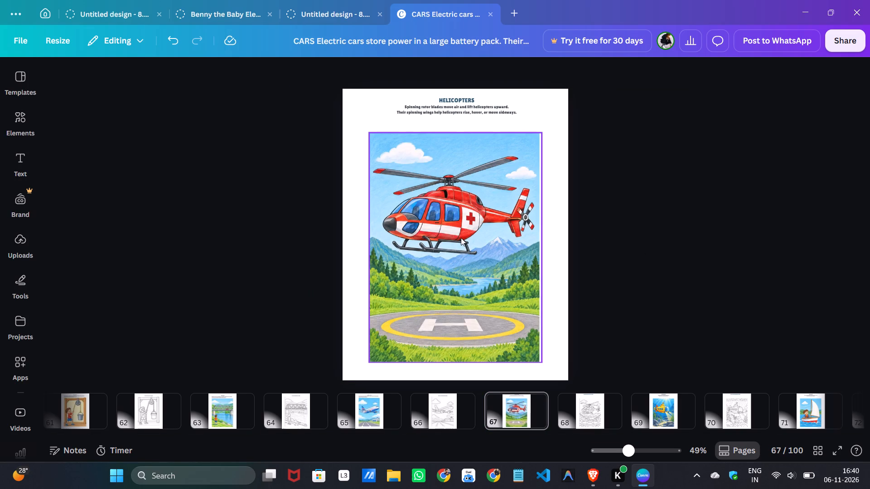
click(455, 243)
click(475, 114)
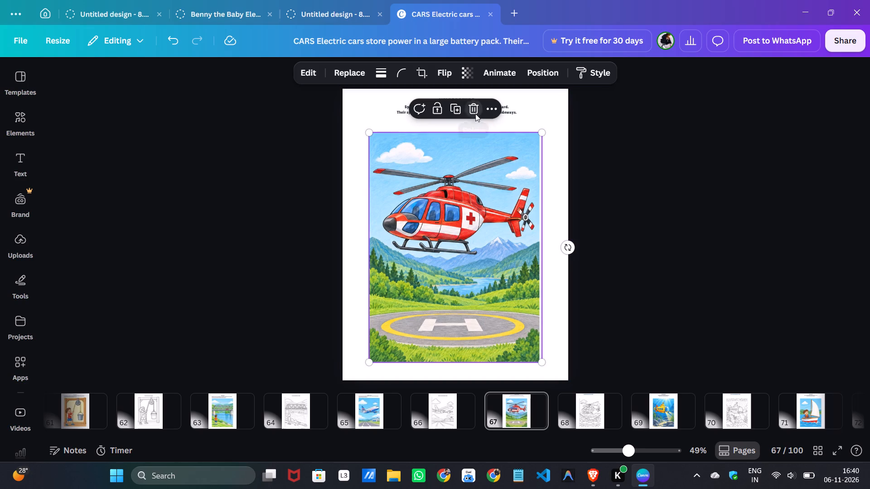
Move the helicopter picture up closer to the text, enlarge it slightly and shift it back to its original left margin.
click(486, 258)
drag(486, 253, 484, 250)
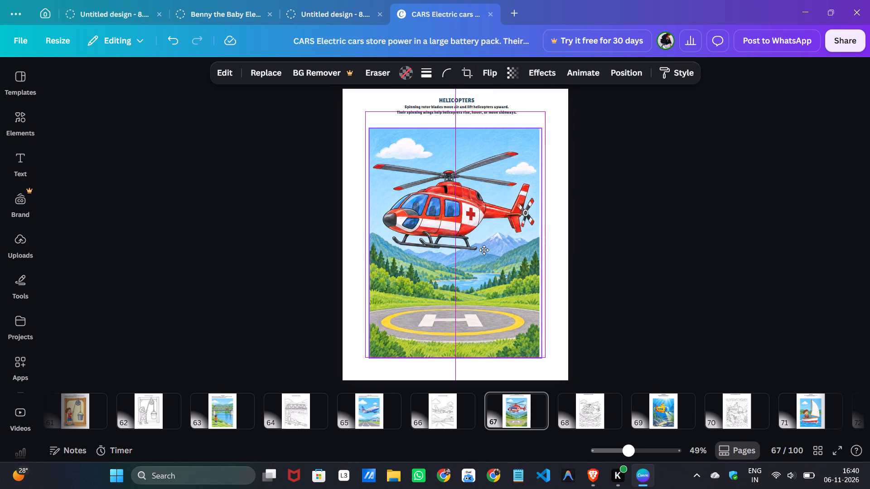
drag(484, 250, 482, 249)
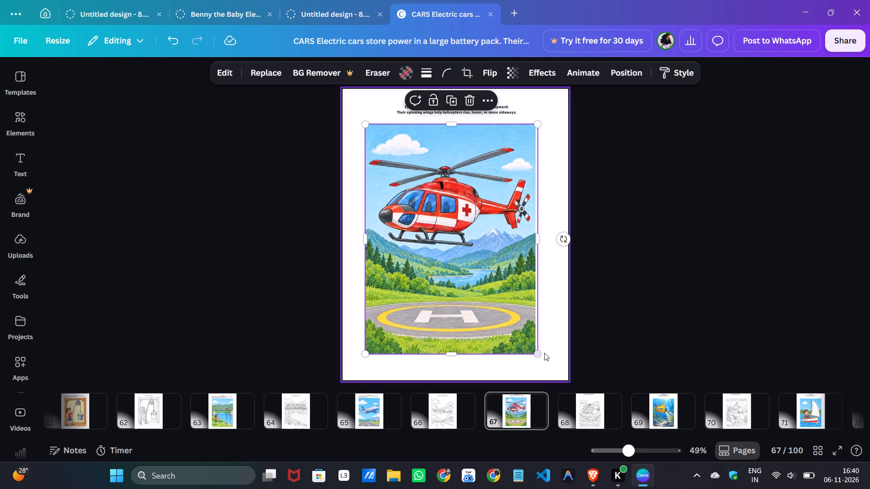
drag(538, 353, 547, 357)
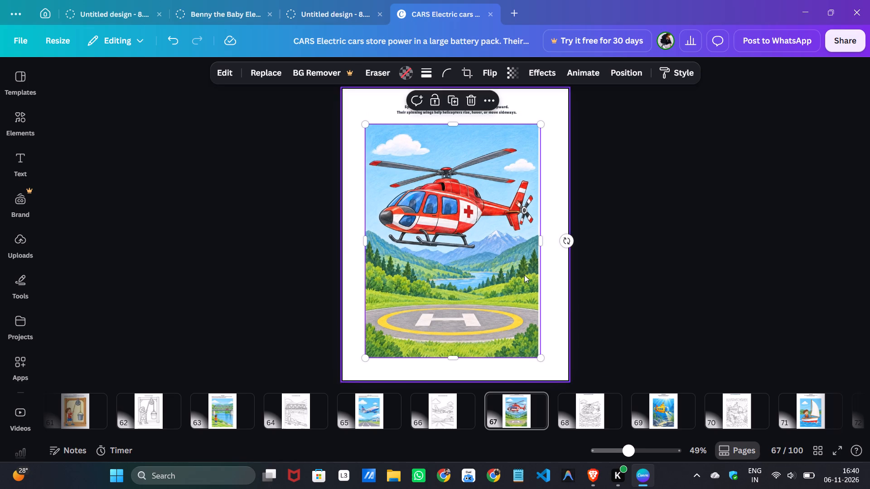
click(617, 297)
click(456, 301)
key(Right)
key(Right)
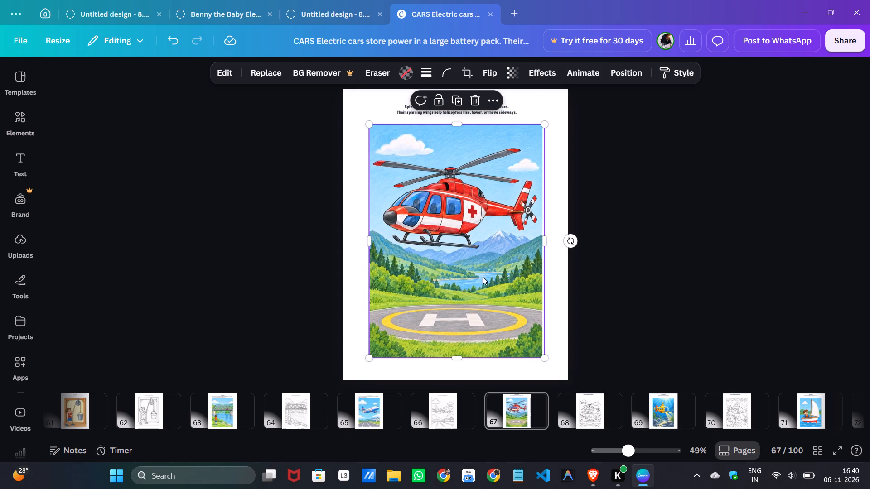
key(Right)
key(Left)
Move the Helicopters text box down just above the picture, lined up with the picture's left edge.
click(403, 113)
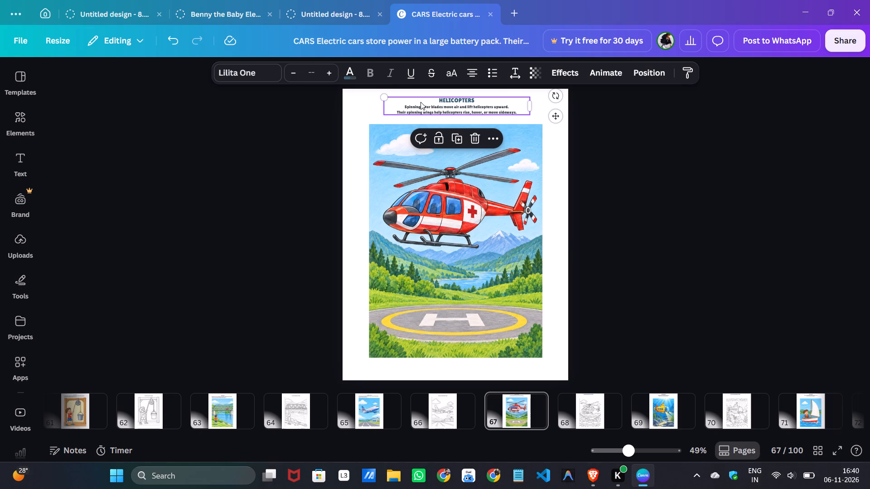
drag(420, 102, 408, 109)
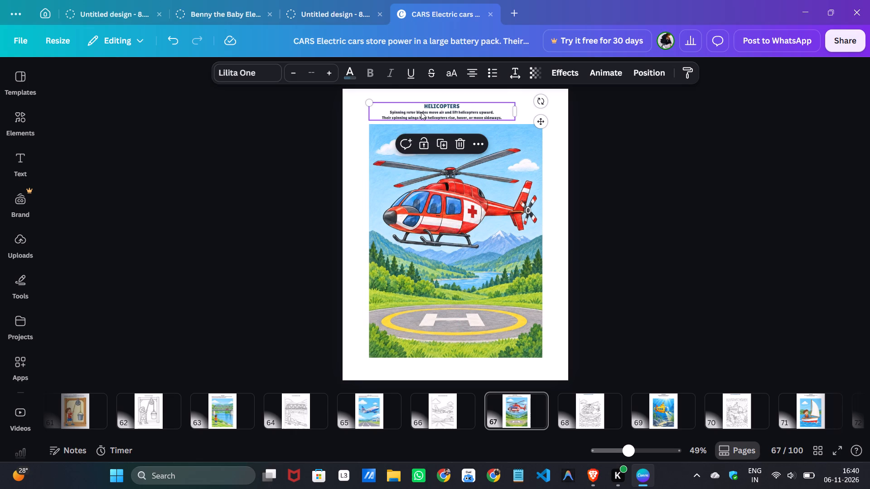
Set the Helicopters text to size 16 and widen its box to about the picture's width.
click(308, 72)
click(297, 213)
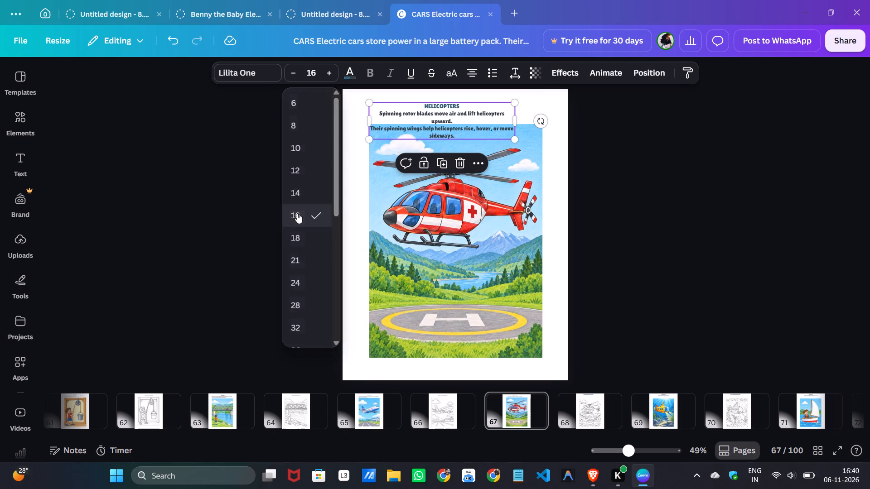
drag(515, 124, 544, 118)
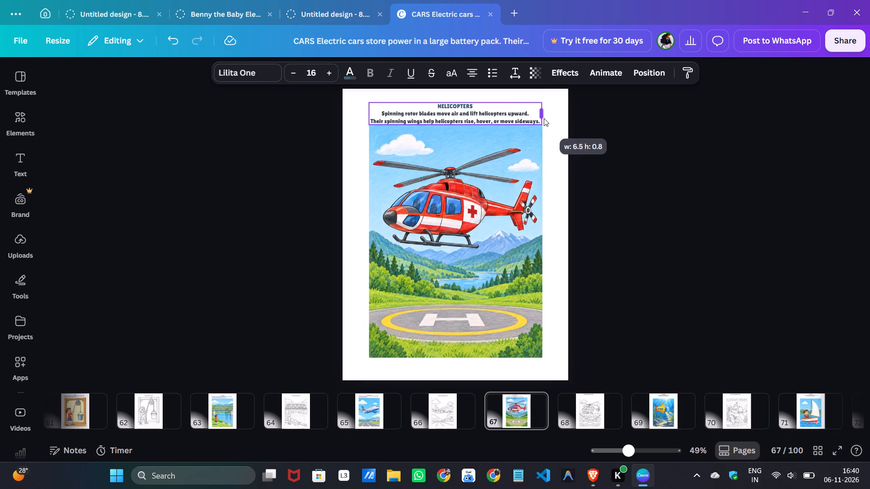
drag(544, 118, 547, 117)
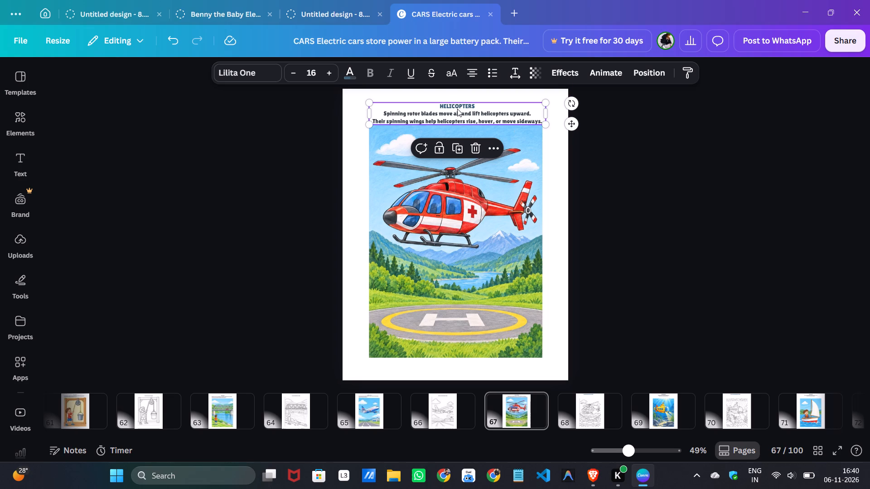
Left-align the two description lines under the HELICOPTERS heading on page 67, leaving the heading centred.
triple_click(456, 118)
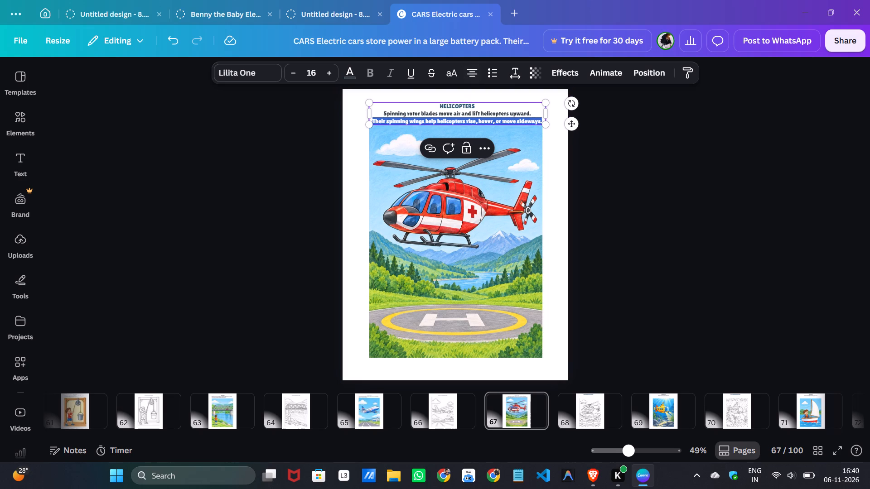
triple_click(459, 115)
click(459, 115)
click(468, 71)
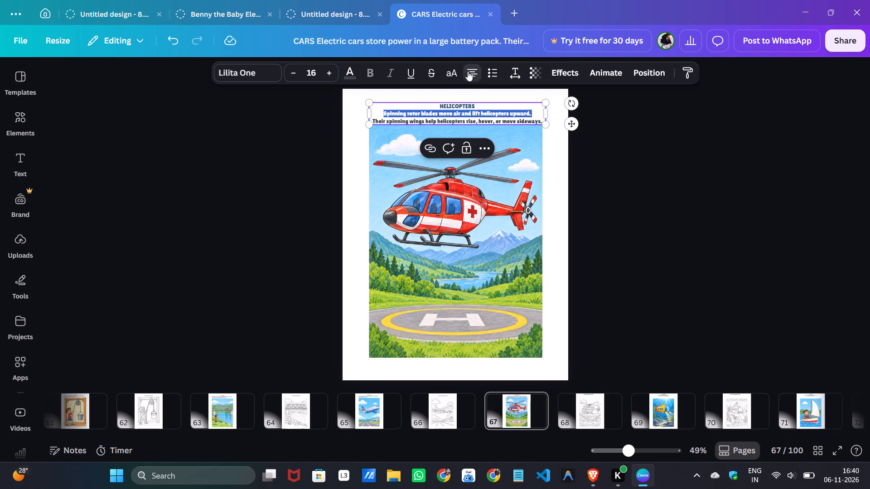
double_click(451, 123)
click(454, 119)
triple_click(454, 120)
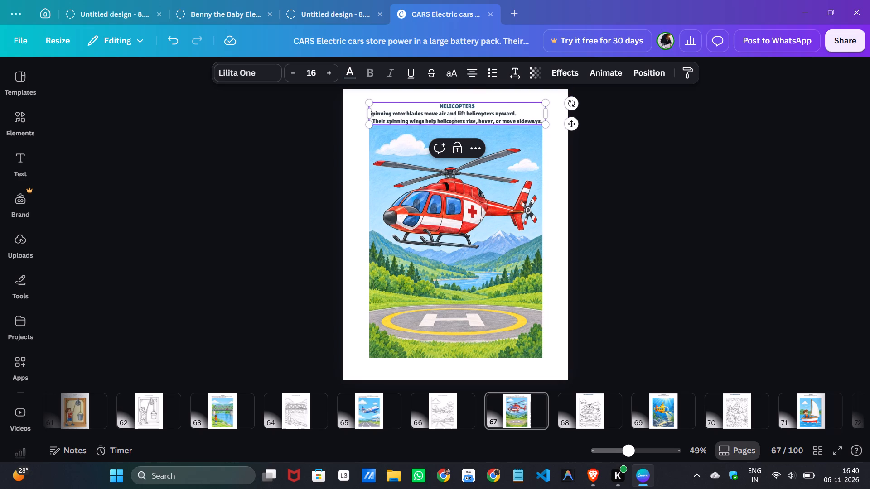
click(475, 76)
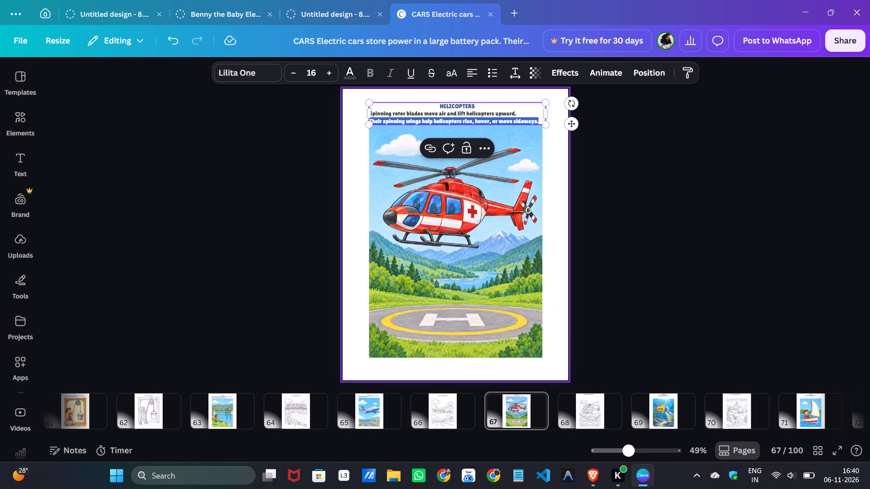
Change the font of the HELICOPTERS heading to Shrikhand.
double_click(459, 104)
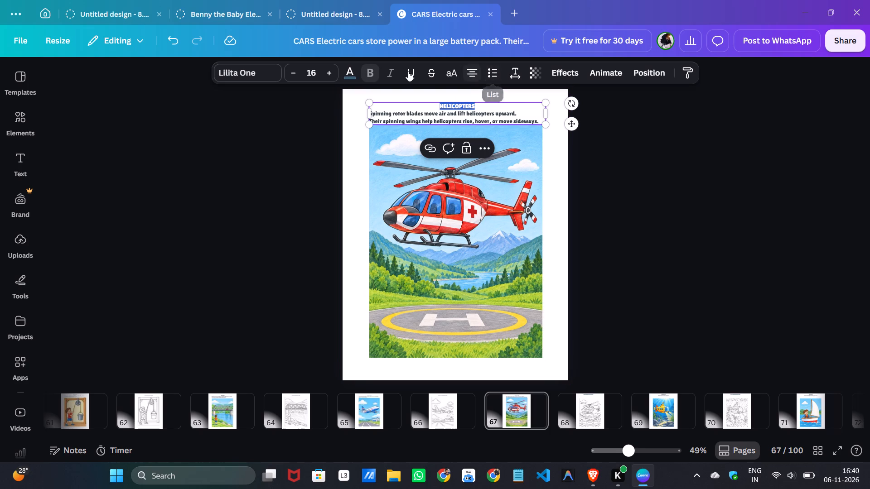
click(270, 73)
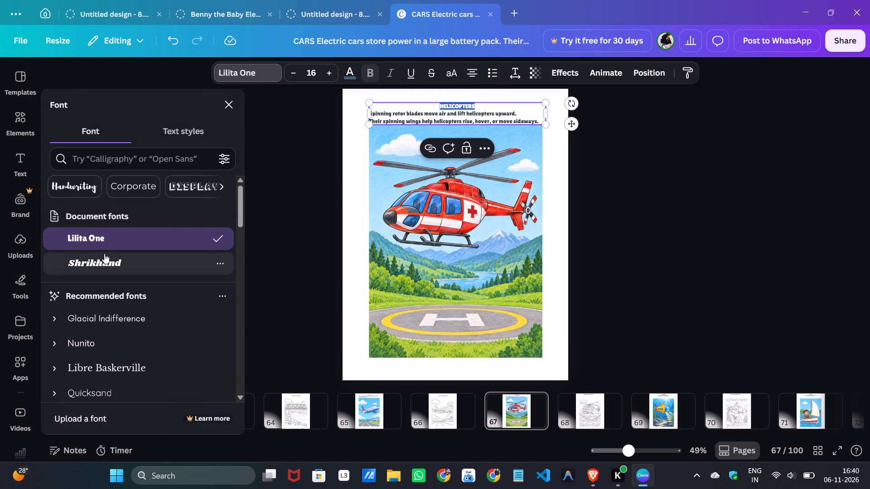
click(104, 254)
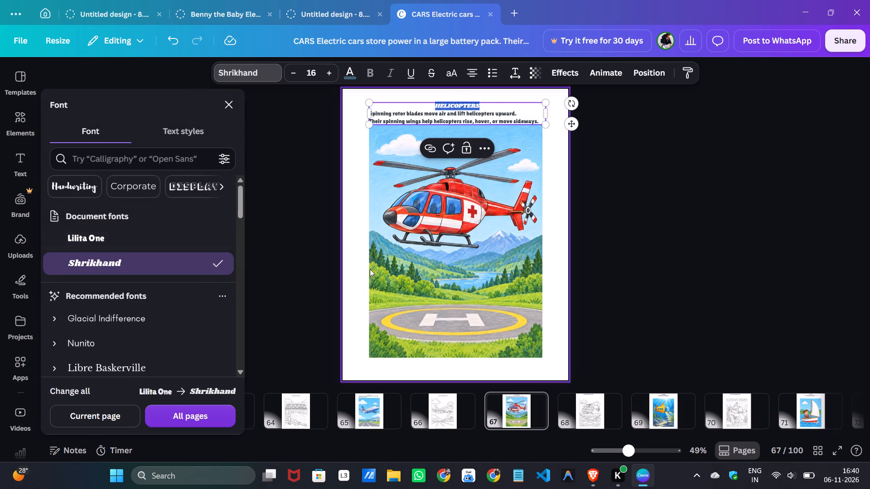
click(642, 253)
click(642, 253)
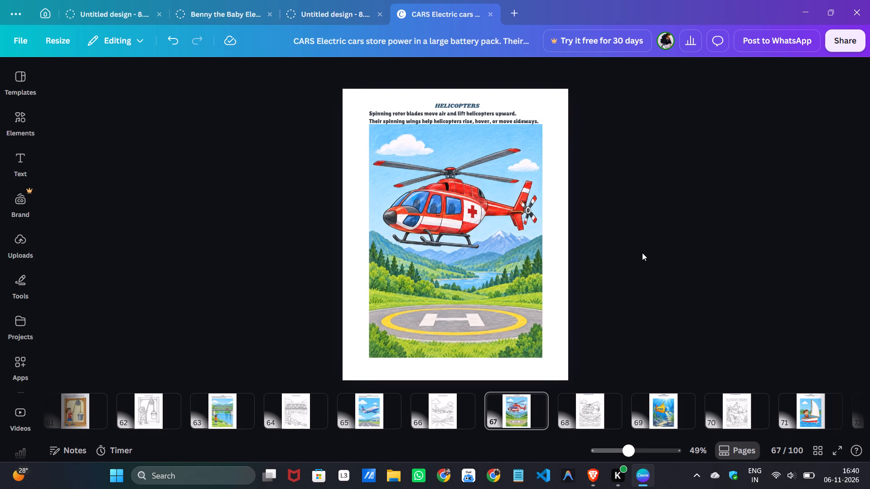
Crop a little off the top of the helicopter picture and nudge its position to leave a small gap below the text.
click(476, 305)
key(Down)
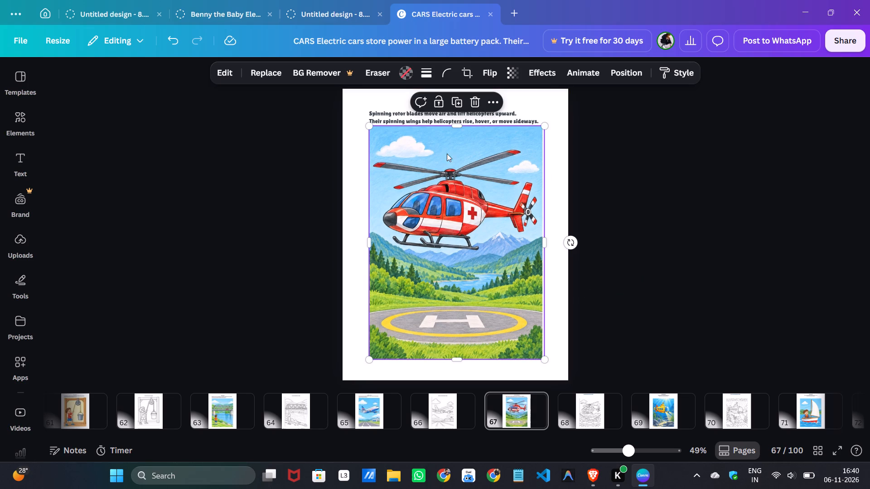
drag(456, 123, 457, 127)
click(699, 214)
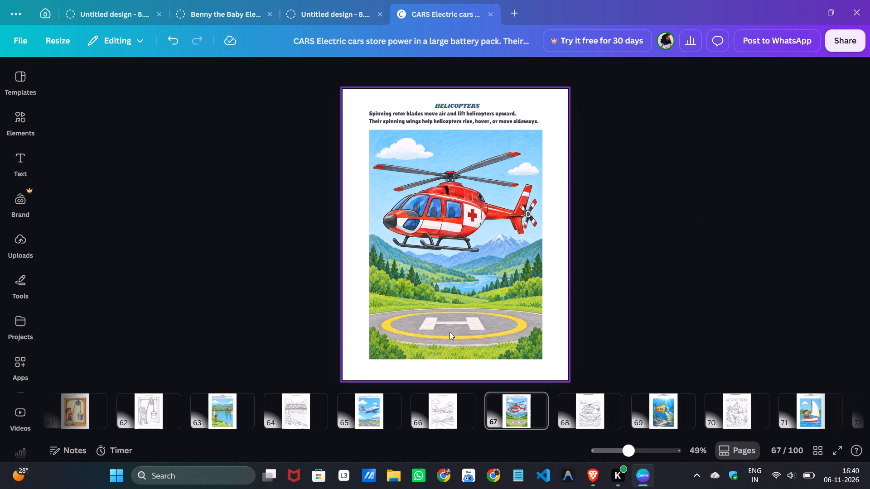
click(449, 332)
key(Up)
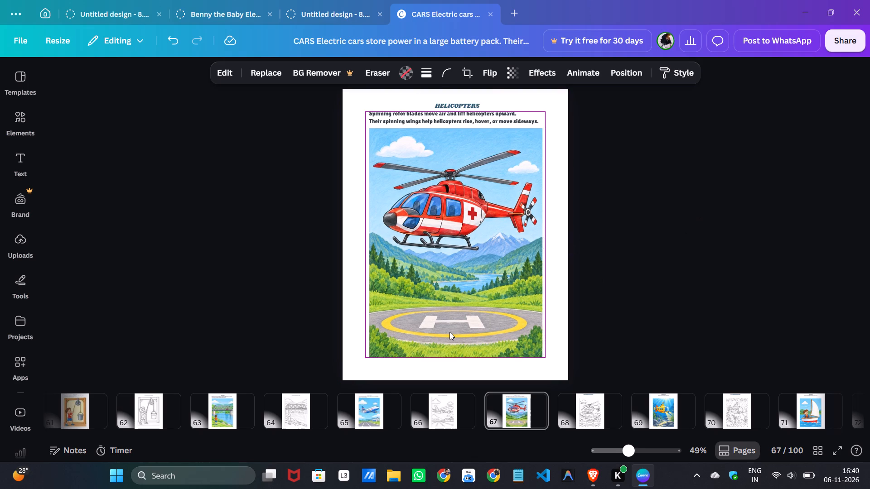
click(598, 267)
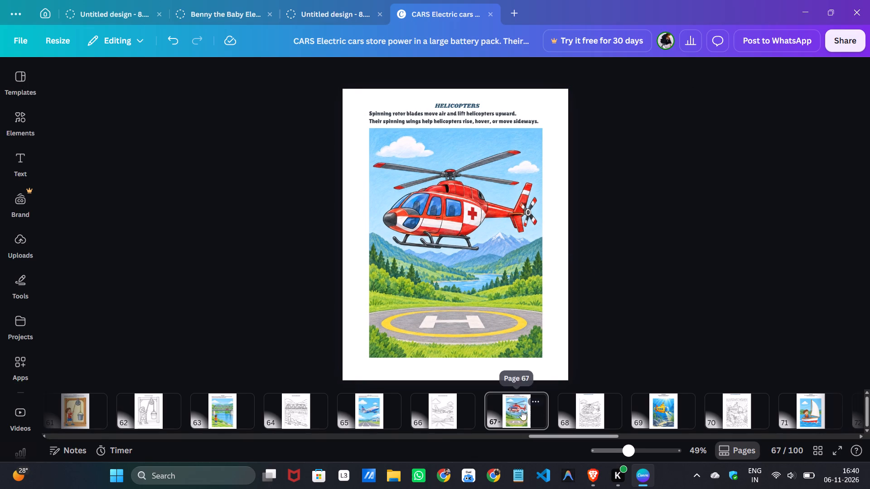
Delete the outer page frame on page 68.
scroll(429, 421, down, 2)
click(459, 415)
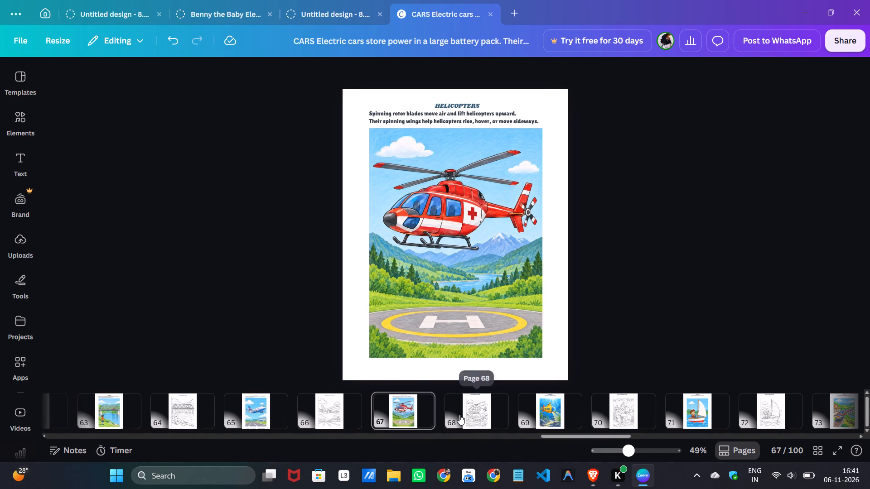
click(364, 371)
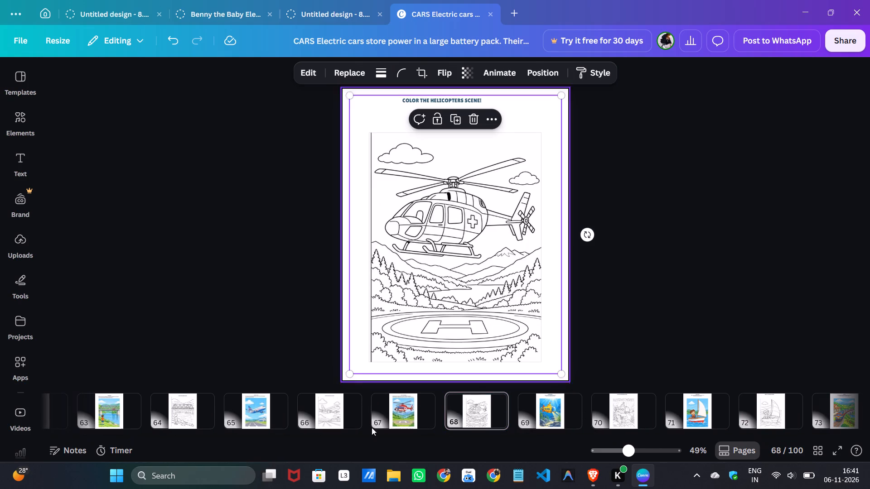
click(477, 125)
Move the helicopter line drawing up to the top-left corner of the page margins and enlarge it to the margin width.
drag(372, 115, 410, 204)
click(419, 113)
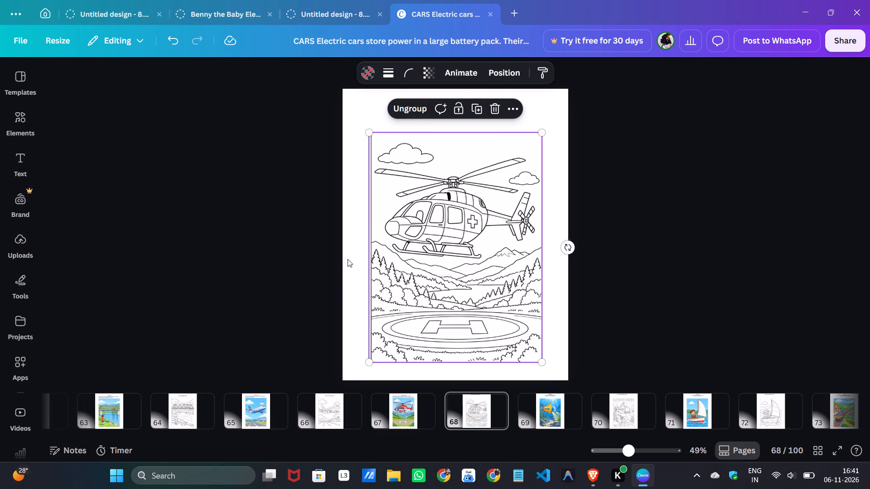
click(349, 260)
drag(472, 300, 470, 289)
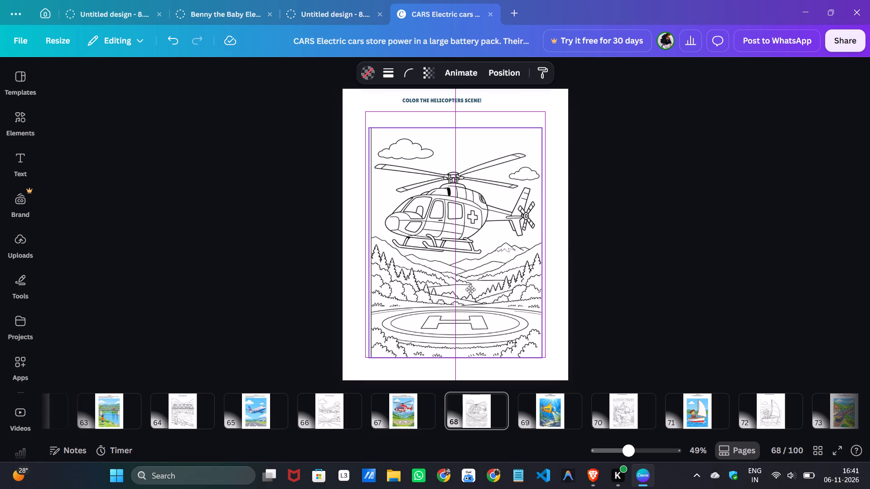
drag(470, 289, 465, 280)
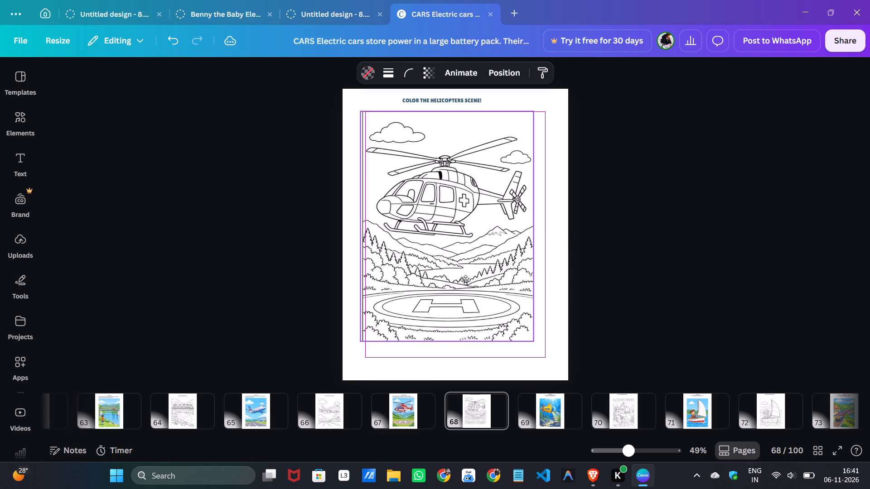
drag(465, 280, 466, 278)
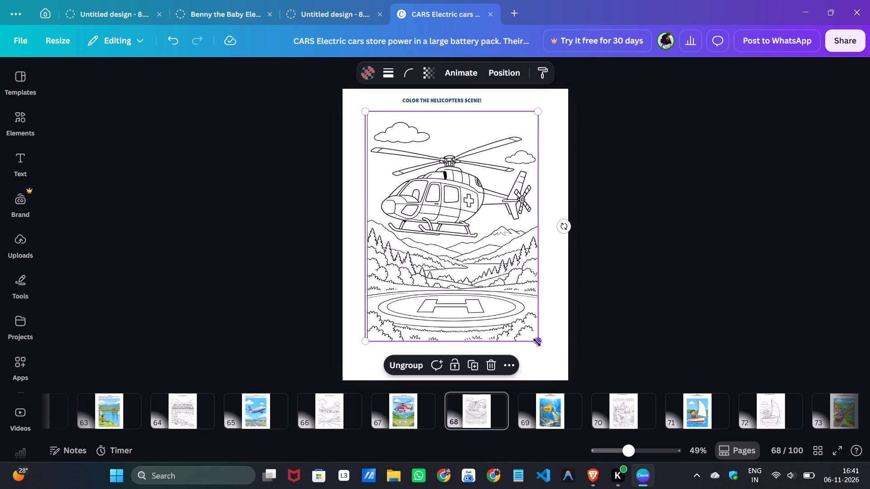
drag(537, 342, 550, 353)
click(606, 332)
Nudge the helicopter line drawing down to leave room for the heading above it, keeping it within the side margins.
click(475, 340)
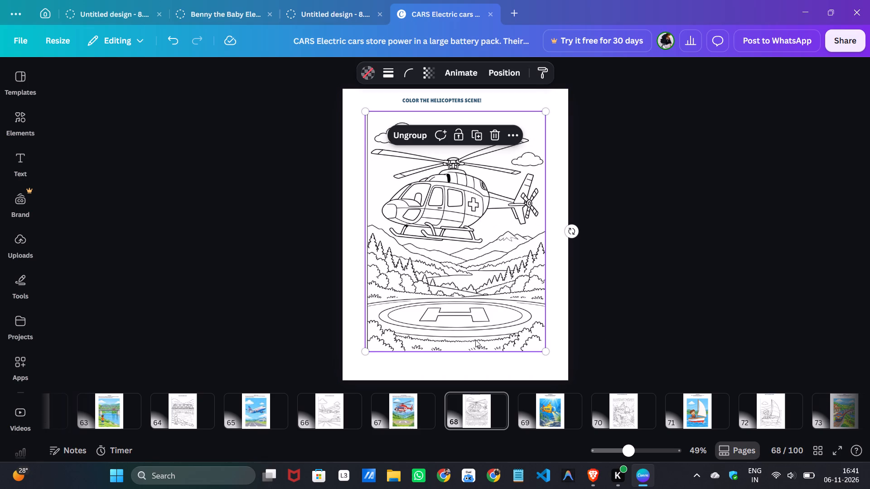
key(Right)
key(Left)
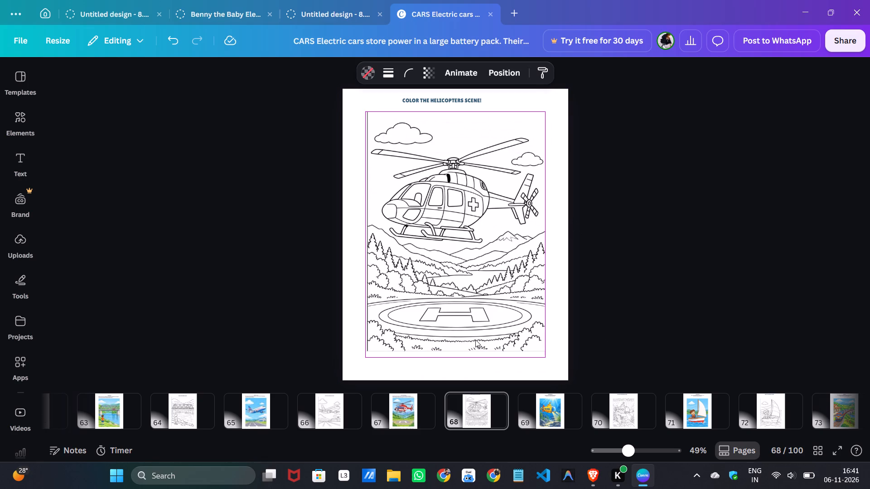
key(Down)
key(Down)
key(Down)
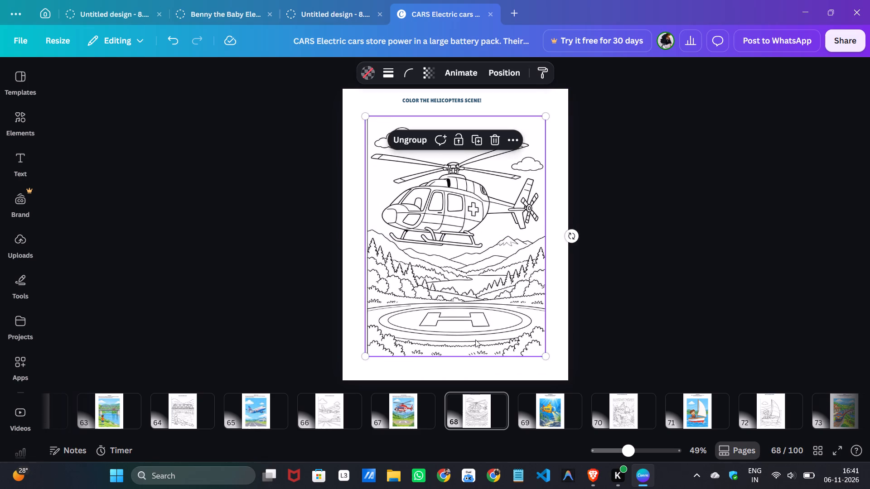
key(Down)
key(Down)
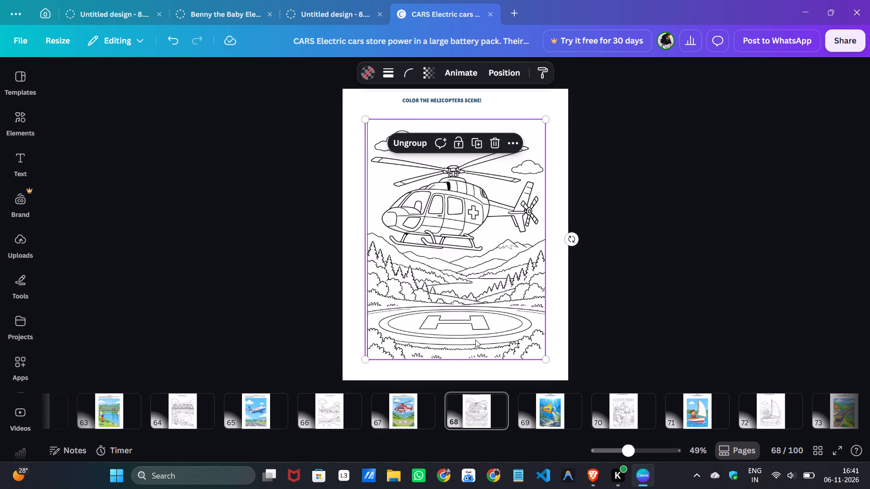
key(Down)
key(Up)
Move the COLOR THE HELICOPTERS SCENE! heading down to just above the drawing, centred on the page.
drag(435, 99, 448, 110)
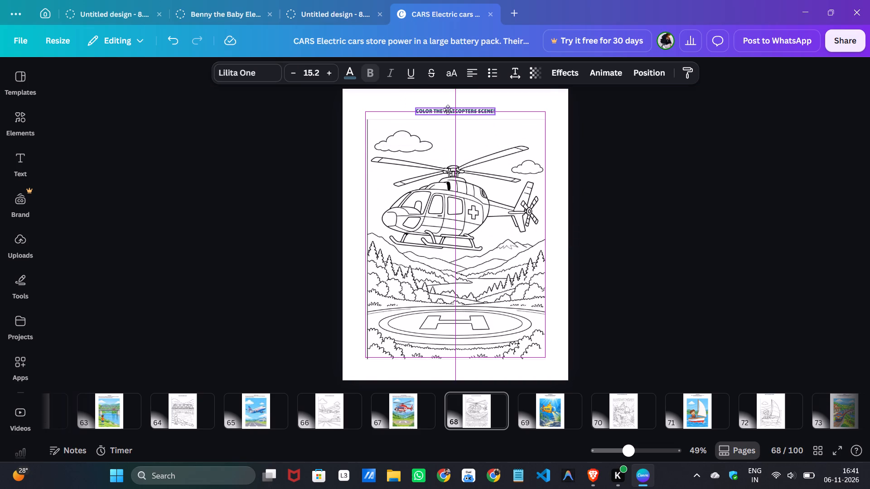
drag(448, 110, 449, 110)
click(589, 144)
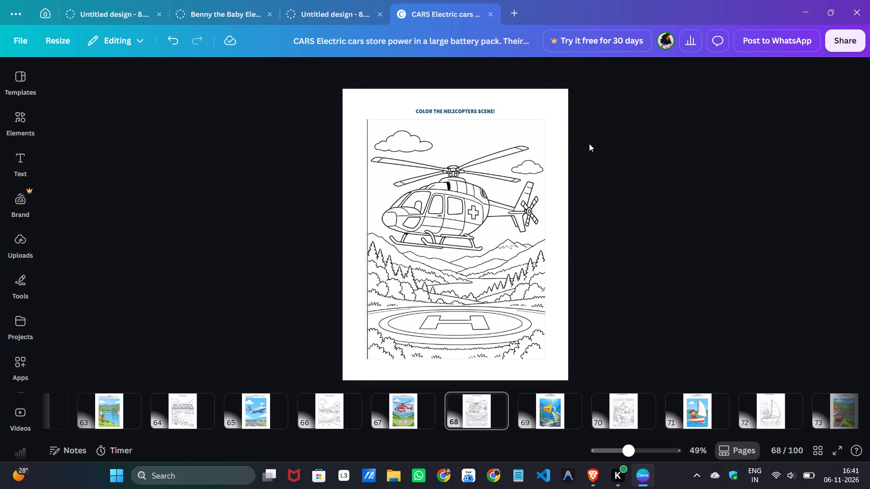
Delete the outer page frame on page 69.
scroll(416, 424, down, 2)
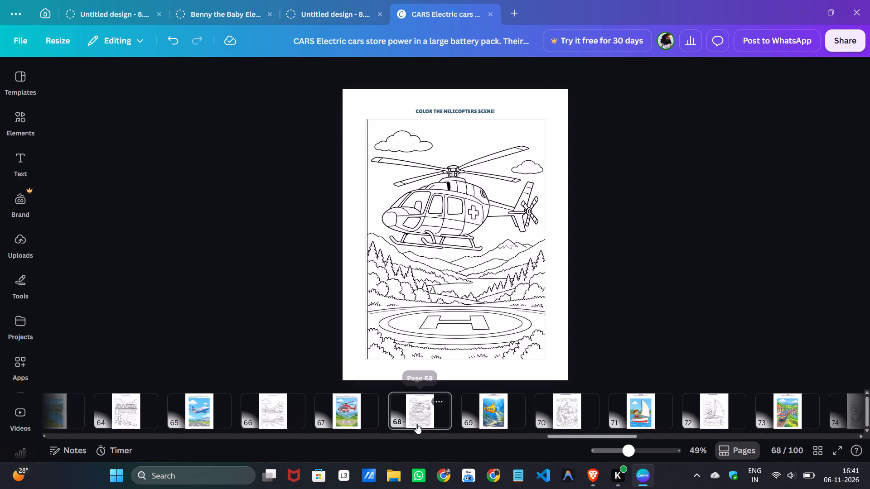
scroll(416, 424, down, 1)
click(393, 410)
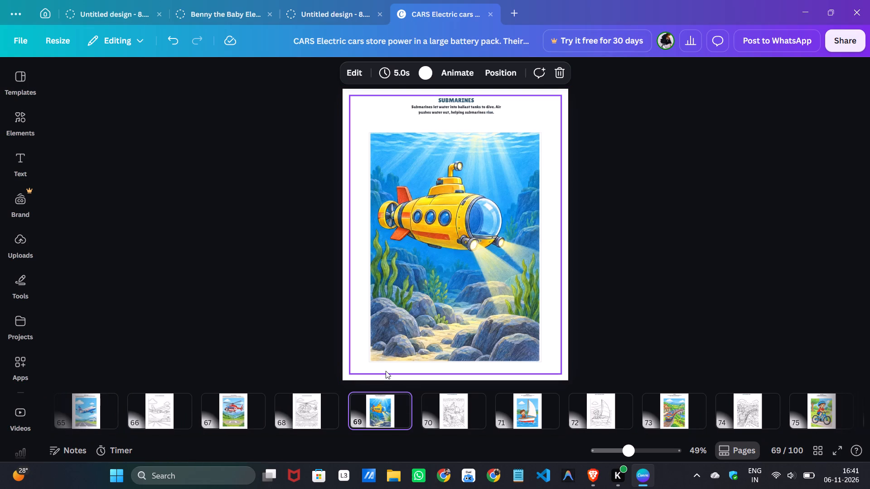
click(386, 371)
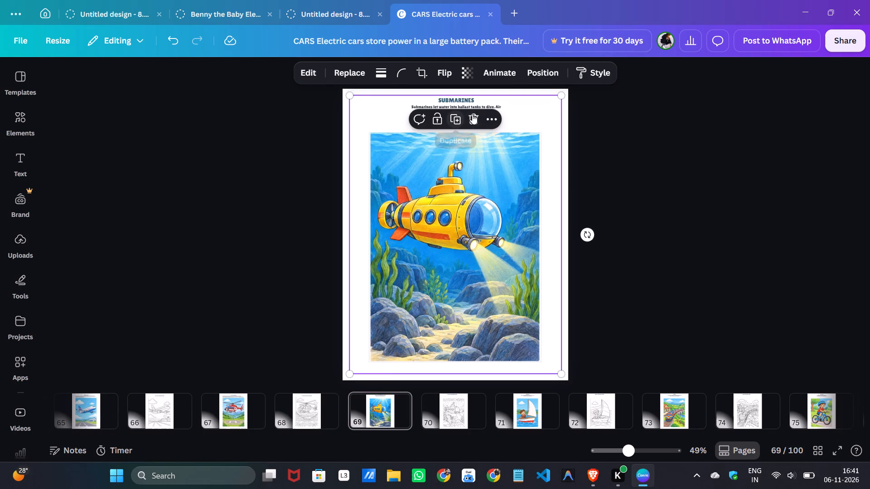
click(472, 114)
Move the Submarines text box down to just above the picture, aligned with its left edge, and widen it to about the picture's width.
drag(451, 110, 429, 119)
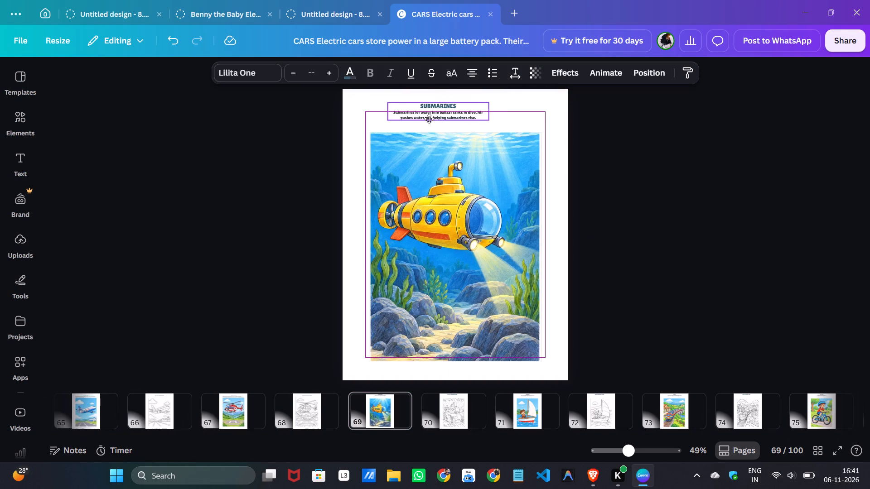
drag(429, 119, 423, 121)
click(423, 121)
drag(421, 121, 411, 119)
click(410, 119)
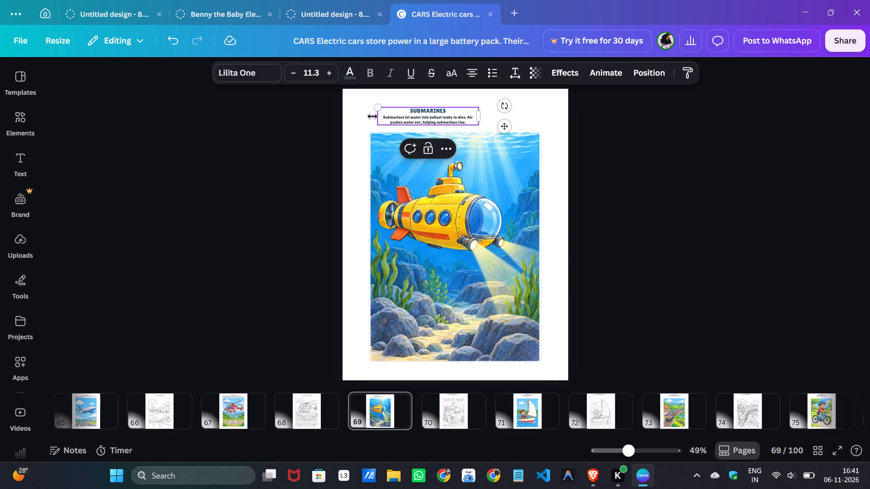
click(356, 124)
drag(402, 115, 399, 115)
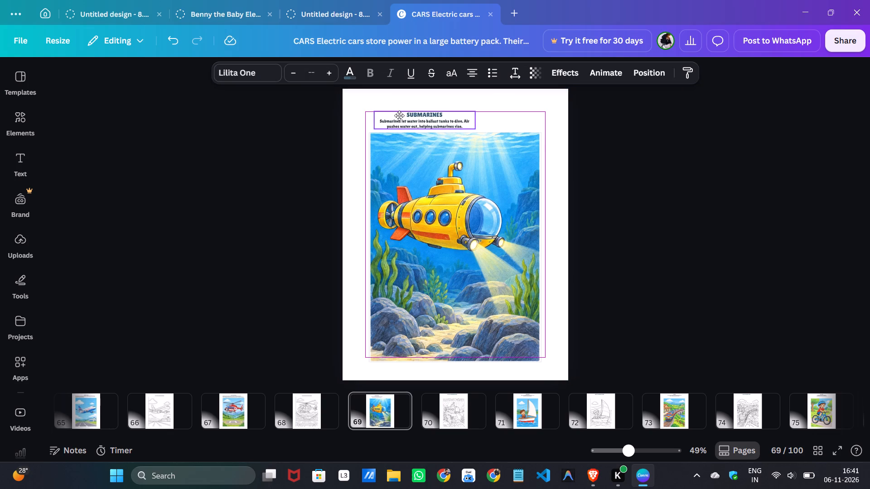
drag(399, 115, 396, 115)
drag(473, 116, 487, 116)
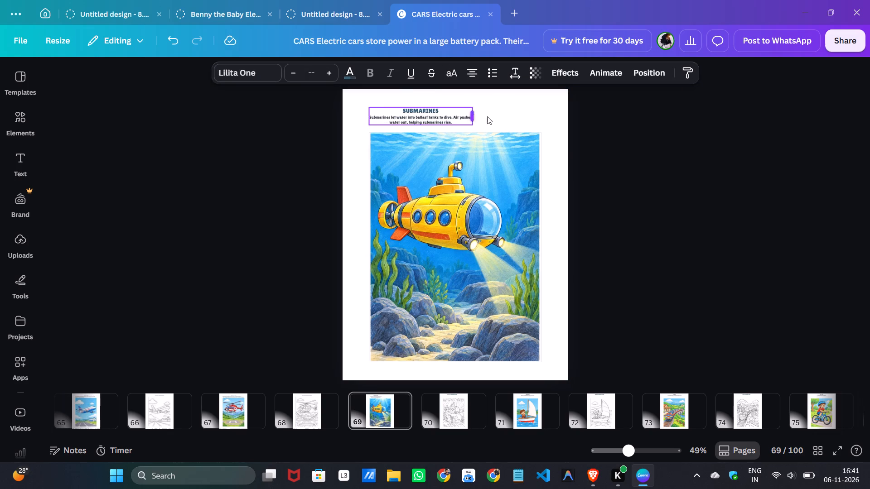
drag(487, 116, 543, 116)
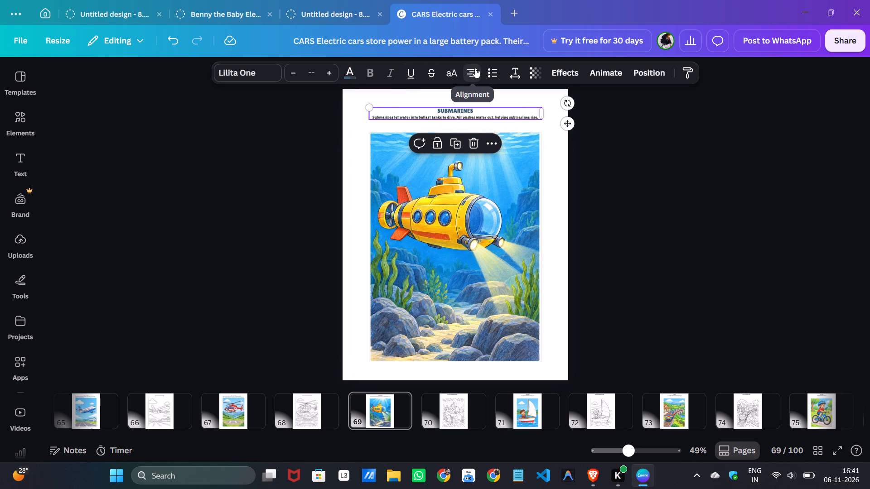
Left-align the Submarines heading and description and set all their text to size 16.
click(475, 68)
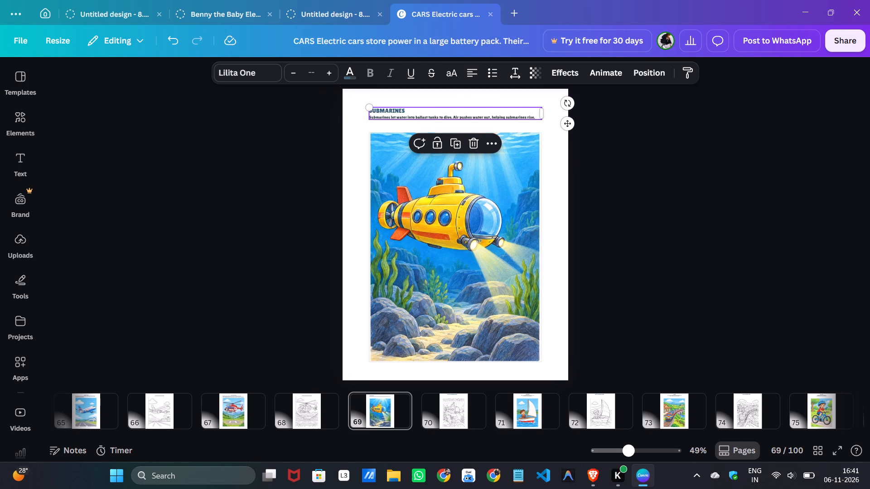
click(318, 73)
click(295, 215)
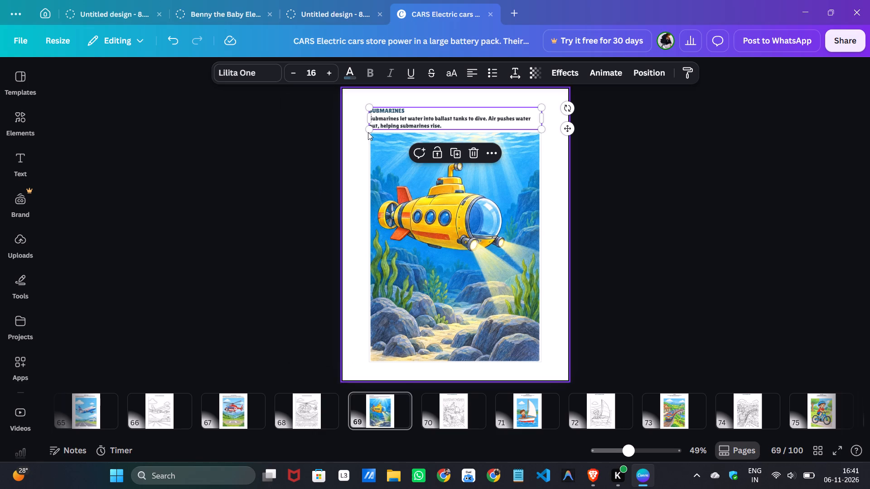
Set the SUBMARINES heading on page 69 in the Shrikhand font and centre it above the description.
triple_click(382, 109)
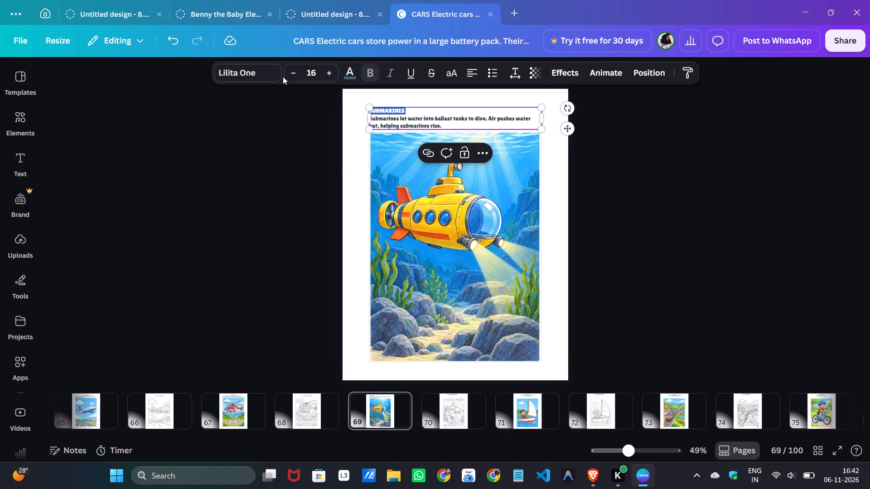
click(242, 78)
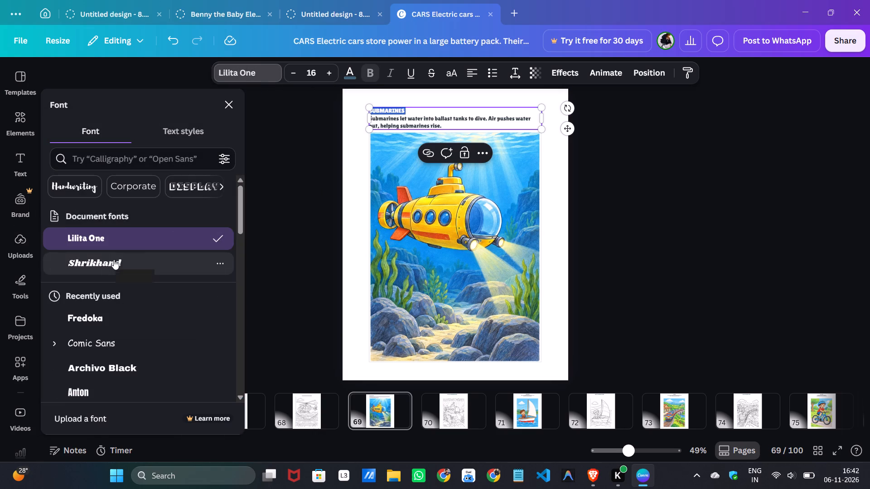
click(114, 259)
click(474, 72)
click(642, 177)
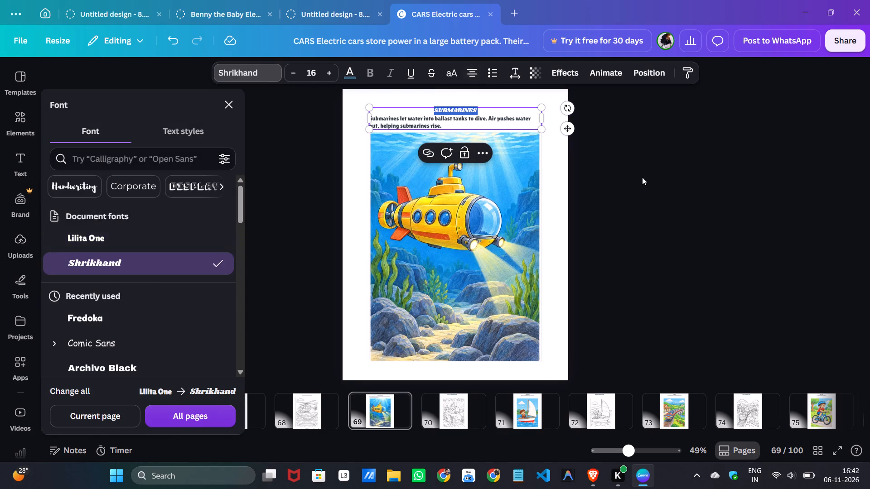
click(638, 177)
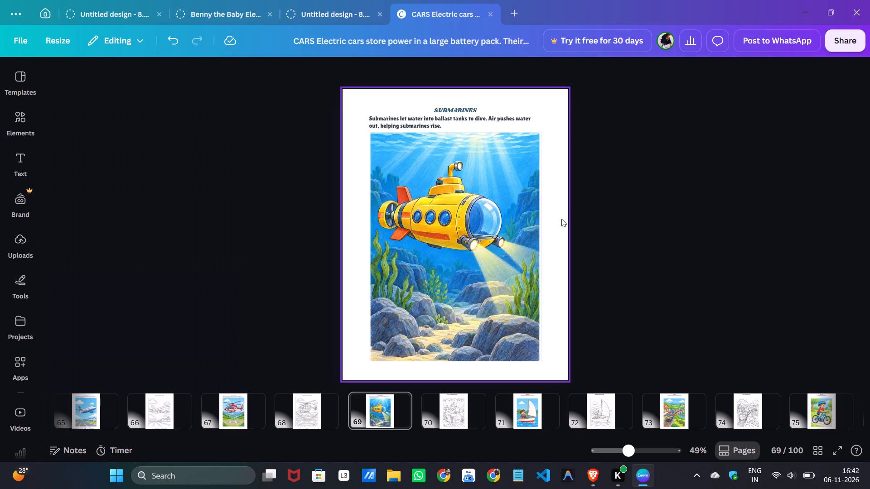
Delete the thin frame around the submarine picture on page 69.
click(540, 205)
click(475, 108)
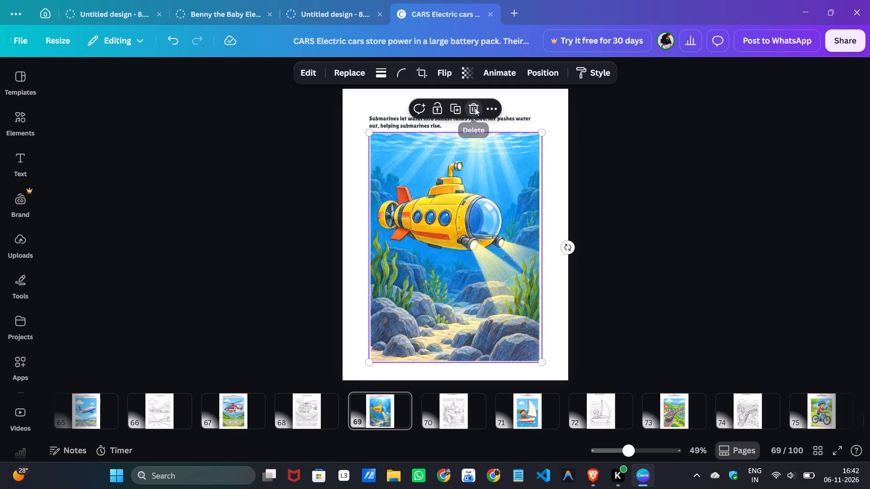
click(595, 158)
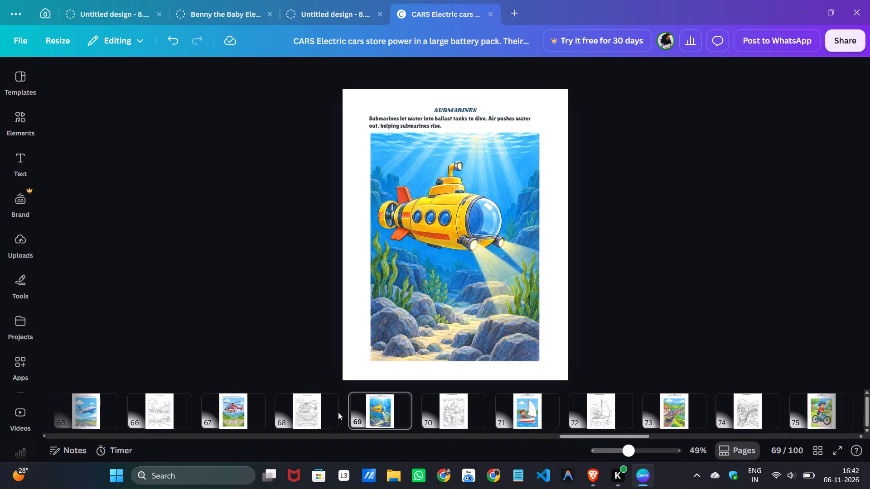
Delete the outer page frame on page 70.
scroll(315, 414, down, 2)
scroll(398, 277, down, 1)
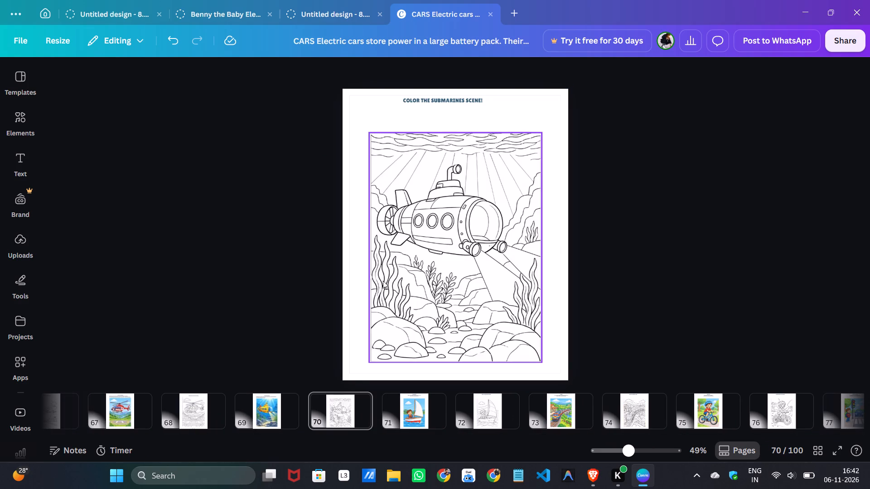
click(359, 283)
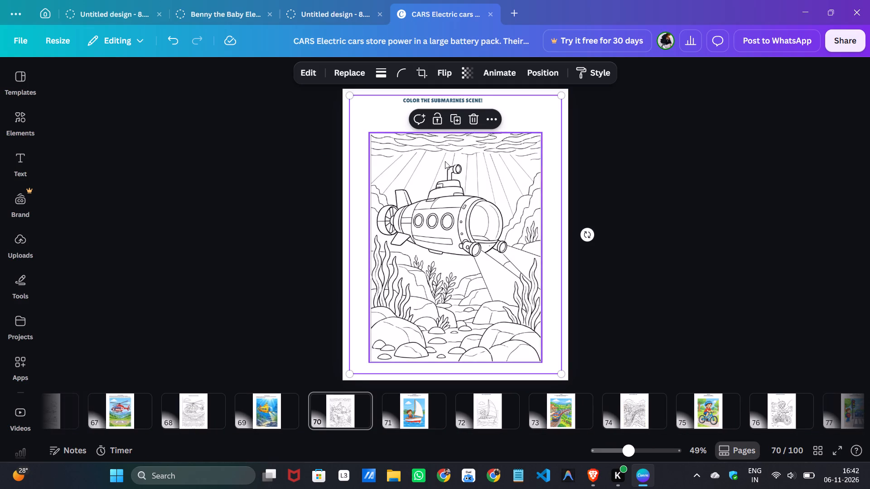
click(469, 122)
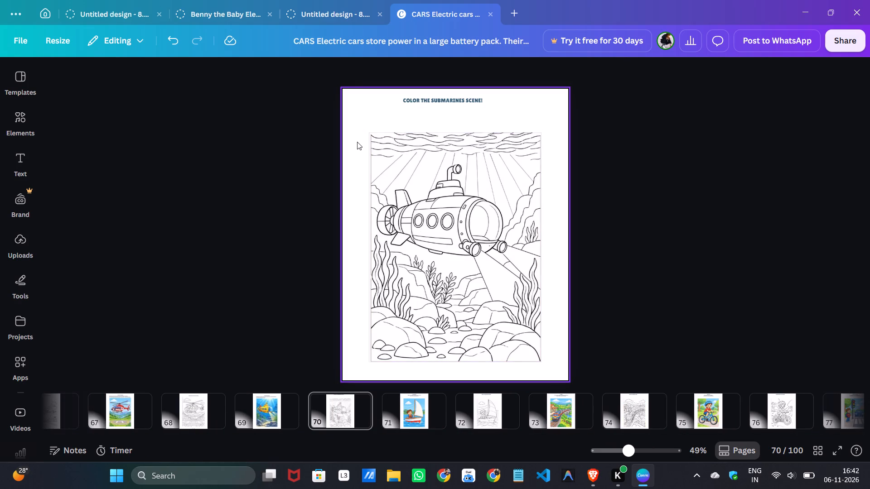
Move the submarine drawing on page 70 up together with its frame and enlarge both slightly to fill the page margins.
drag(354, 138, 470, 228)
drag(452, 224, 451, 222)
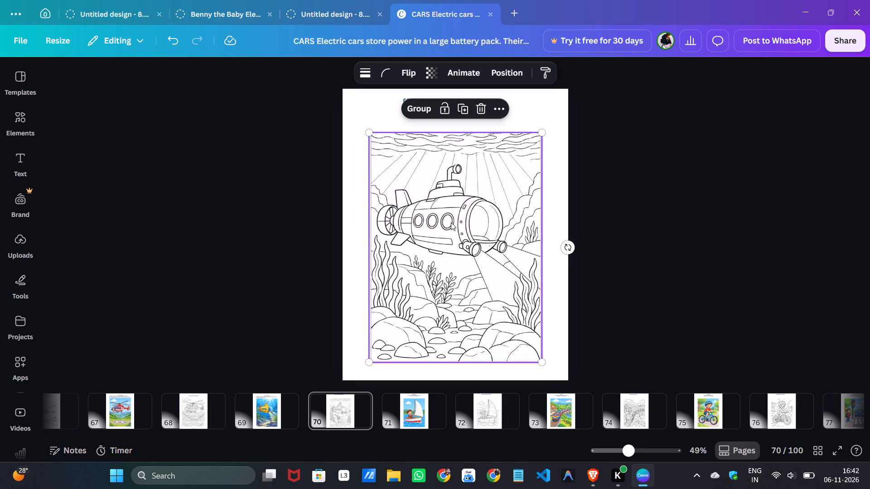
drag(451, 222, 448, 215)
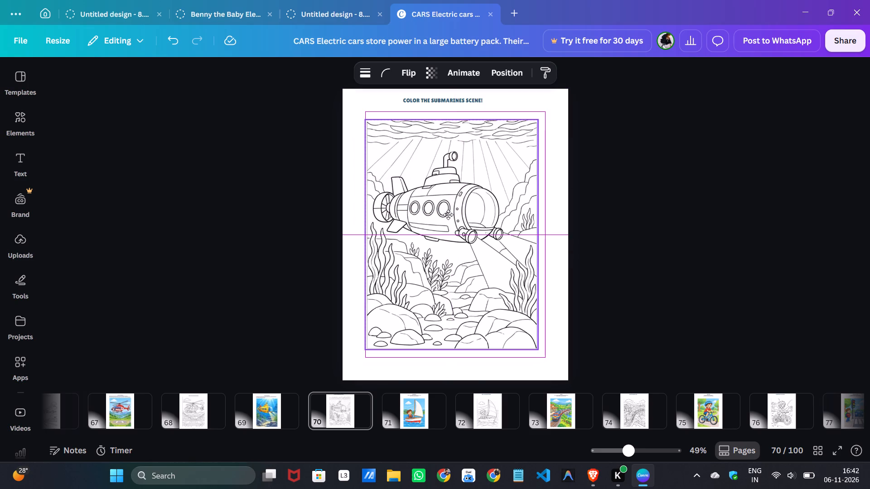
drag(448, 215, 448, 214)
drag(536, 351, 540, 352)
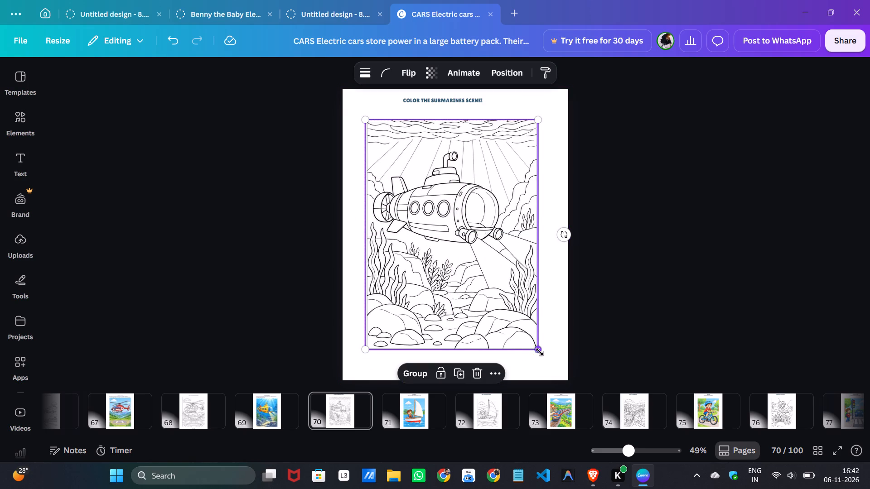
drag(540, 352, 550, 357)
click(651, 323)
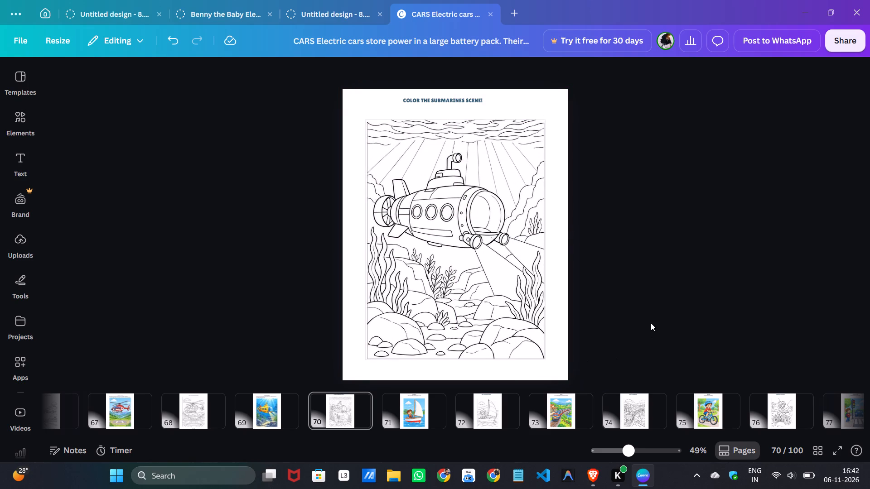
Move the COLOR THE SUBMARINES SCENE! heading down to just above the drawing, centred on the page.
drag(445, 98, 449, 103)
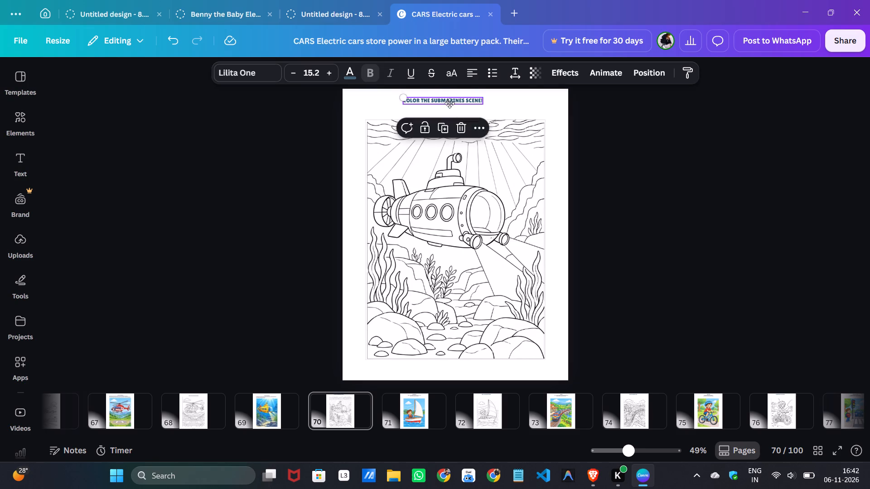
drag(449, 103, 456, 108)
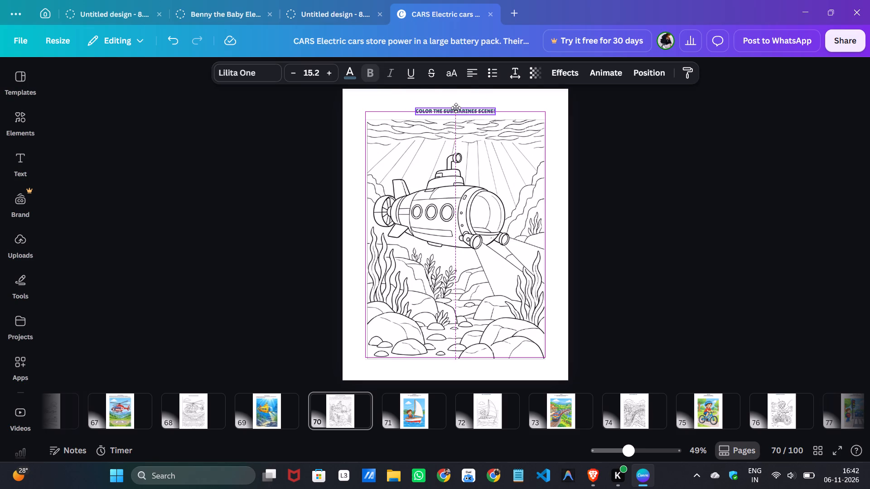
click(586, 155)
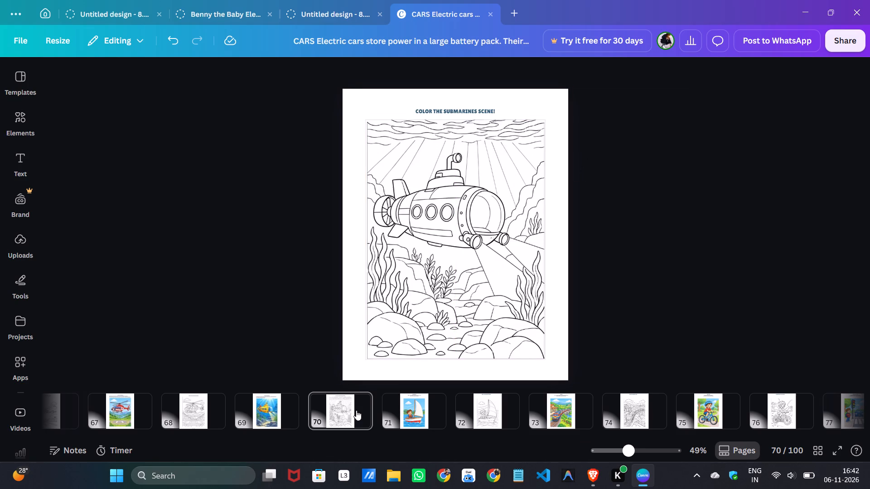
Go to page 71 and delete the thin frame around the sailboat picture.
click(422, 413)
click(361, 414)
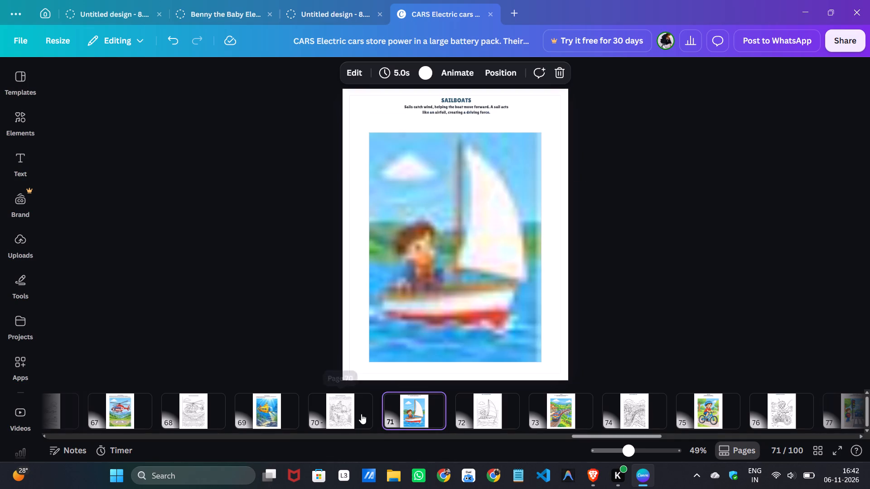
click(397, 412)
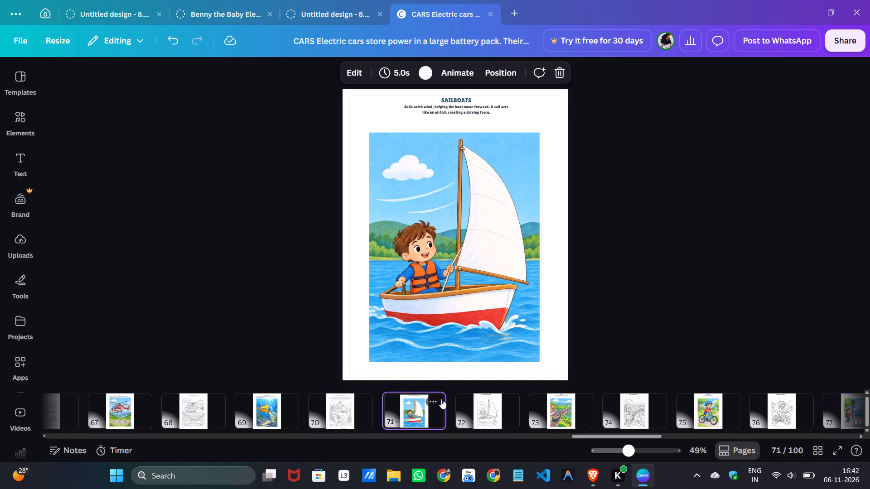
click(441, 351)
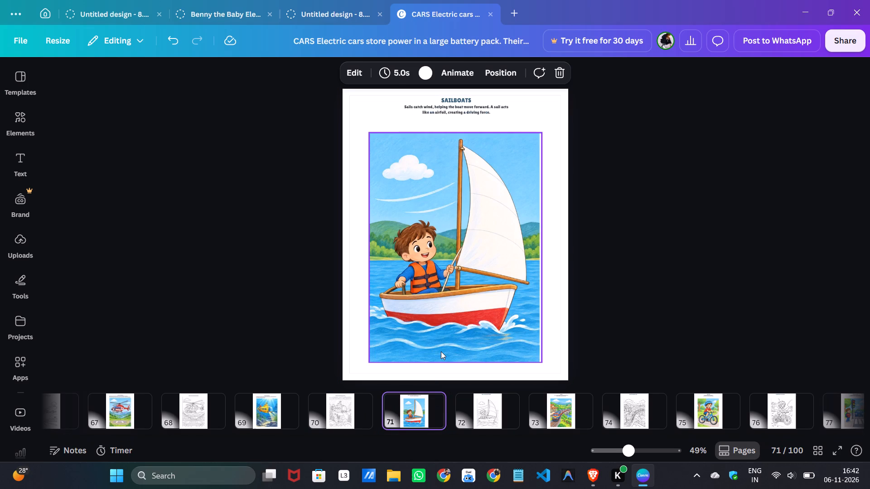
click(452, 354)
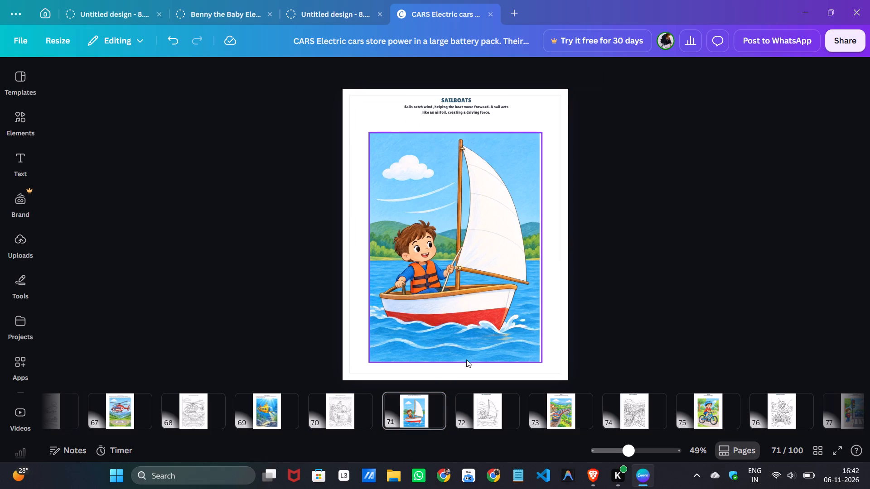
click(404, 182)
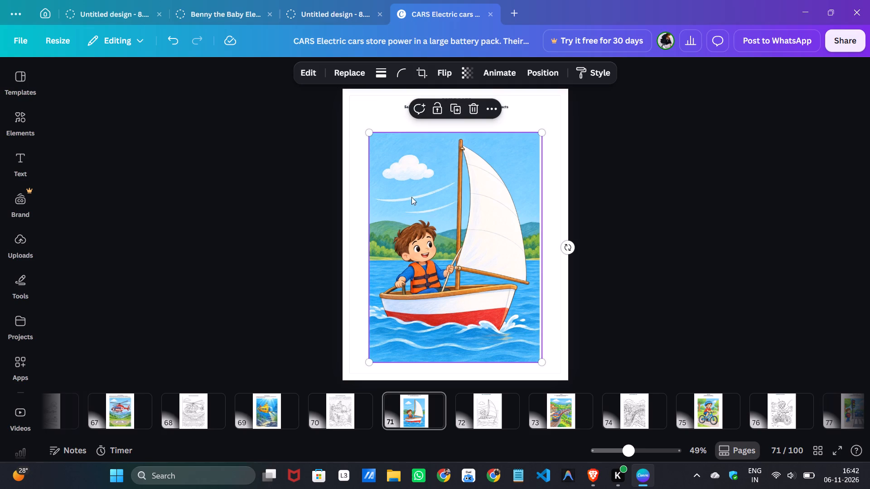
click(476, 108)
Shorten the sailboat picture from its bottom edge to a height of about 8.5, keeping the width at 6.5.
click(438, 225)
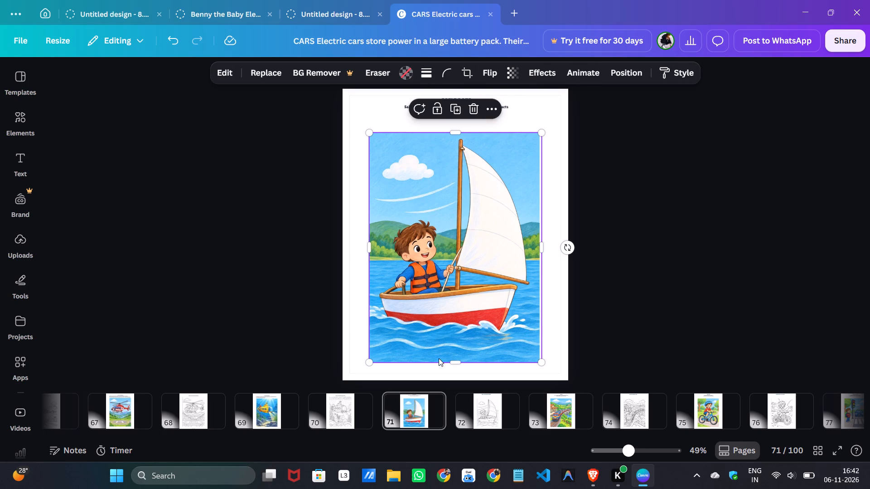
drag(454, 362, 459, 358)
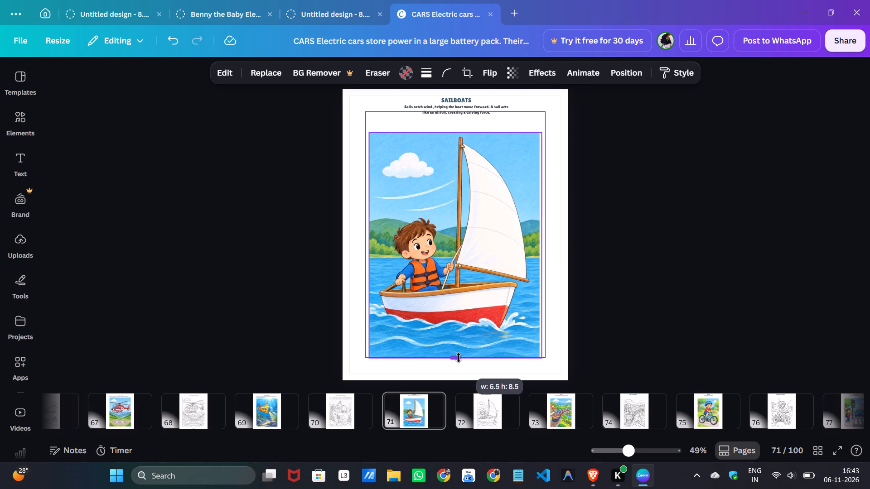
drag(459, 358, 458, 355)
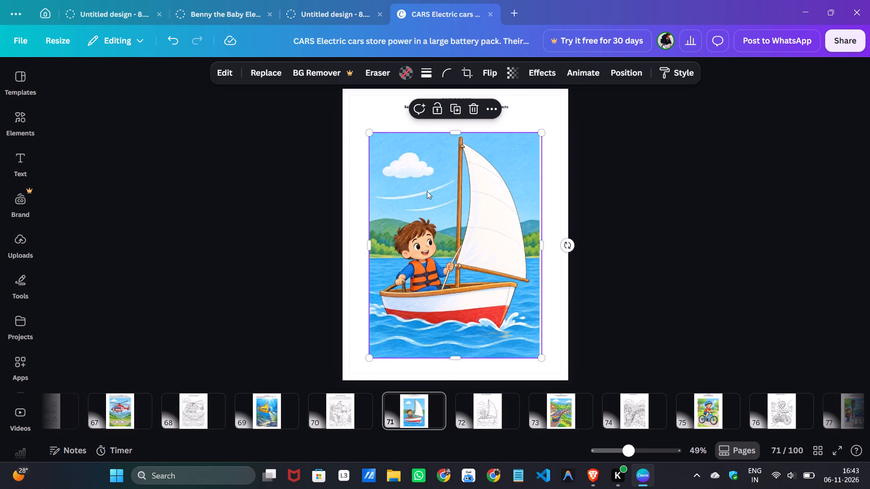
Delete the outer page frame on page 71.
click(357, 115)
click(377, 129)
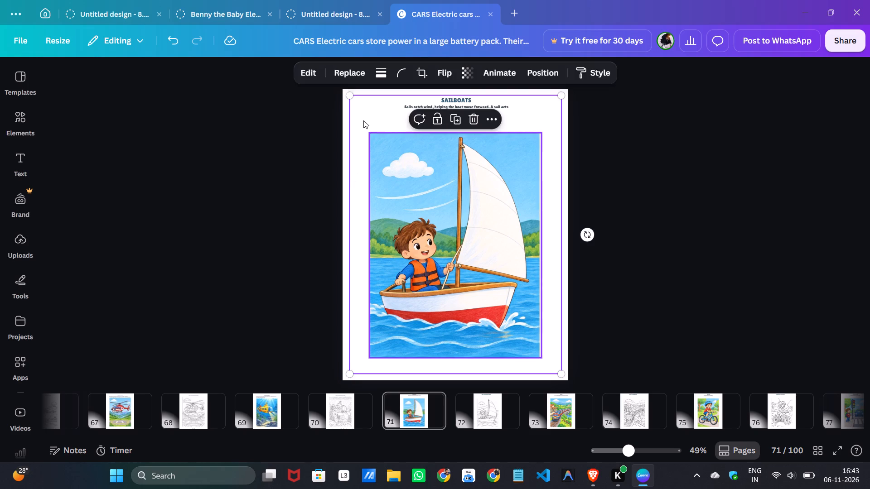
click(375, 111)
click(469, 118)
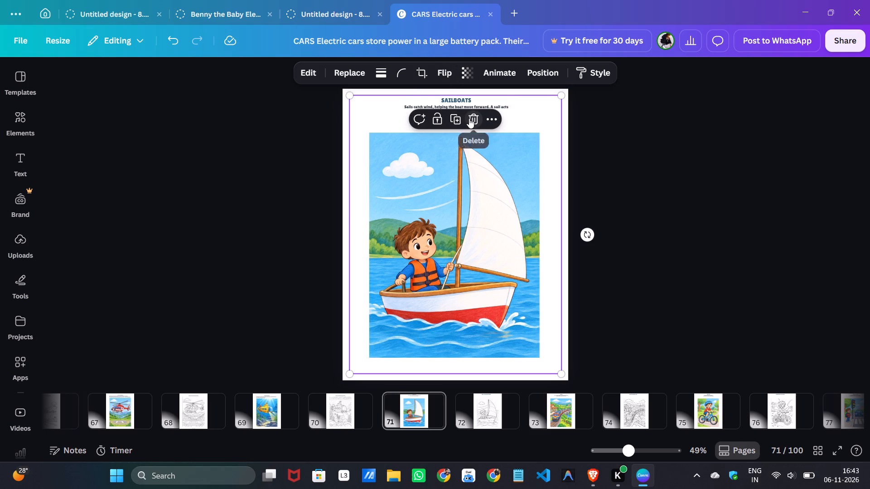
Move the Sailboats text box down to just above the picture, aligned with its left edge, and widen it to about the picture's width.
drag(454, 105, 418, 113)
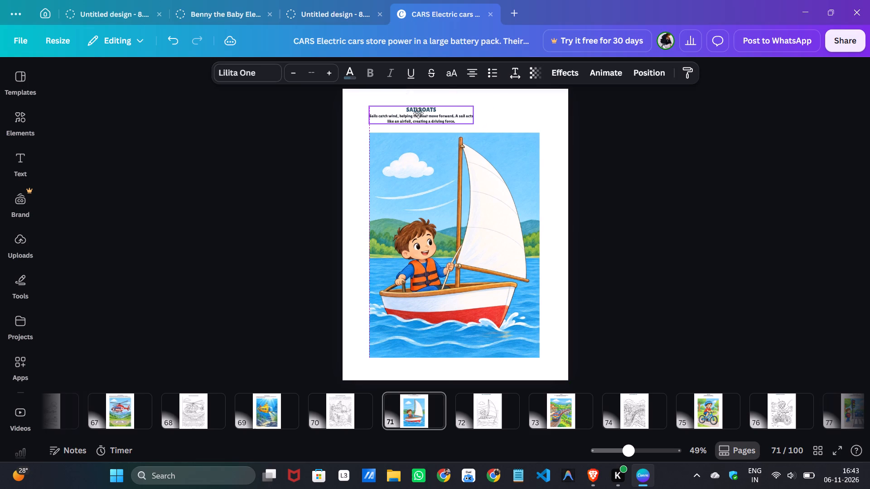
drag(418, 113, 418, 115)
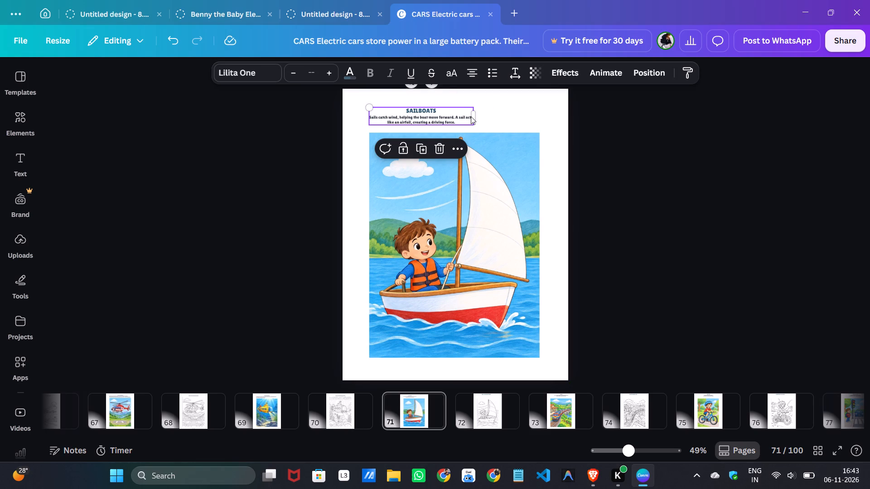
drag(475, 115, 547, 118)
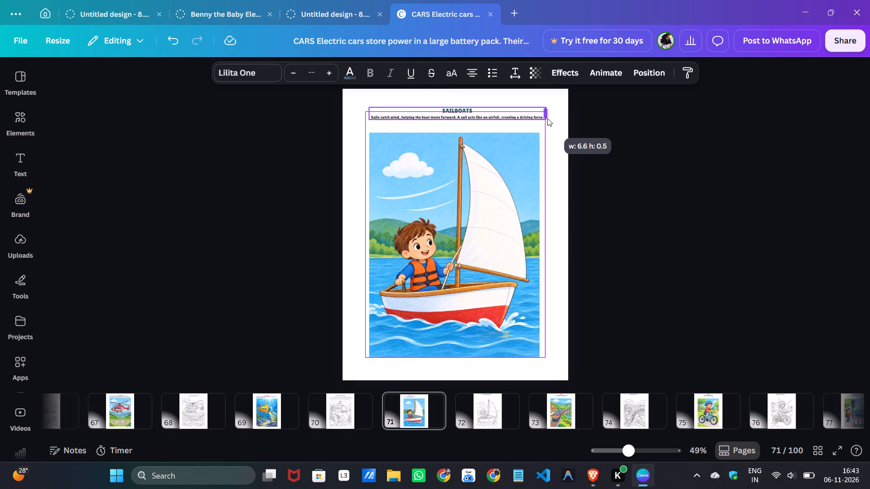
drag(547, 118, 544, 120)
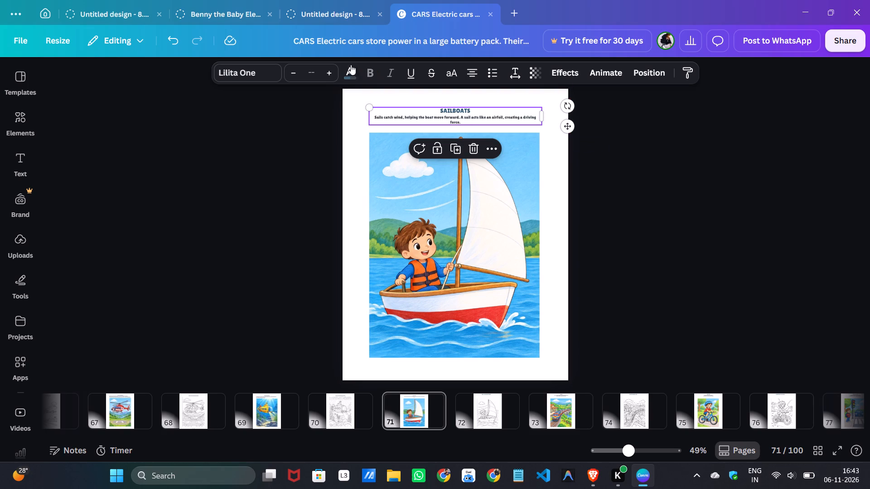
Left-align the Sailboats heading and description and set all their text to size 16.
click(475, 73)
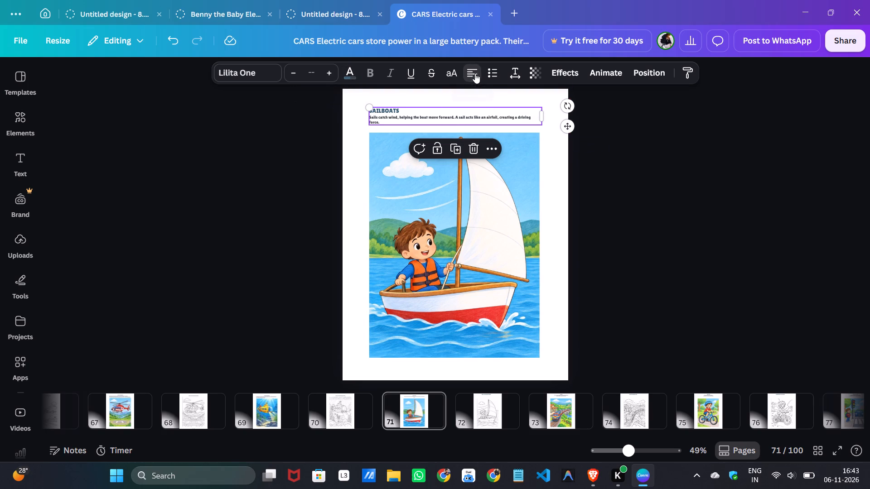
click(312, 73)
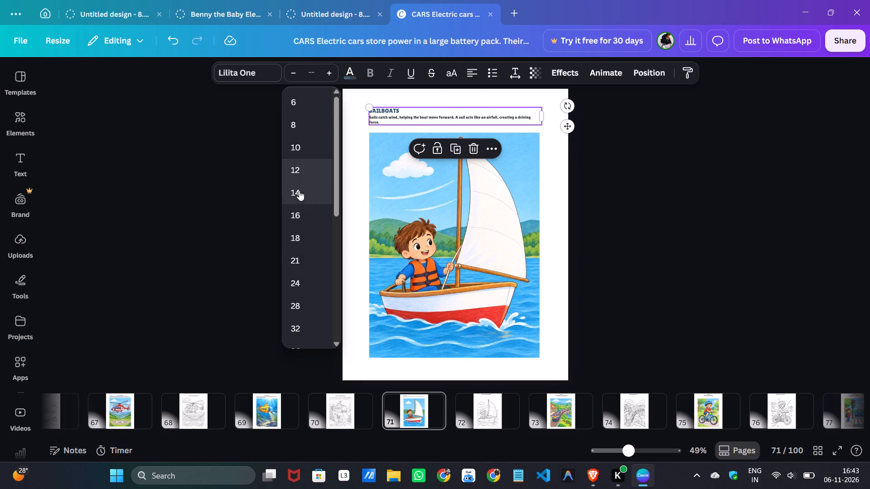
click(299, 208)
Set the SAILBOATS heading in the Shrikhand font.
double_click(388, 108)
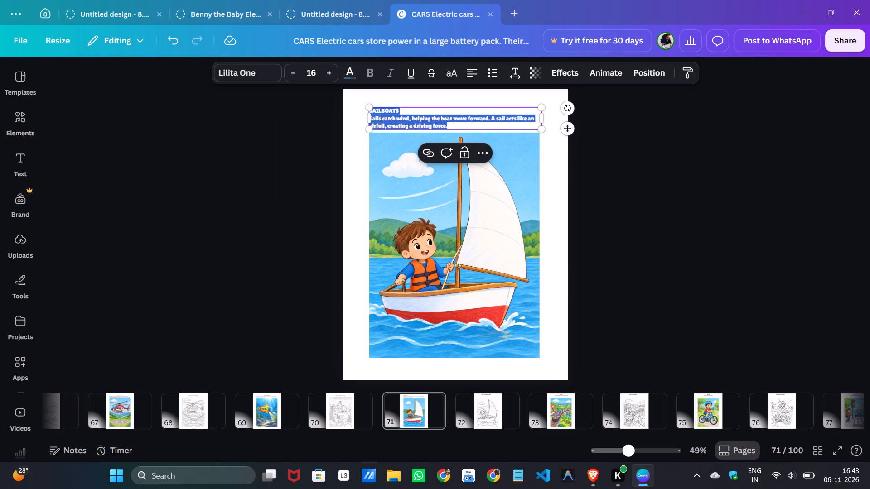
click(388, 108)
click(268, 70)
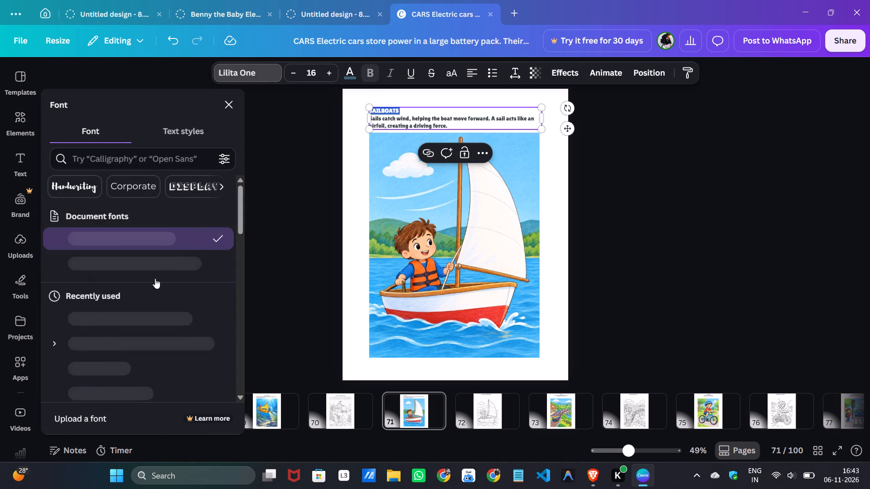
click(97, 259)
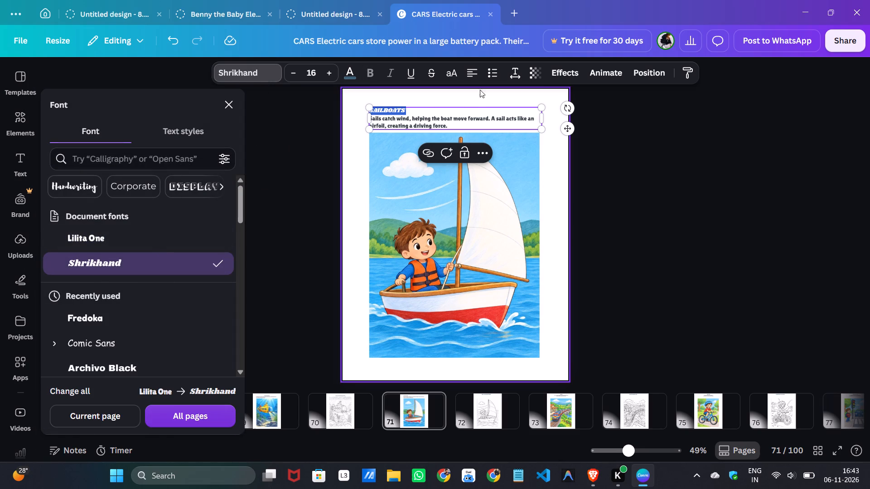
Center the SAILBOATS heading above its description on page 71.
click(477, 70)
click(601, 174)
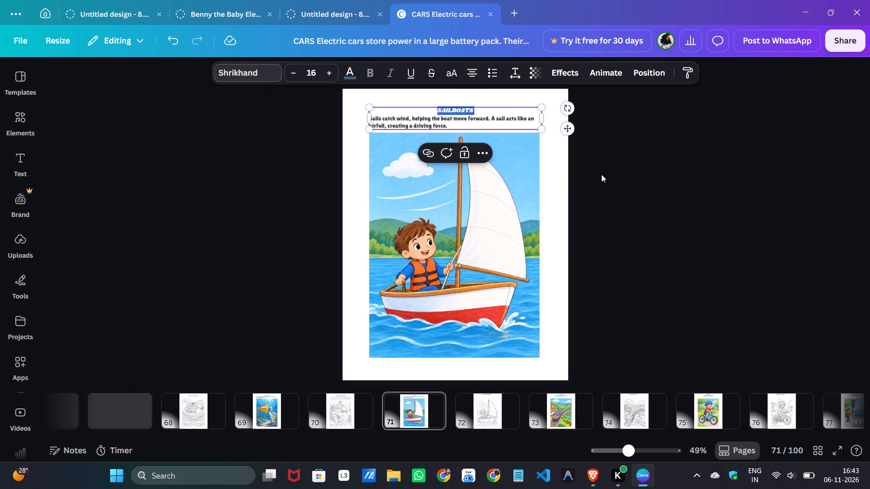
click(601, 174)
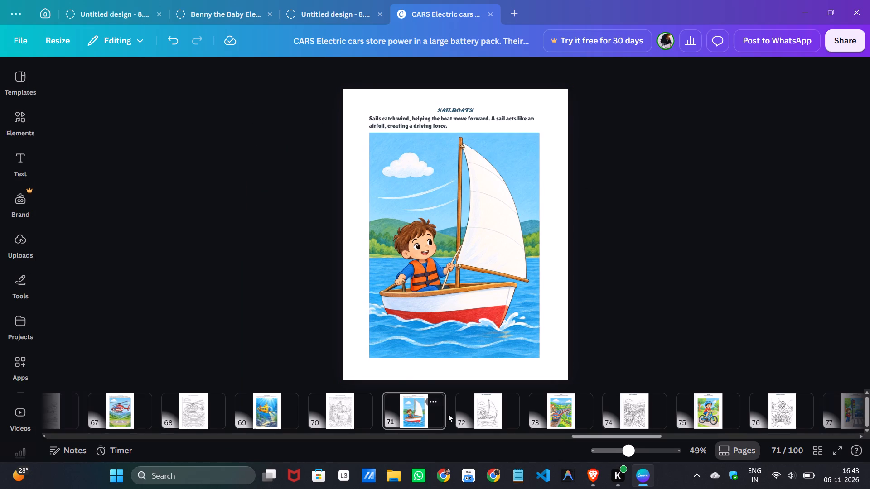
Delete the outer page frame on page 72.
scroll(353, 417, down, 2)
click(369, 406)
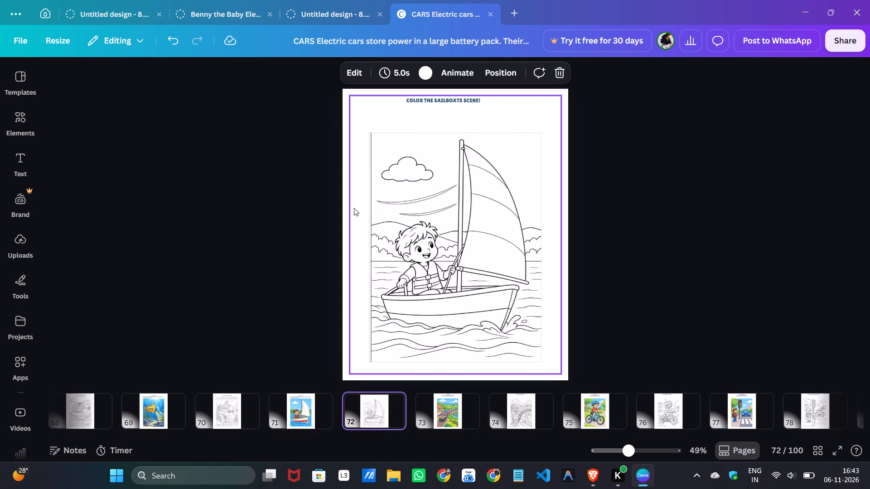
click(354, 208)
click(477, 121)
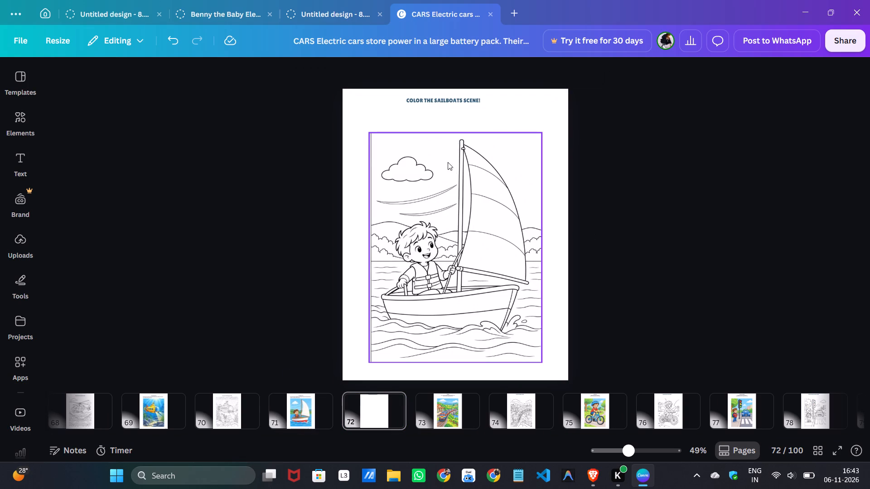
Group the sailboat line drawing with its surrounding frame on page 72.
drag(360, 127, 504, 244)
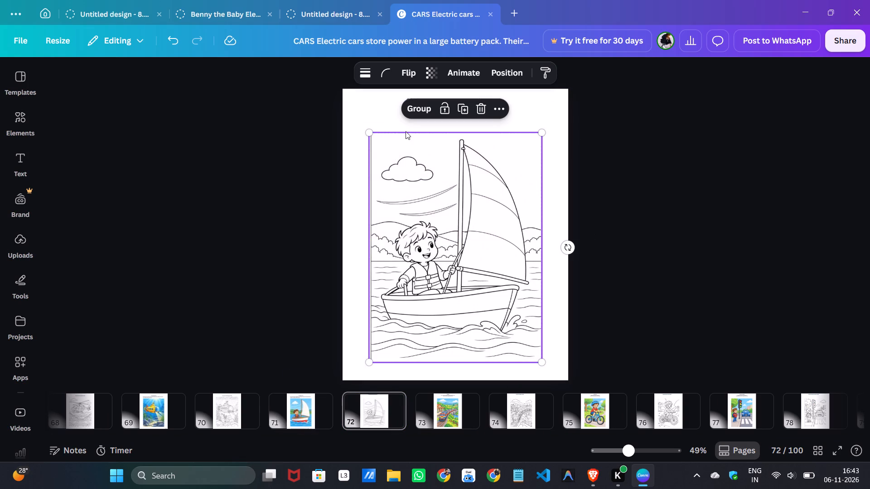
click(413, 110)
Move the grouped sailboat drawing up and enlarge it slightly so it sits centered across page 72.
drag(439, 232, 430, 220)
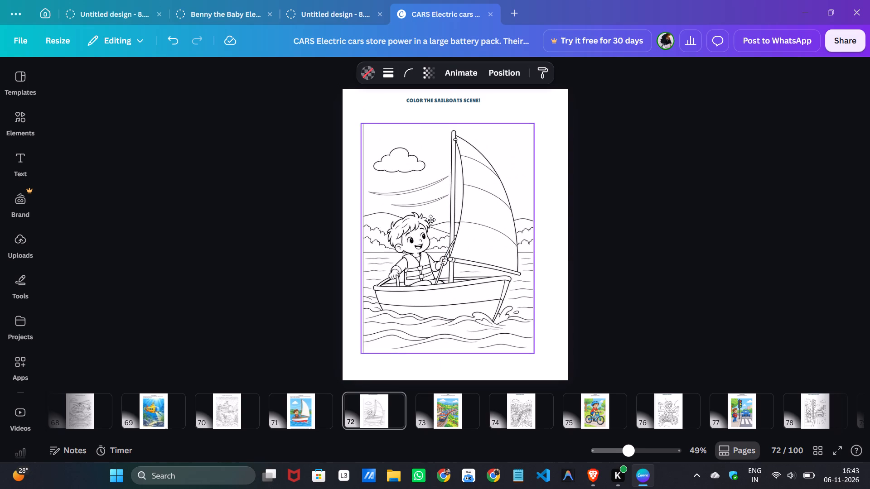
drag(430, 220, 432, 217)
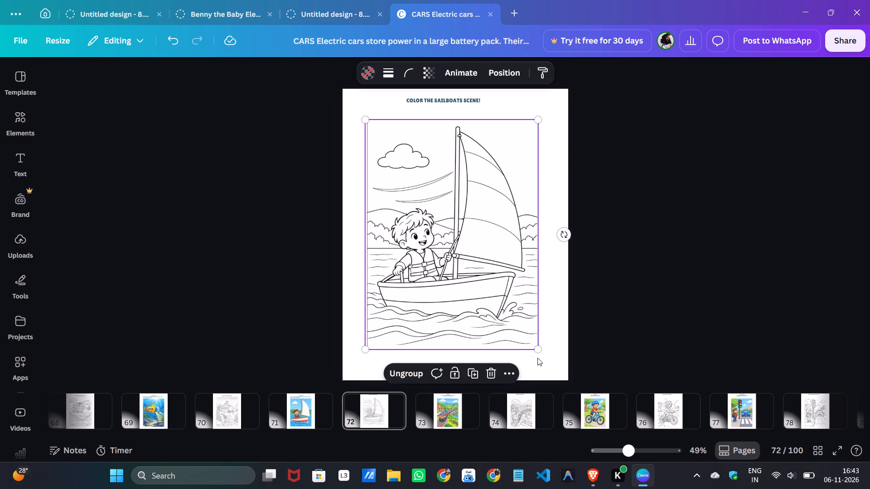
drag(537, 346, 543, 351)
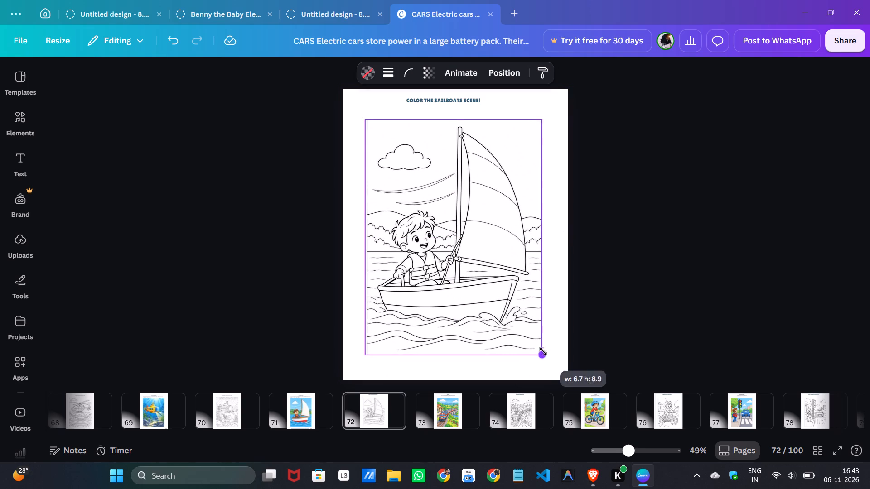
drag(543, 351, 545, 352)
click(613, 334)
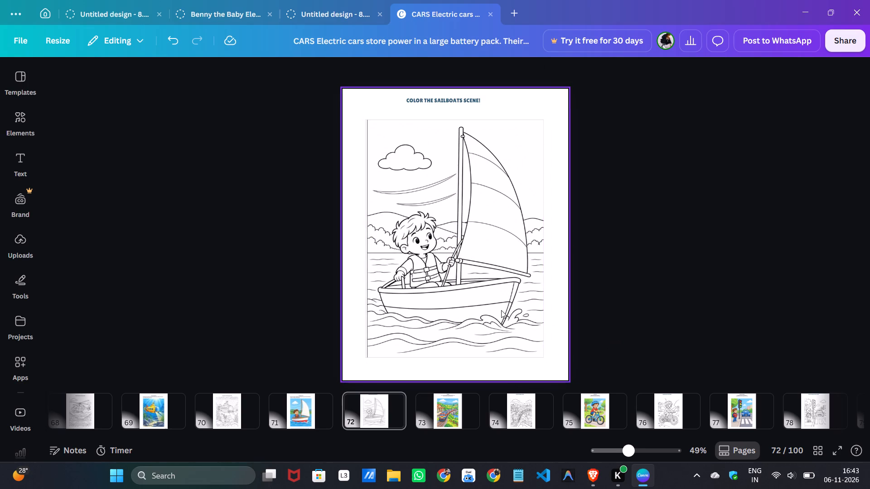
Move the "COLOR THE SAILBOATS SCENE!" heading down to just above the drawing, centered on the page.
drag(445, 100, 447, 106)
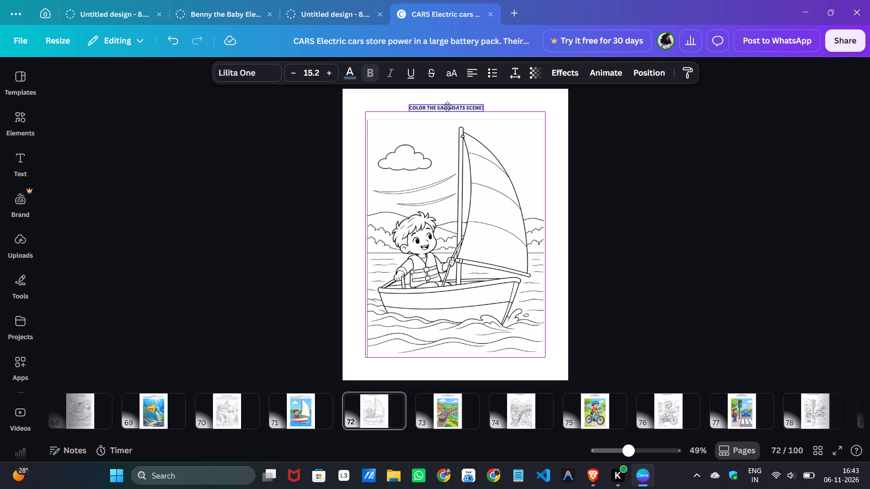
drag(447, 106, 459, 110)
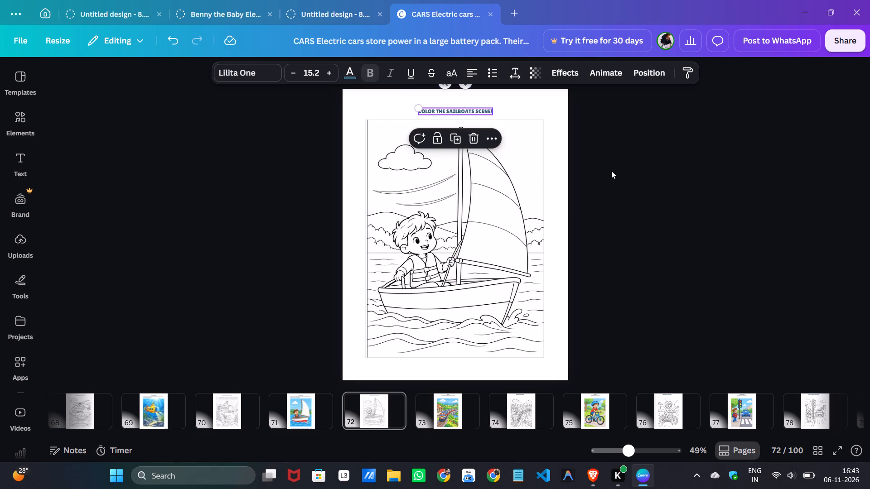
click(611, 171)
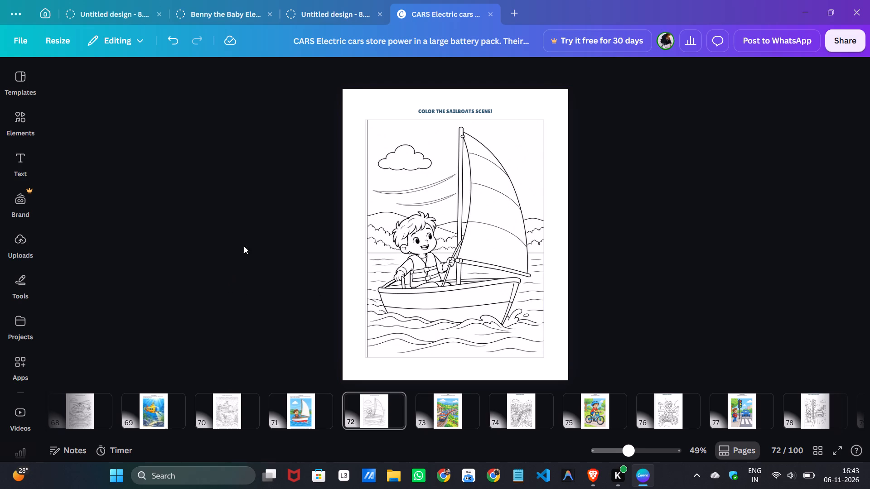
Delete the outer page frame on page 73.
click(303, 425)
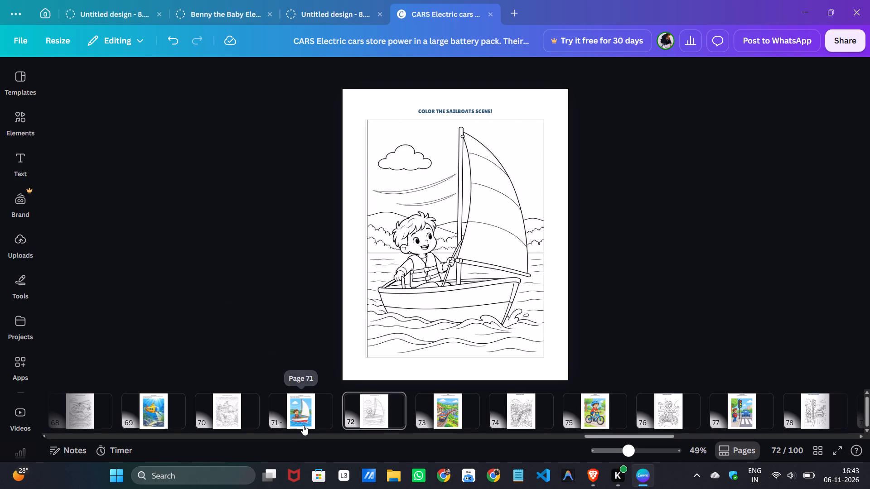
click(350, 412)
scroll(293, 426, down, 3)
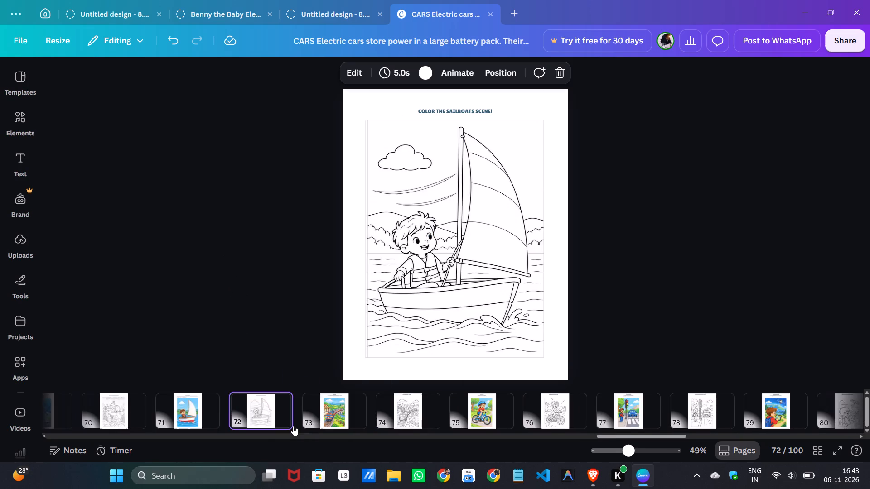
scroll(293, 426, down, 1)
click(203, 412)
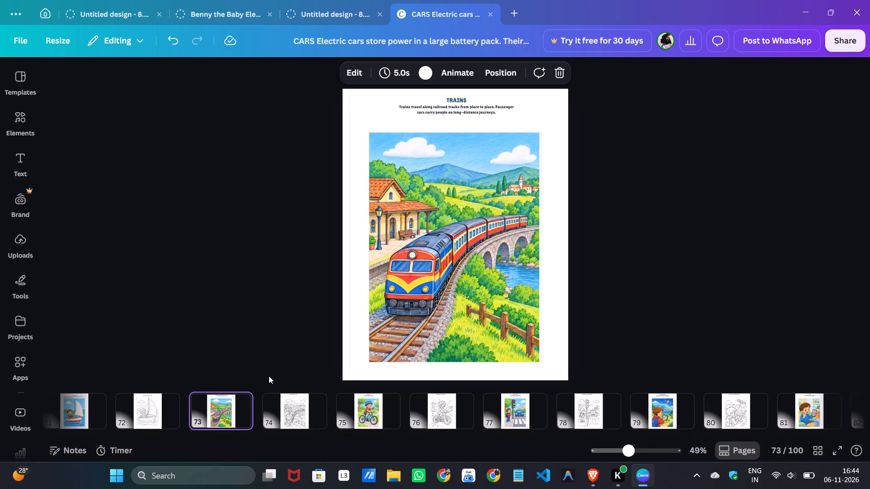
click(359, 354)
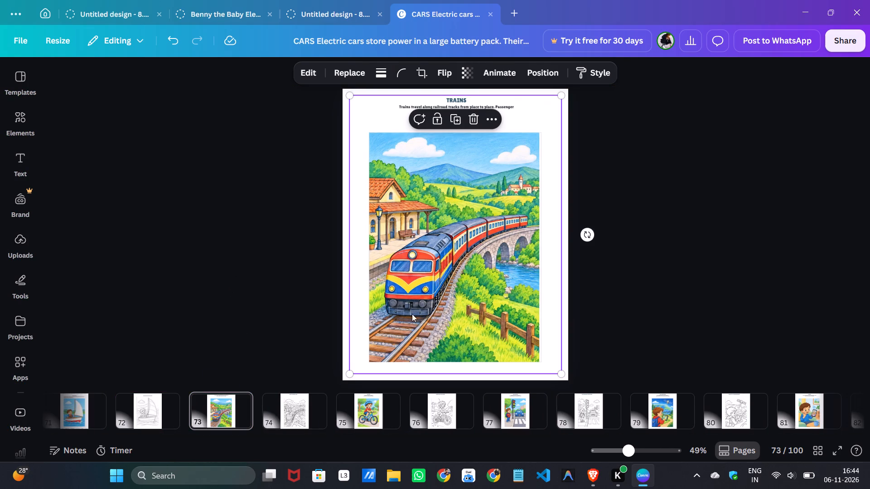
click(475, 120)
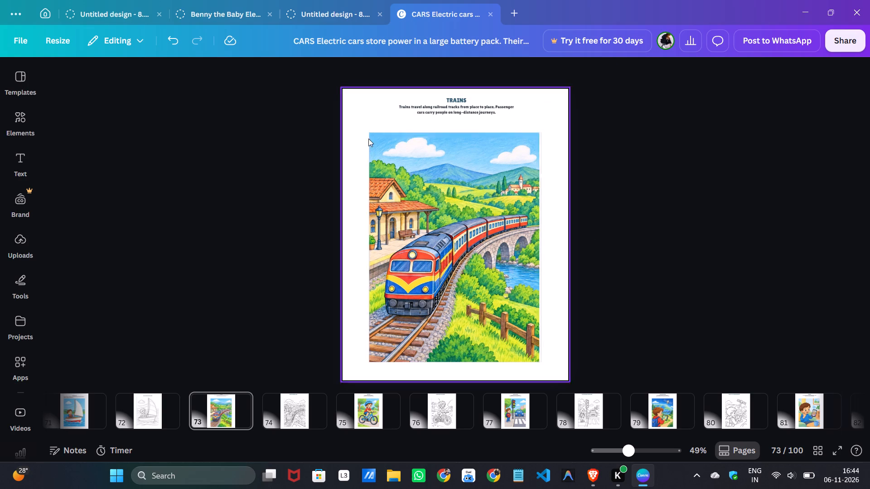
Pull the inner frame off the train picture and delete it.
drag(433, 216, 428, 211)
click(427, 209)
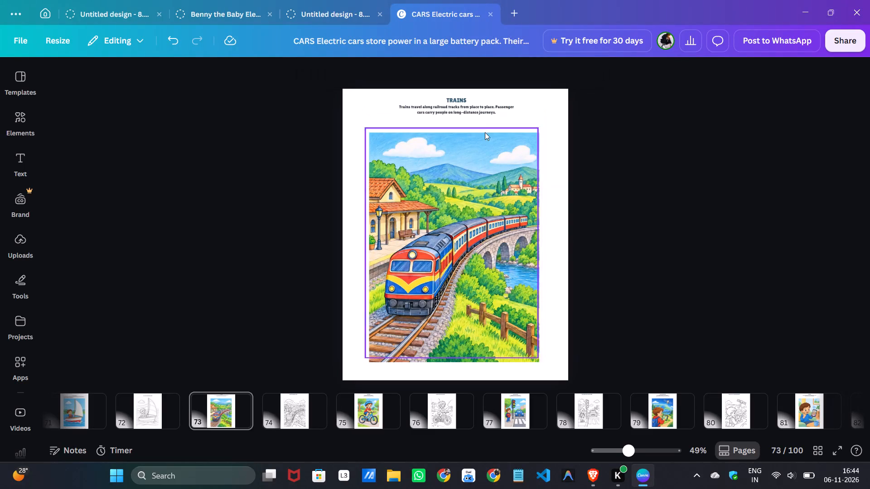
click(445, 149)
click(471, 105)
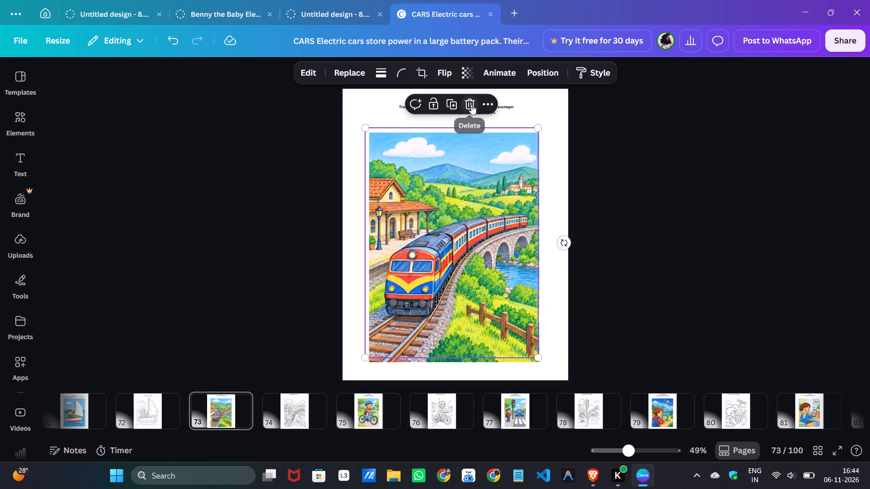
Move the train picture up, resize it to about 6.8 by 8.8, and center it between the page's side edges.
drag(461, 244, 452, 236)
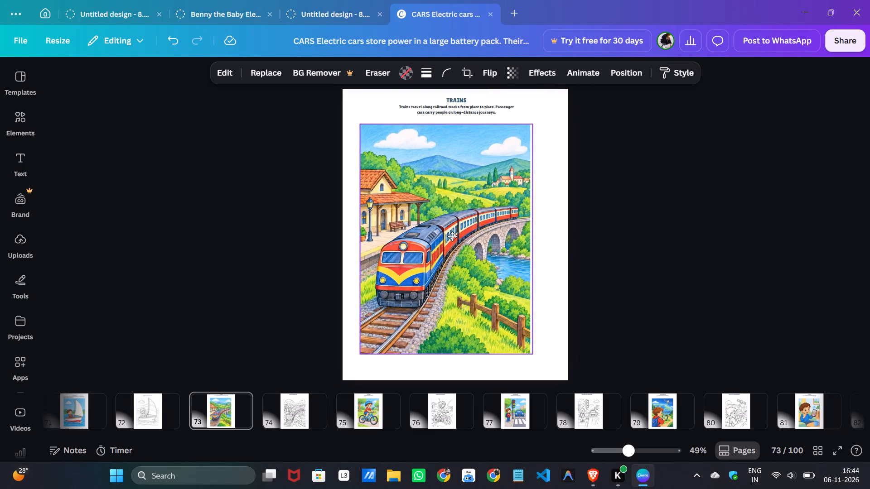
drag(452, 236, 458, 236)
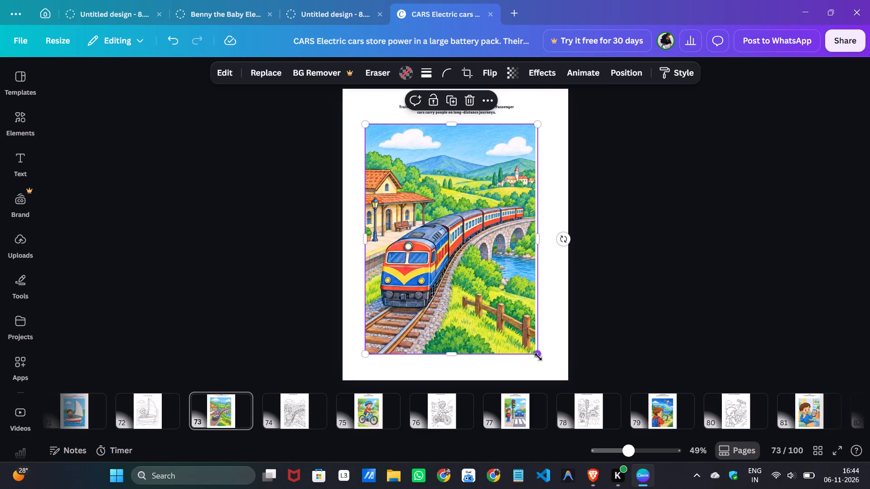
drag(538, 357, 556, 357)
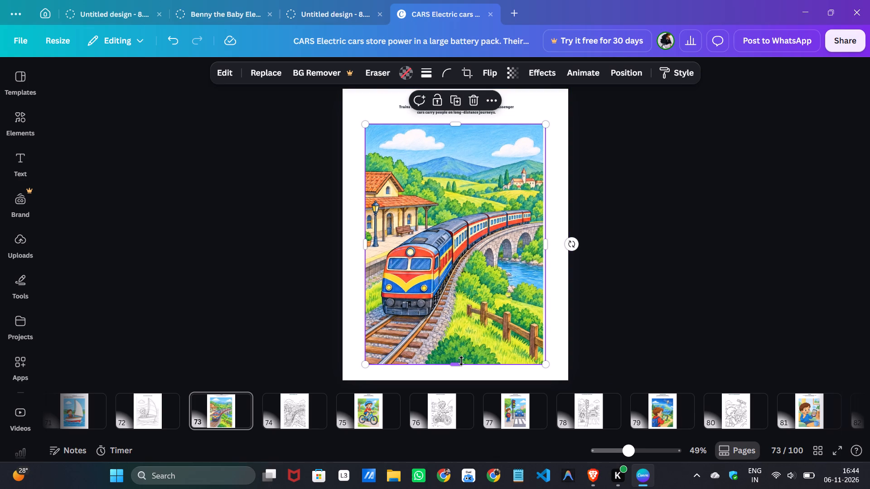
drag(460, 362, 462, 354)
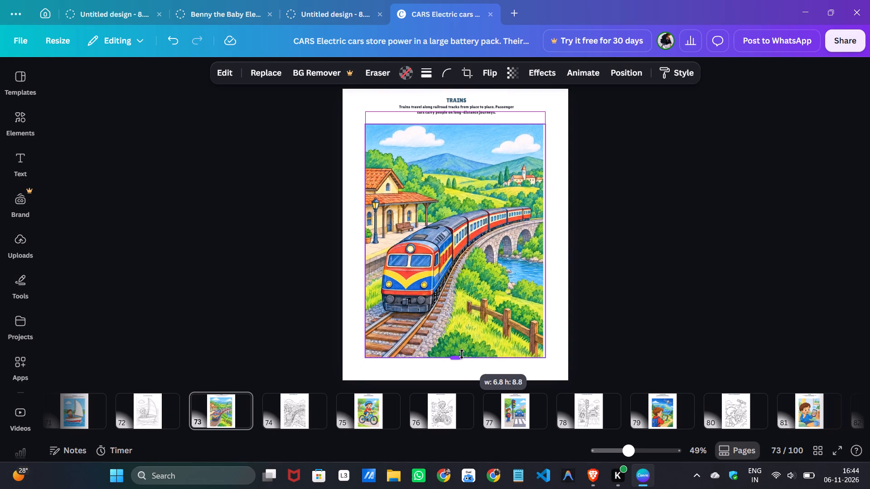
drag(462, 354, 462, 352)
click(588, 336)
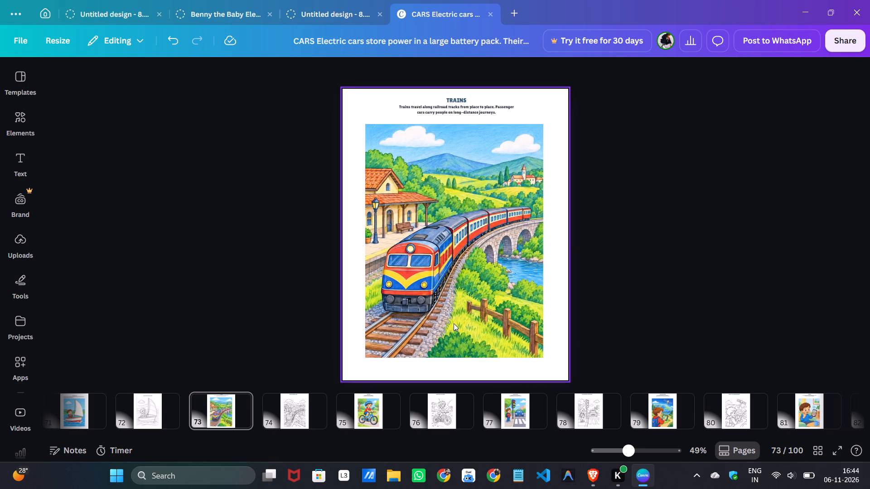
click(454, 323)
key(Right)
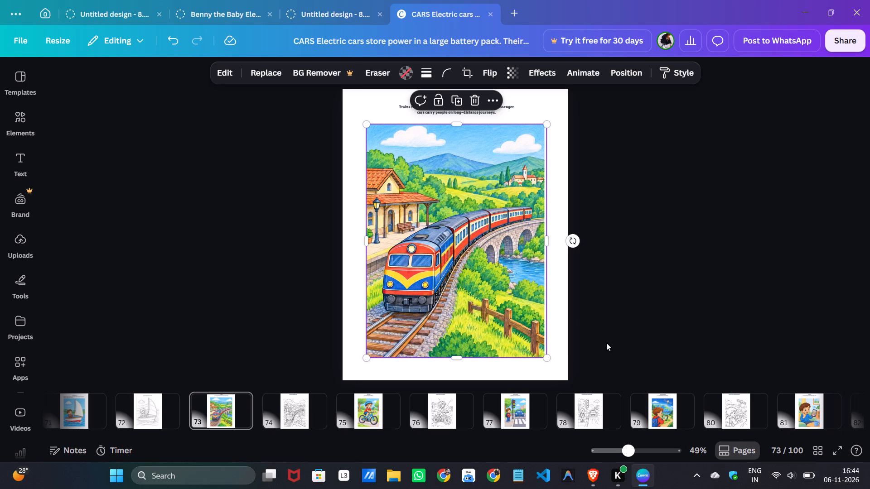
click(624, 326)
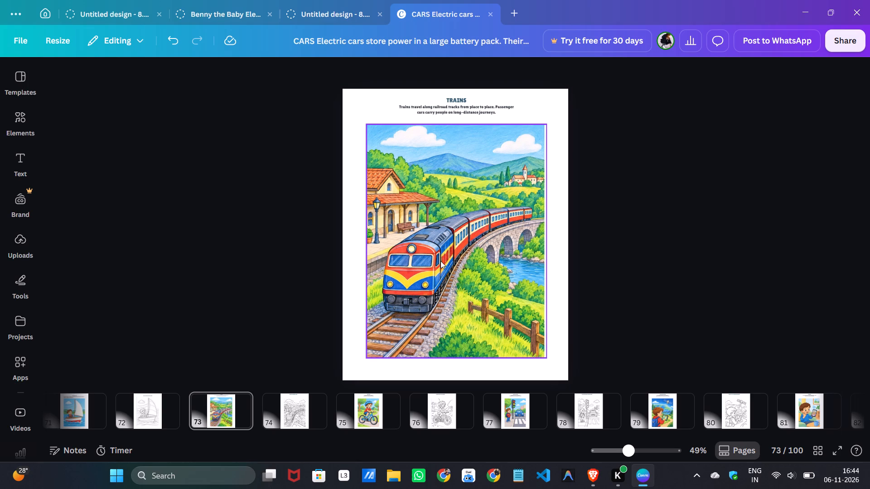
Move the Trains text box down to just above the picture, aligned with its left edge, and widen it to the picture's width.
click(450, 110)
drag(454, 109, 454, 109)
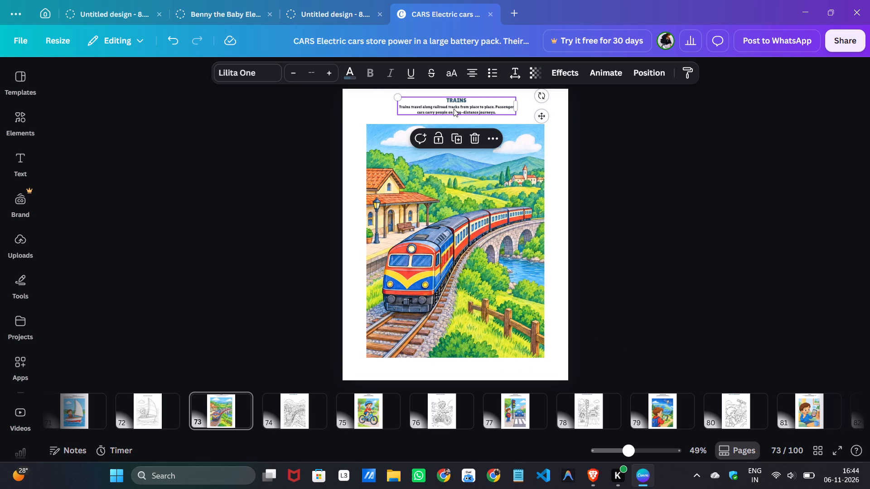
drag(454, 109, 426, 115)
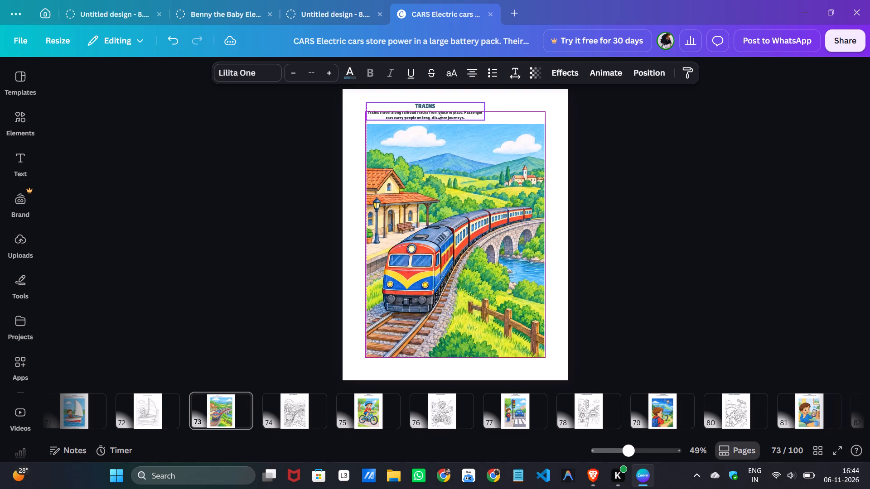
drag(487, 111, 543, 112)
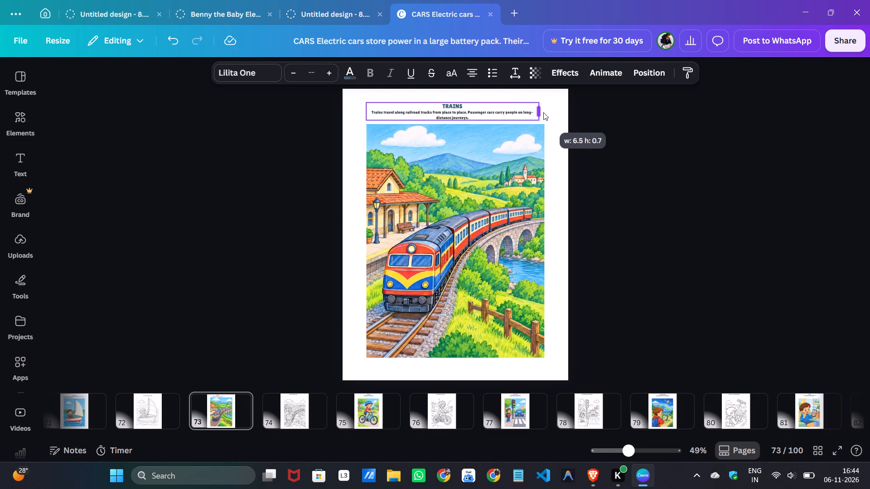
drag(543, 112, 547, 112)
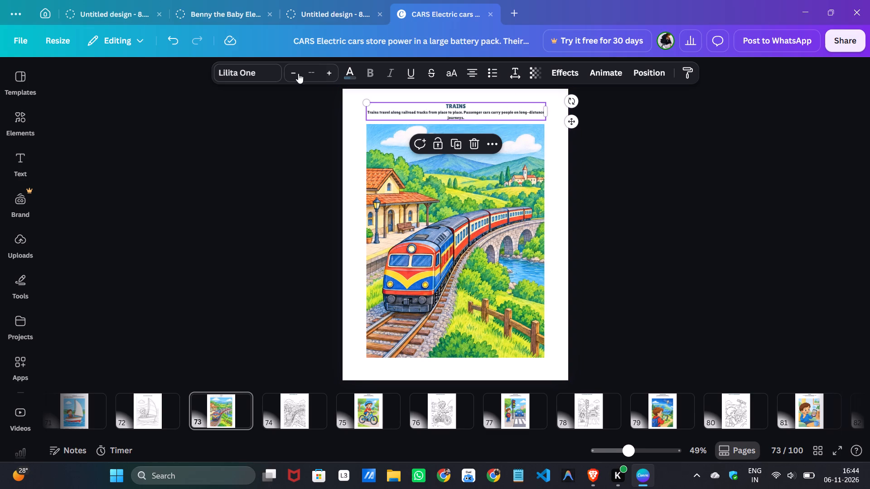
Set all the Trains heading and description text to size 16.
click(312, 73)
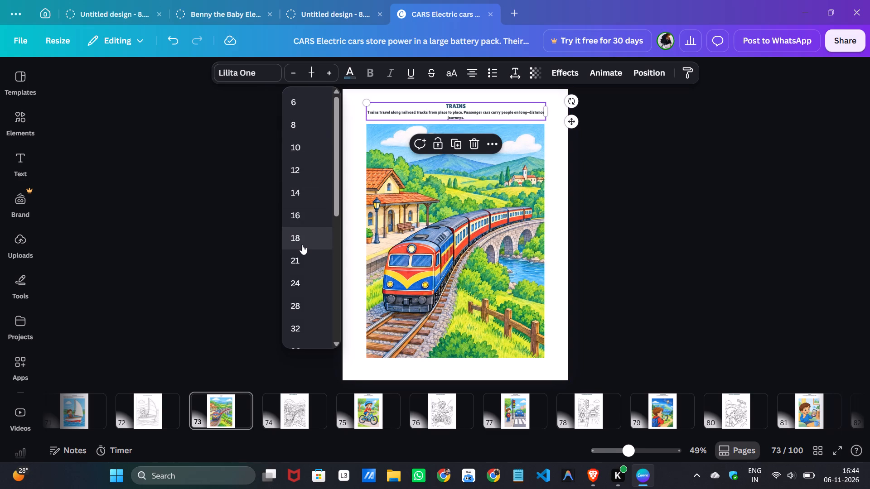
click(302, 244)
click(312, 76)
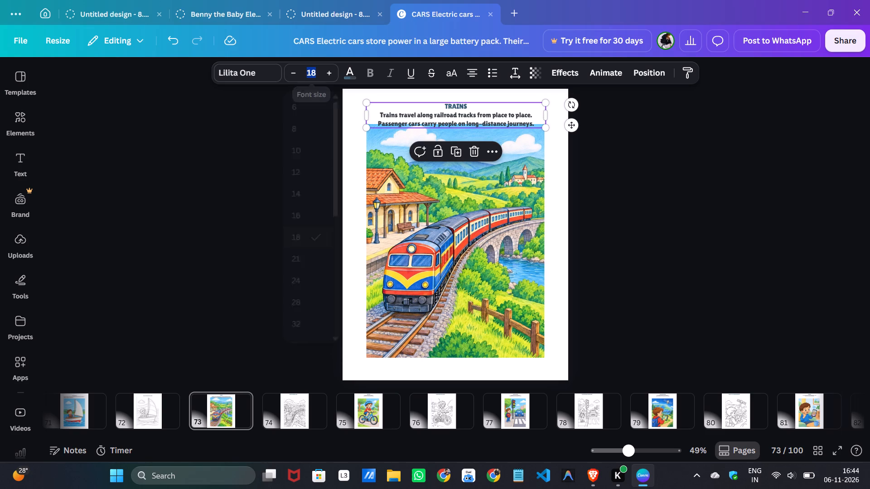
click(313, 217)
Set the TRAINS heading on page 73 in the Shrikhand font.
double_click(449, 105)
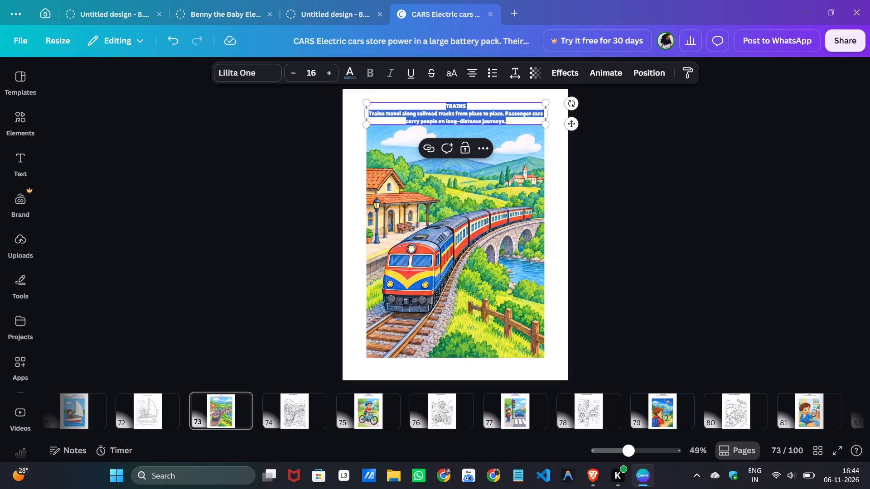
click(449, 105)
click(449, 105)
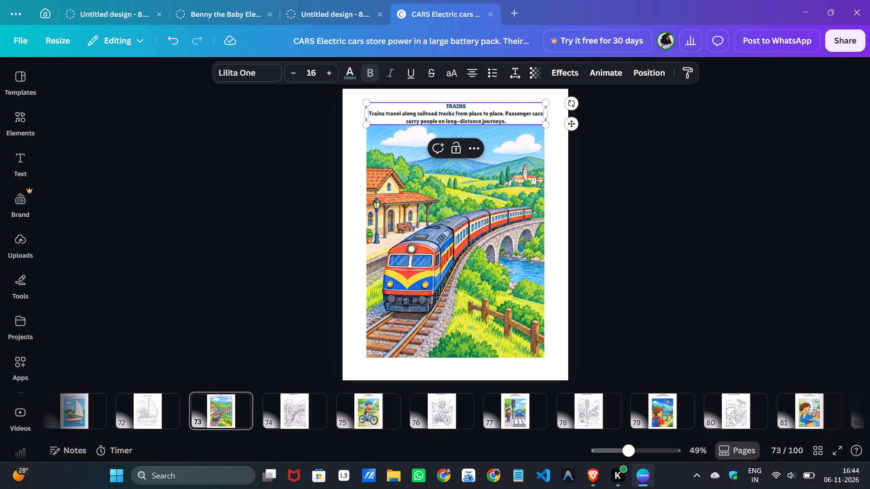
double_click(445, 117)
double_click(456, 106)
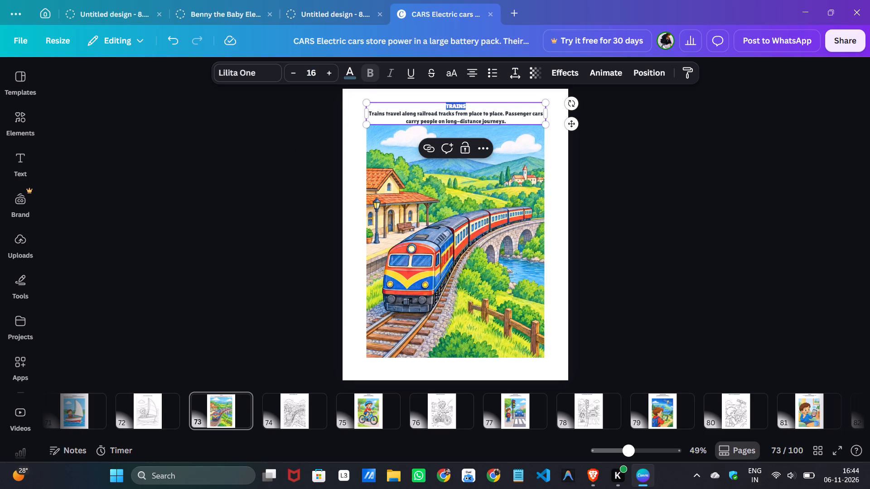
click(245, 67)
click(99, 262)
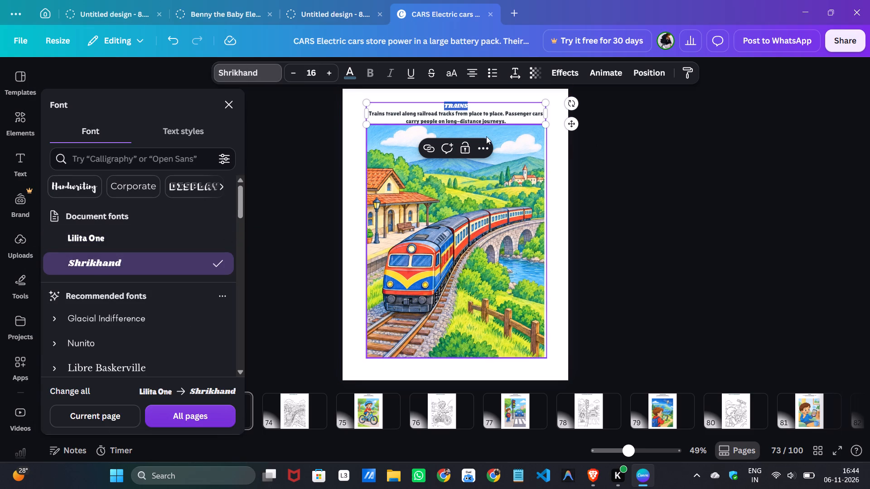
Left-align the description text below the TRAINS heading.
triple_click(460, 118)
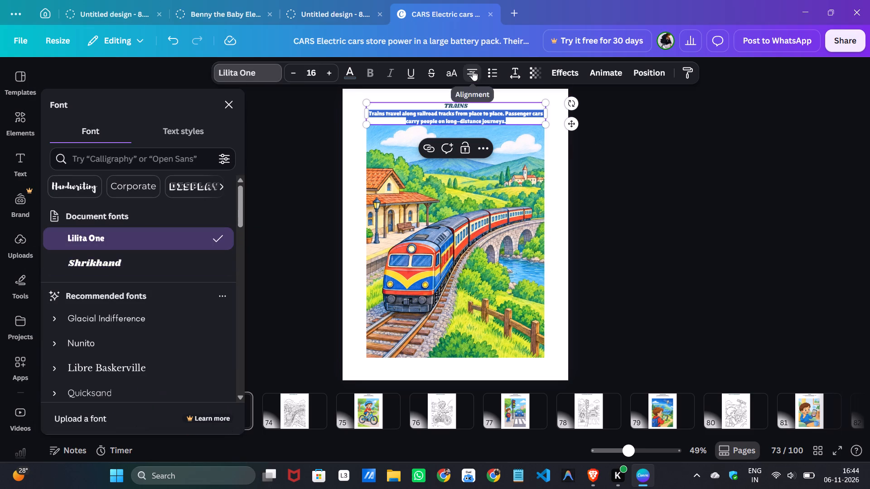
click(473, 71)
click(614, 131)
click(614, 131)
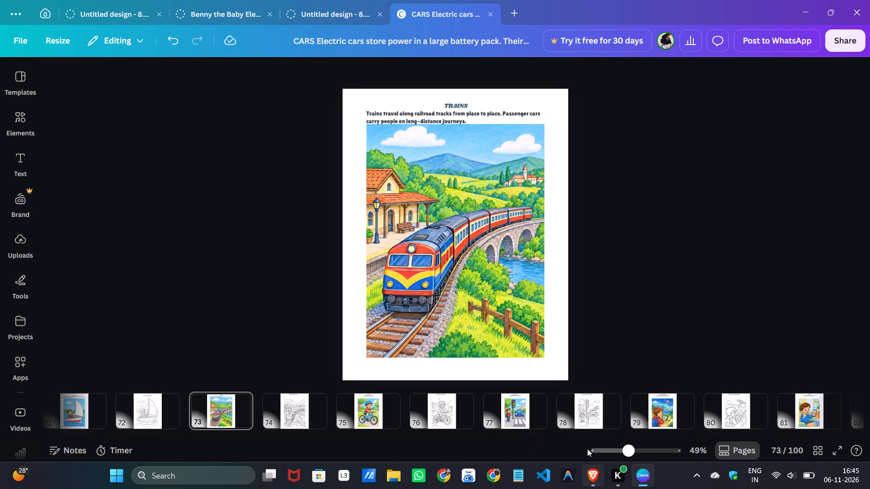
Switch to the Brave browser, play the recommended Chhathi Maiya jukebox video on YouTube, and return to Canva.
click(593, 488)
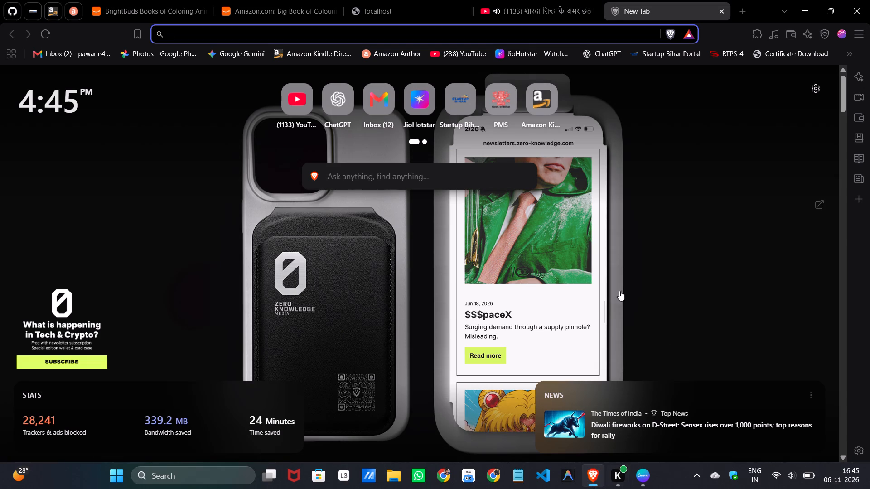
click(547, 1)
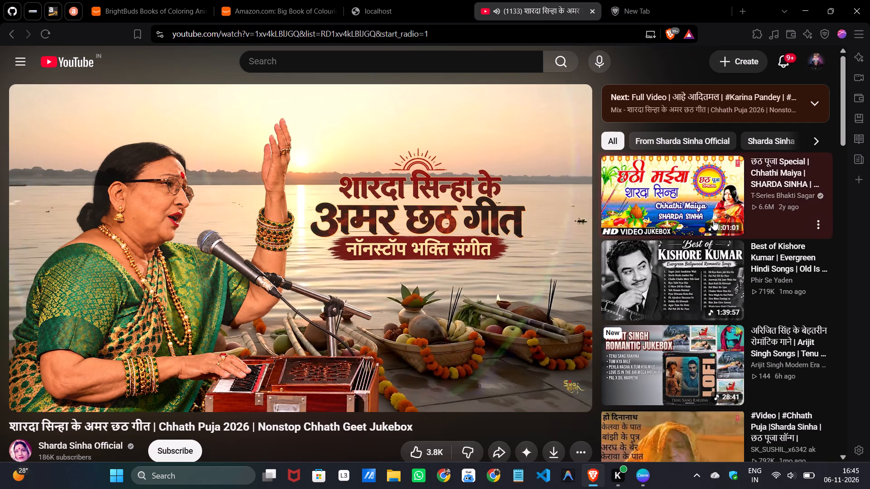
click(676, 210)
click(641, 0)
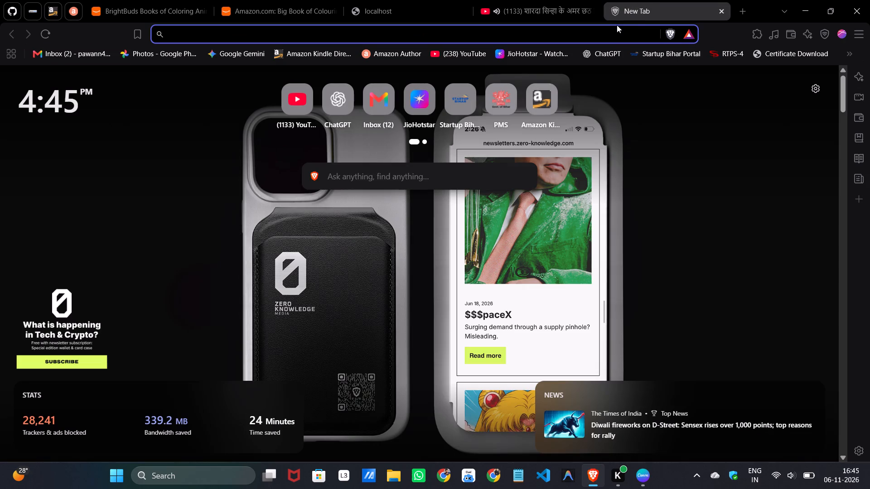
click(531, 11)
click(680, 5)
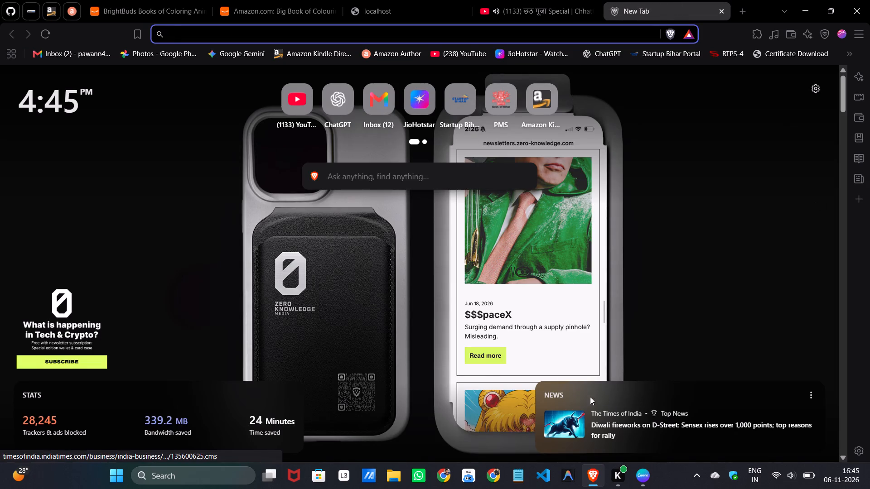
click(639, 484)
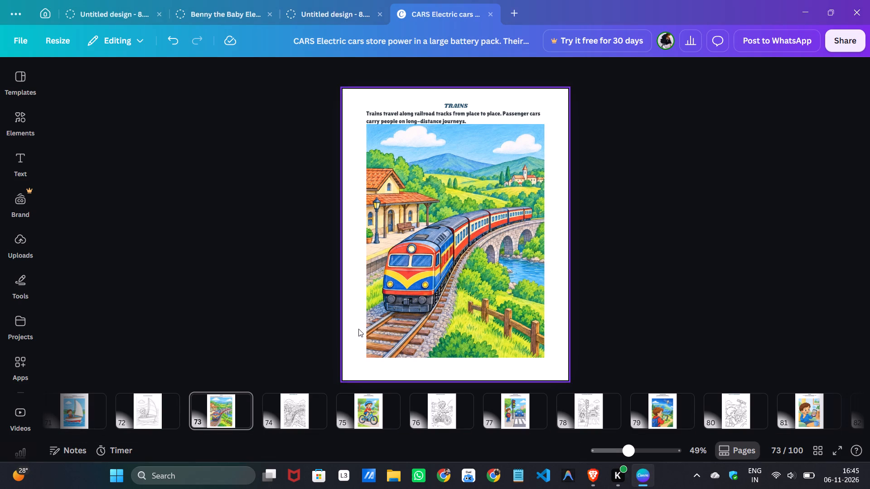
Nudge the train picture down slightly to leave a small gap below the description text.
click(443, 324)
key(Down)
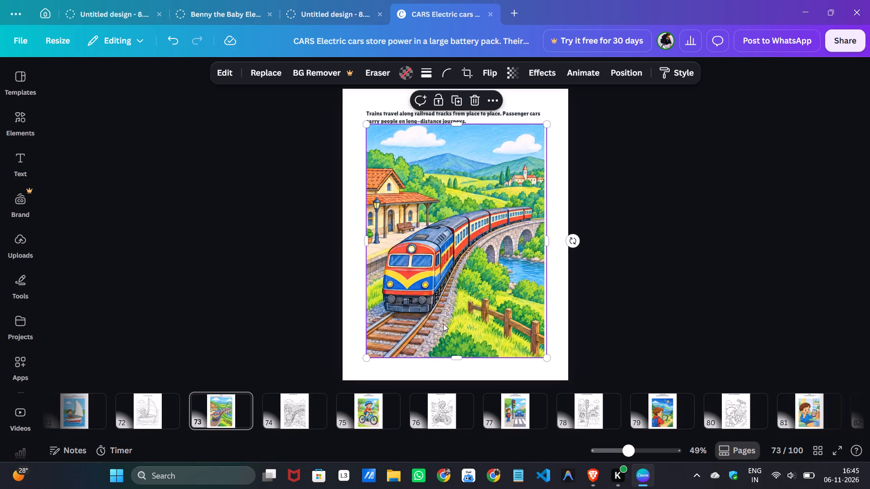
key(Down)
key(Down)
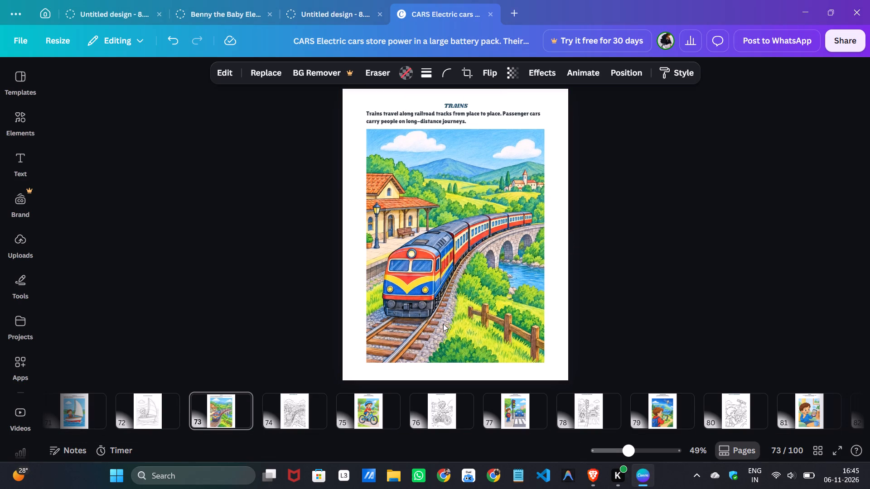
key(Up)
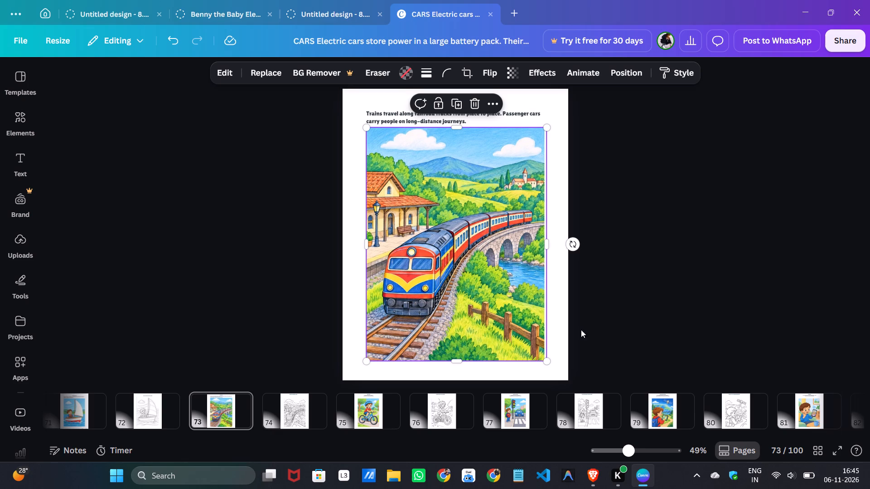
Delete the outer page frame around the trains coloring scene on page 74.
click(435, 416)
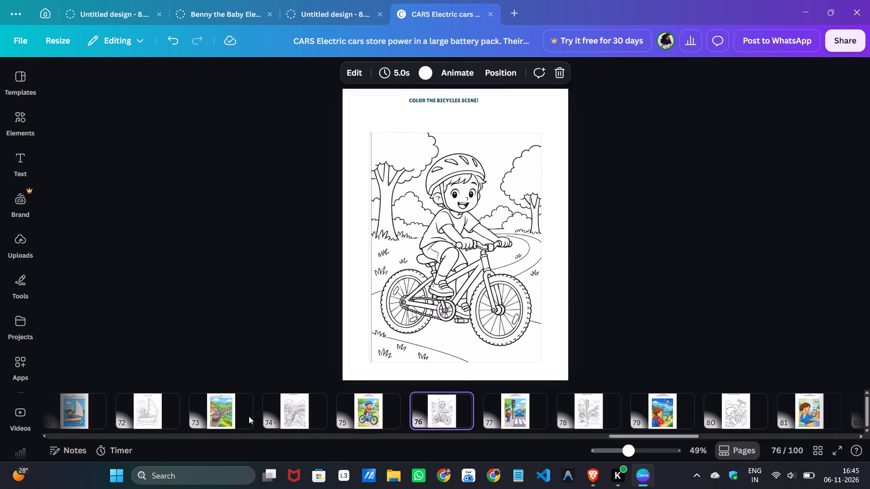
click(238, 412)
click(300, 413)
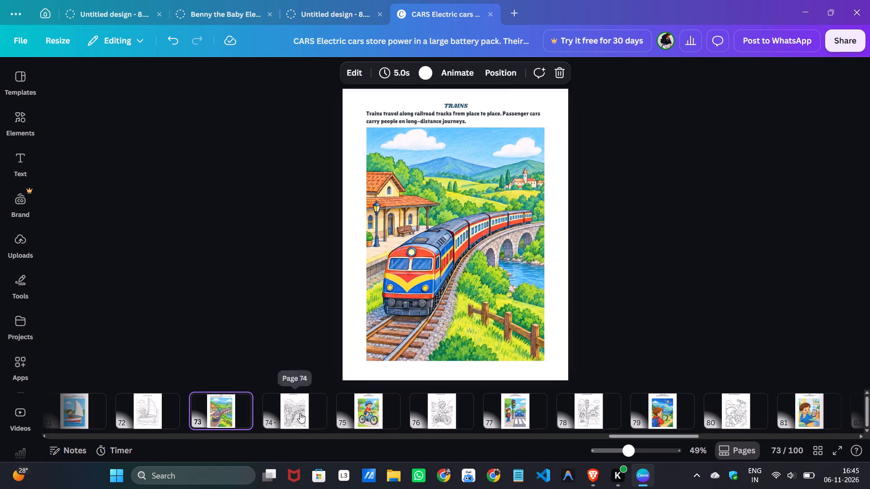
click(345, 374)
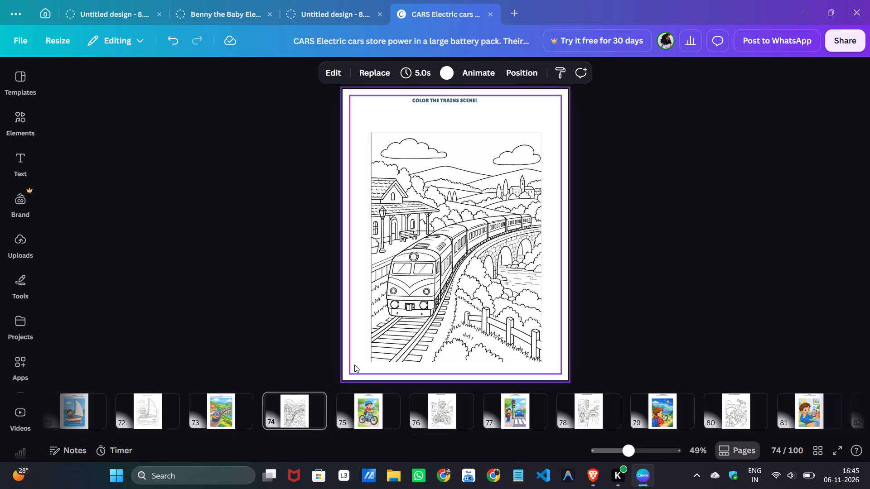
click(354, 364)
click(476, 115)
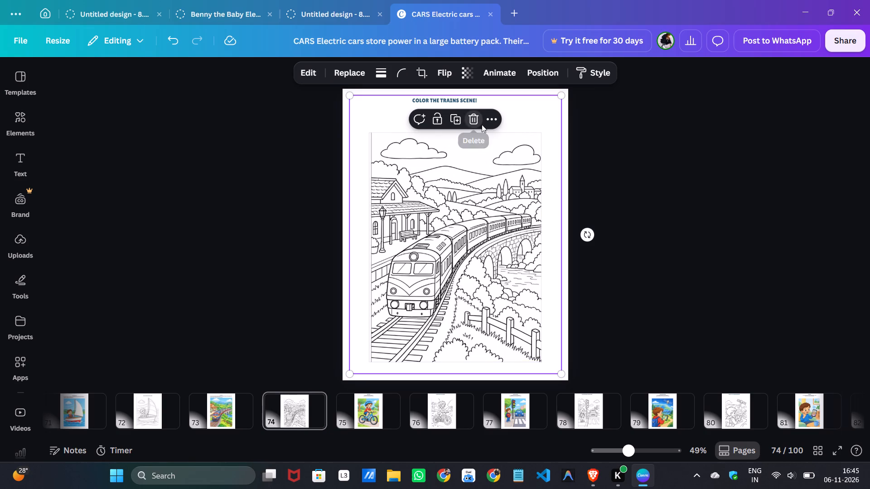
Move the trains line drawing and its inner frame up together and enlarge them, centered between the page's side edges.
drag(372, 110, 415, 189)
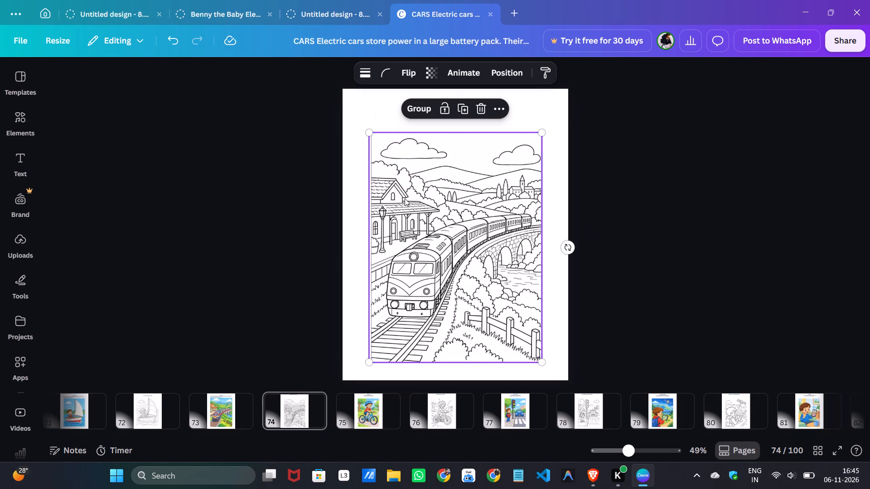
drag(426, 206, 420, 192)
drag(539, 349, 550, 357)
click(614, 313)
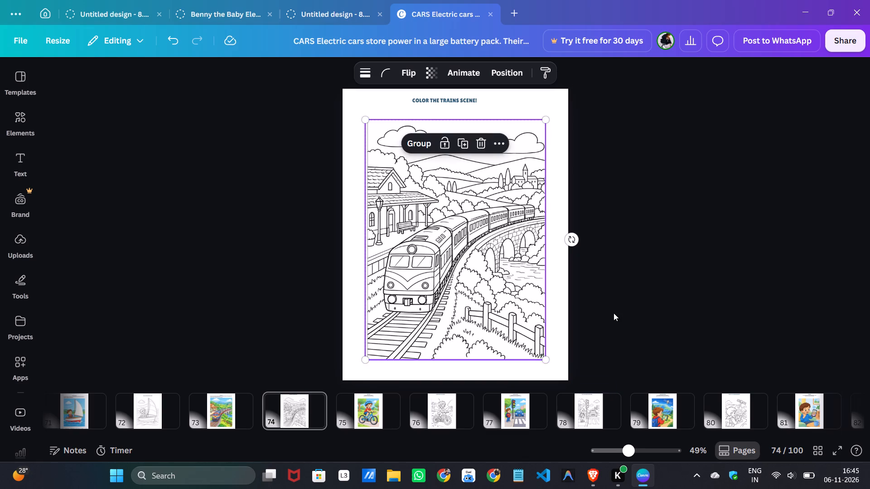
Group the trains line drawing with its inner frame.
drag(354, 163, 458, 235)
click(458, 235)
drag(355, 170, 409, 206)
click(418, 146)
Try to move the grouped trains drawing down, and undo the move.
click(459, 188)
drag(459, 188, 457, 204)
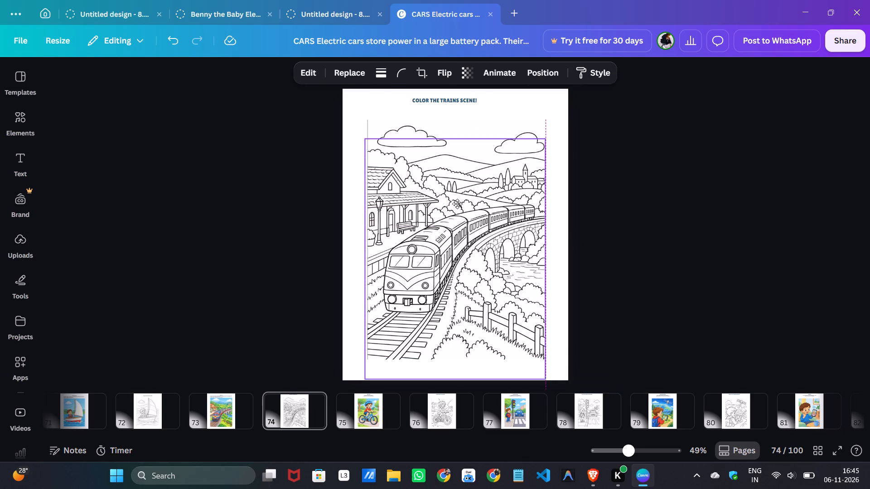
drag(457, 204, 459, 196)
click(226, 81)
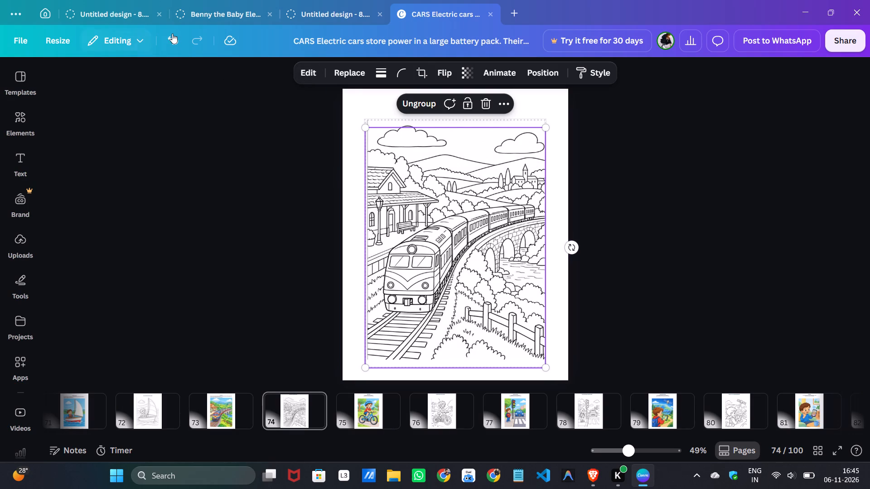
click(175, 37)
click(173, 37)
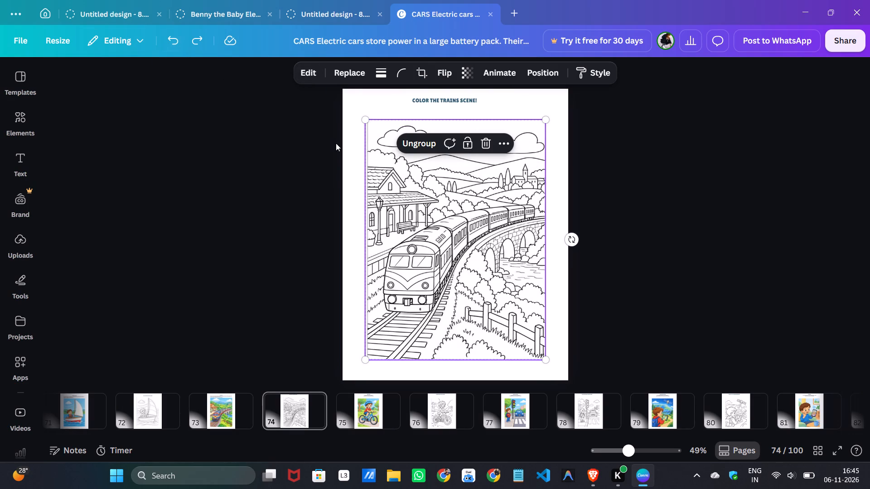
Shift the grouped trains drawing and frame slightly up the page.
click(352, 144)
drag(353, 142, 497, 225)
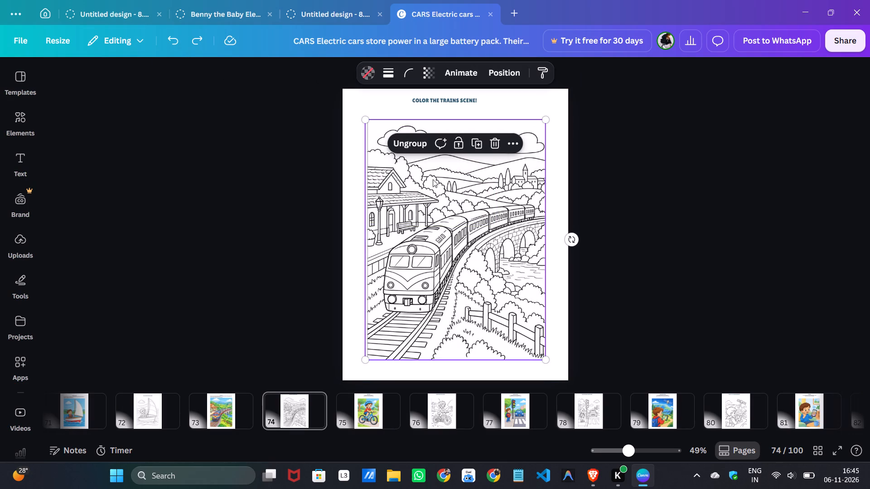
click(349, 215)
click(479, 215)
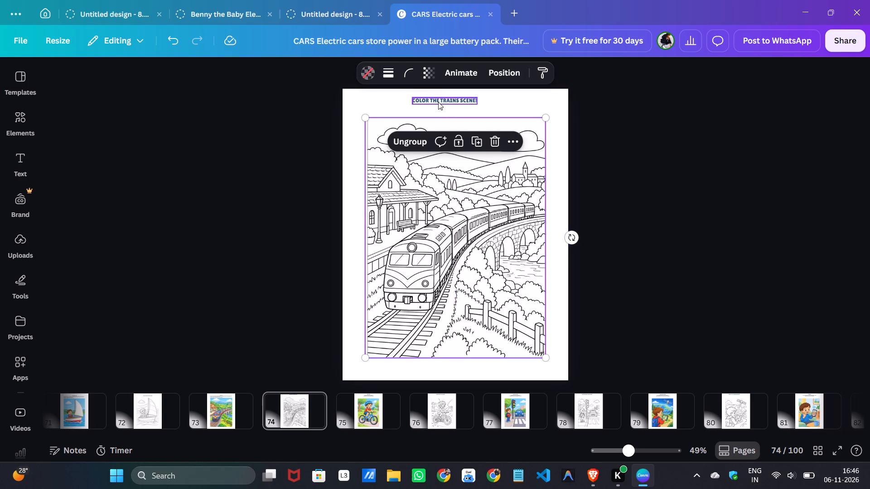
Move the COLOR THE TRAINS SCENE! heading down to just above the drawing and center it horizontally on the page.
drag(438, 97, 445, 109)
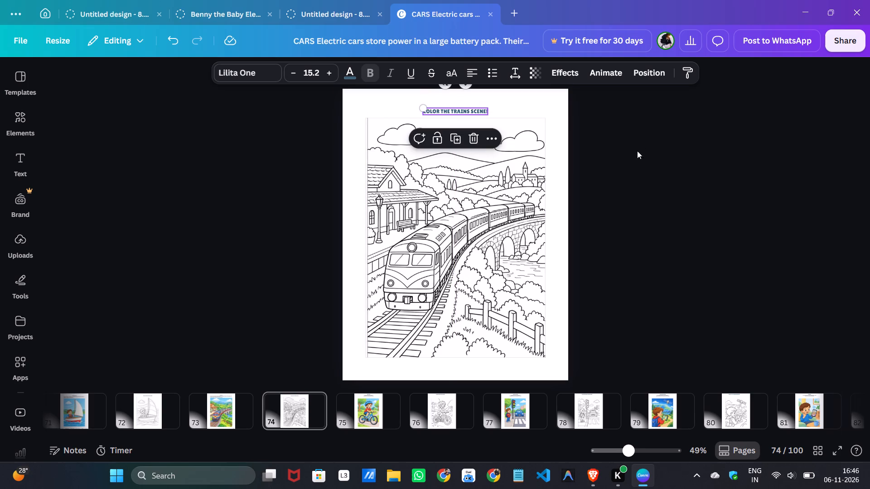
click(561, 160)
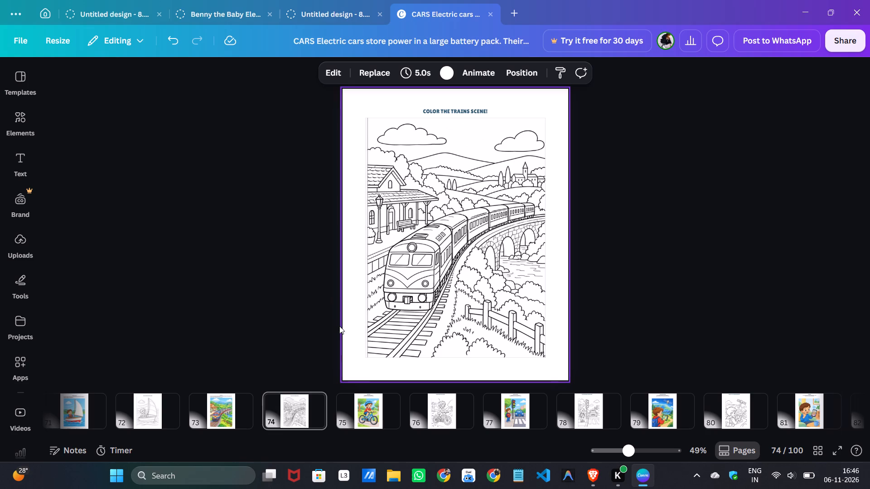
On page 75, pull the inner frame off the bicycle picture and delete it.
click(359, 419)
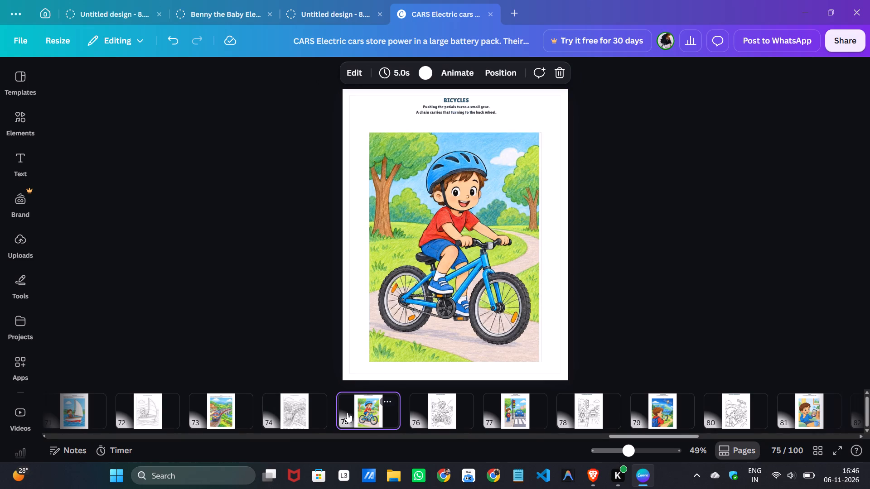
click(434, 339)
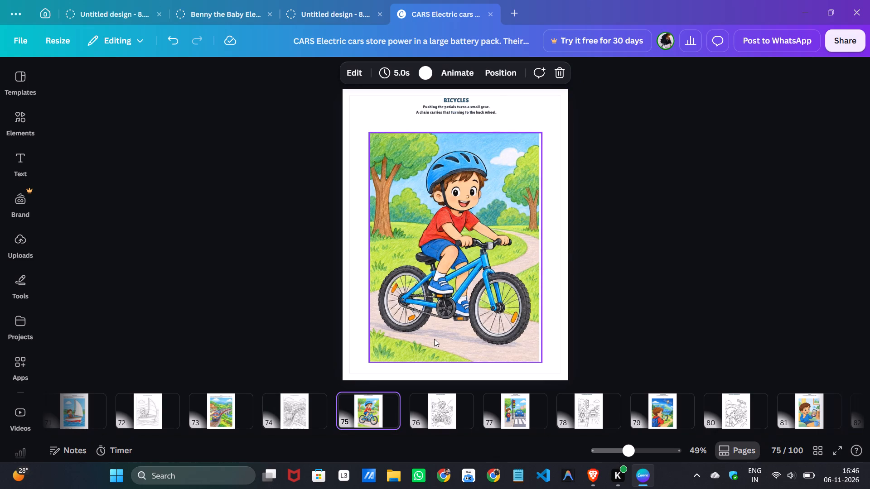
drag(434, 339, 462, 311)
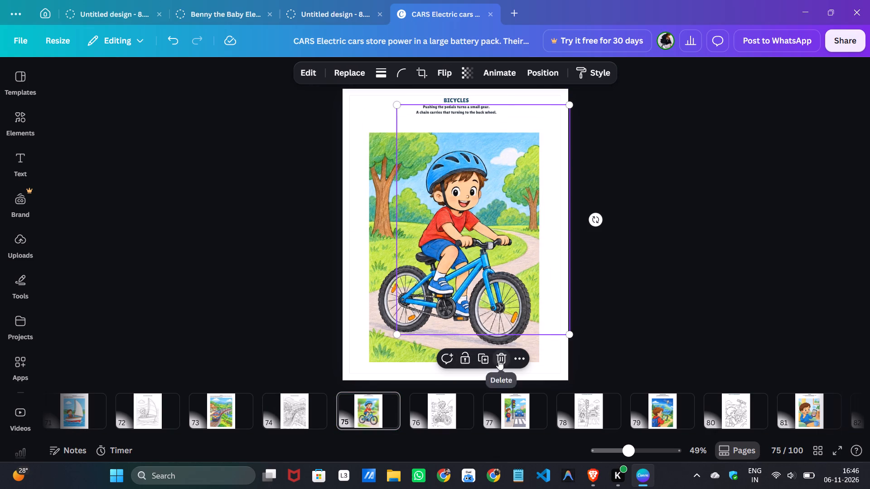
click(498, 360)
Delete the outer page frame on the Bicycles page.
click(350, 373)
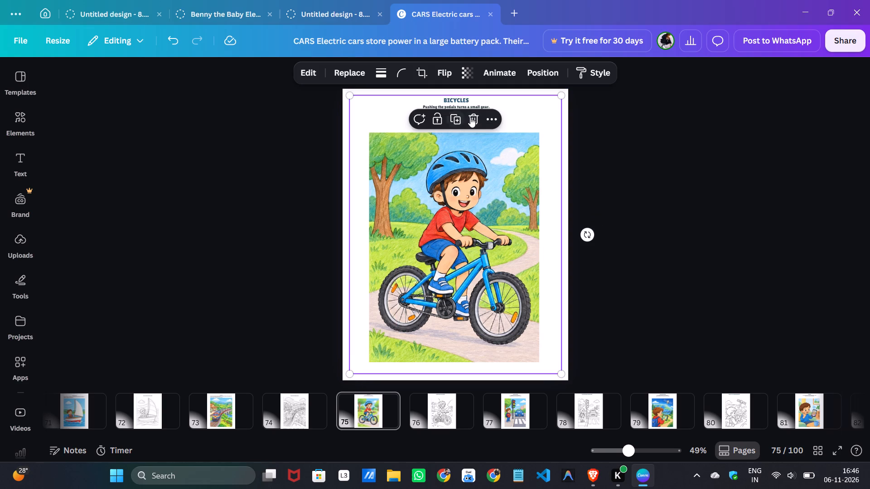
click(470, 117)
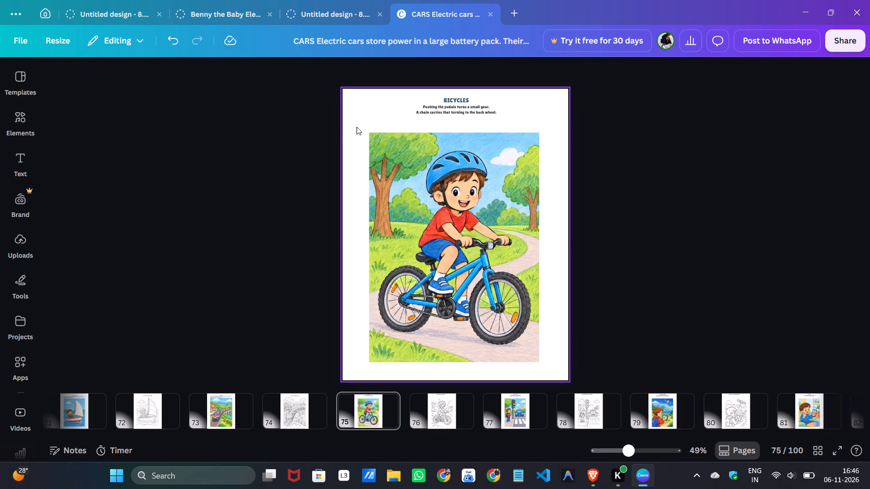
Move the bicycle picture up on page 75, enlarge it, and center it horizontally beneath the text.
drag(365, 134, 446, 206)
drag(408, 233, 404, 224)
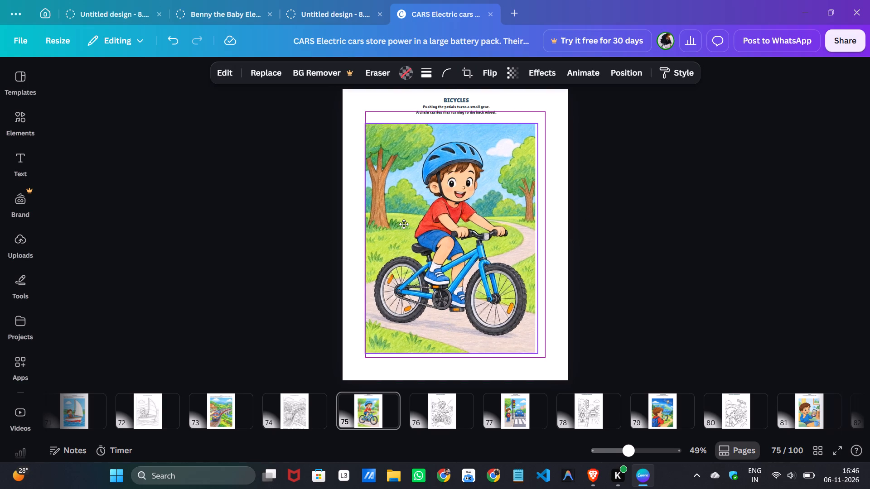
drag(404, 224, 401, 225)
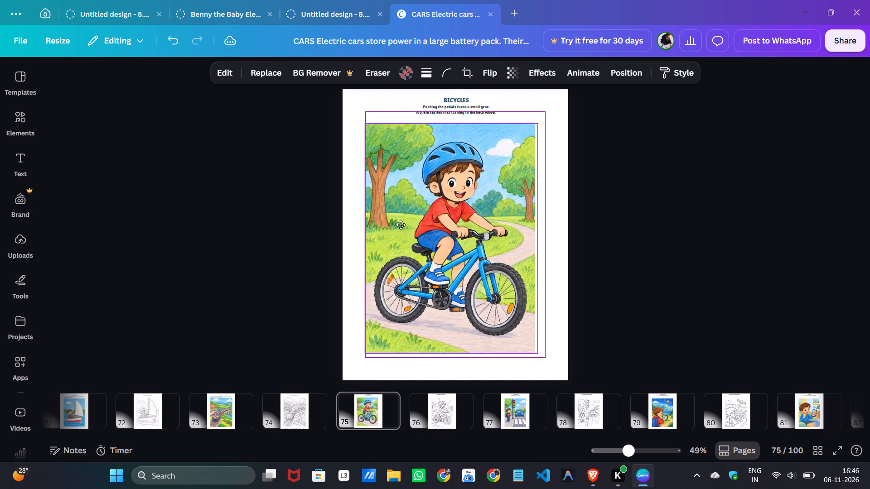
drag(401, 225, 400, 225)
drag(533, 354, 546, 357)
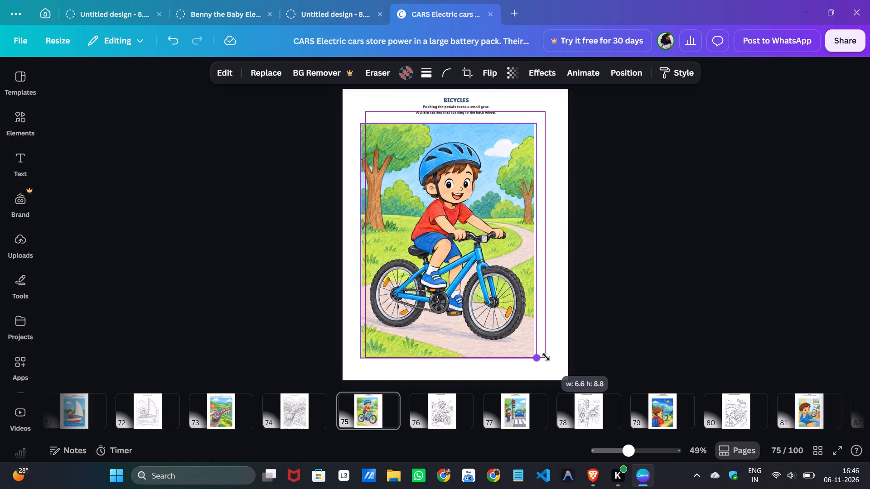
drag(546, 357, 545, 359)
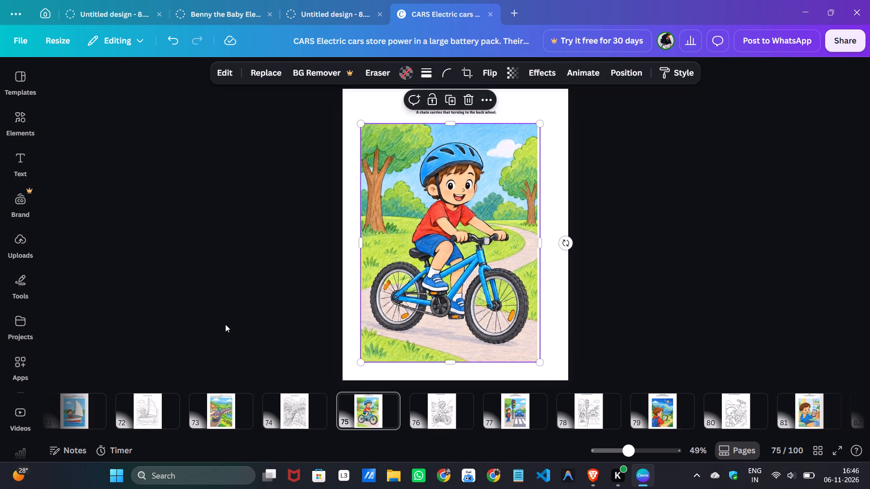
click(225, 324)
click(383, 295)
key(Right)
key(Right)
key(Right)
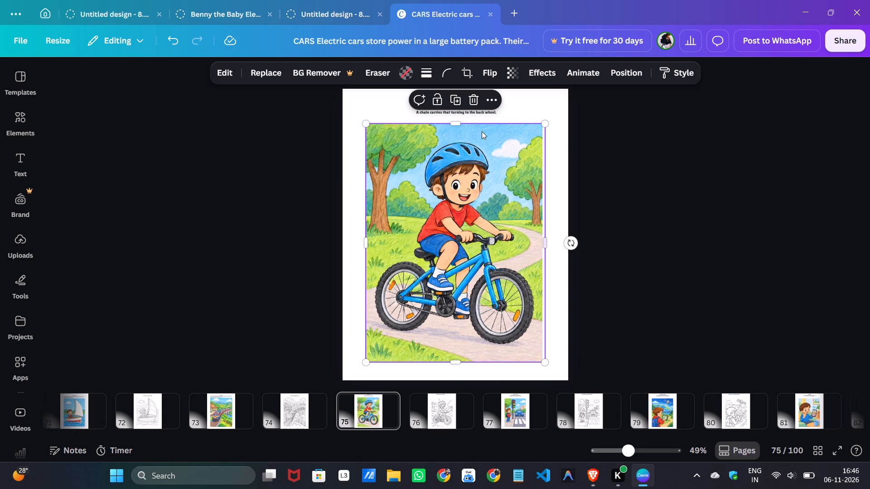
click(382, 110)
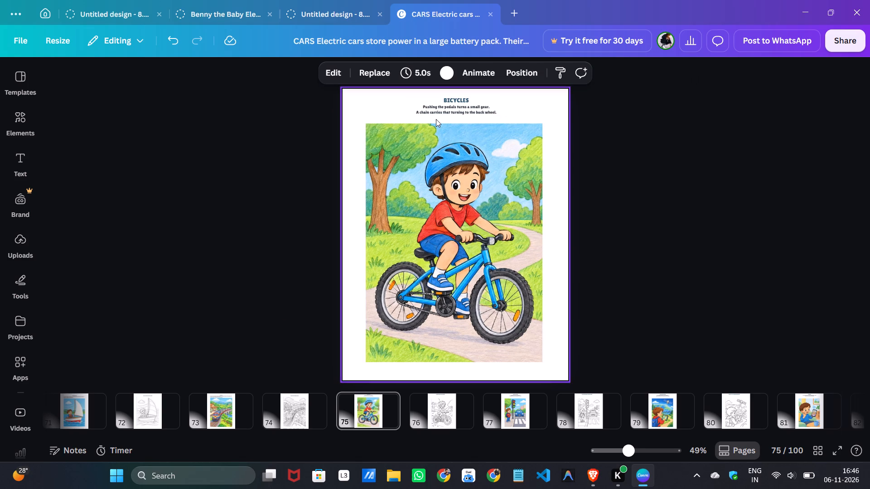
Move the BICYCLES text block down to just above the picture, align it with the picture's left edge, and widen it to match the picture's width.
click(444, 109)
drag(448, 110, 408, 115)
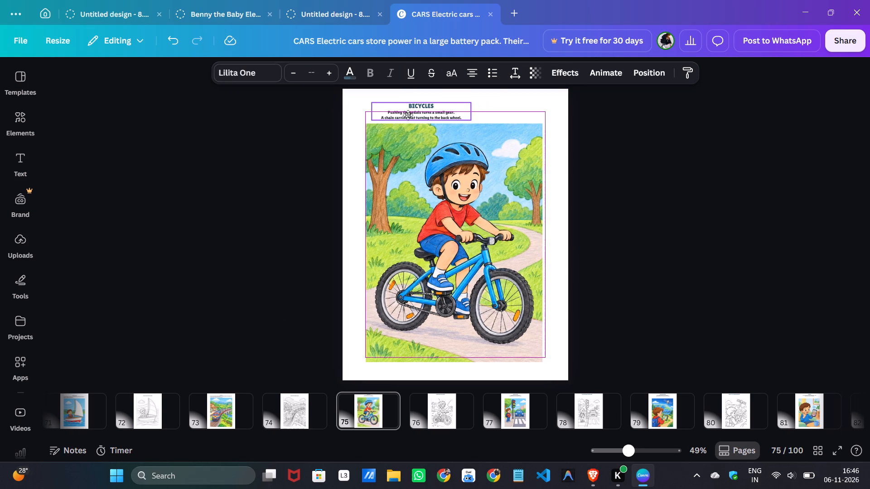
drag(408, 115, 405, 115)
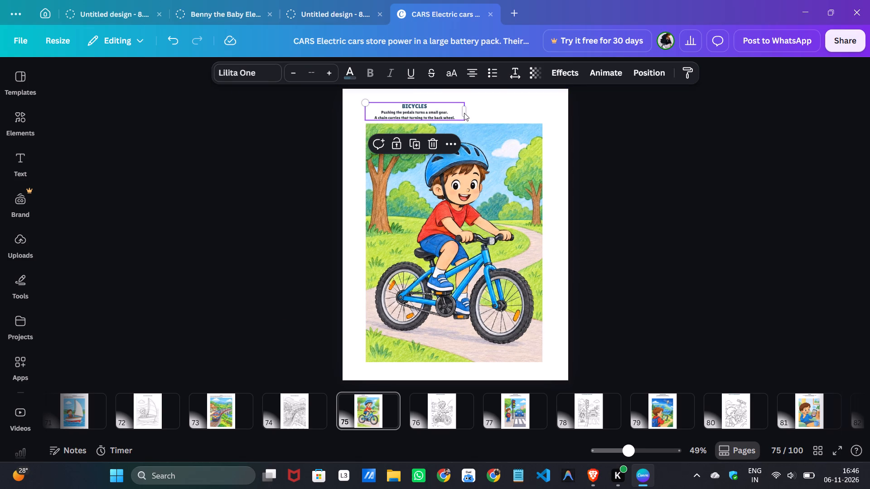
drag(465, 112, 542, 107)
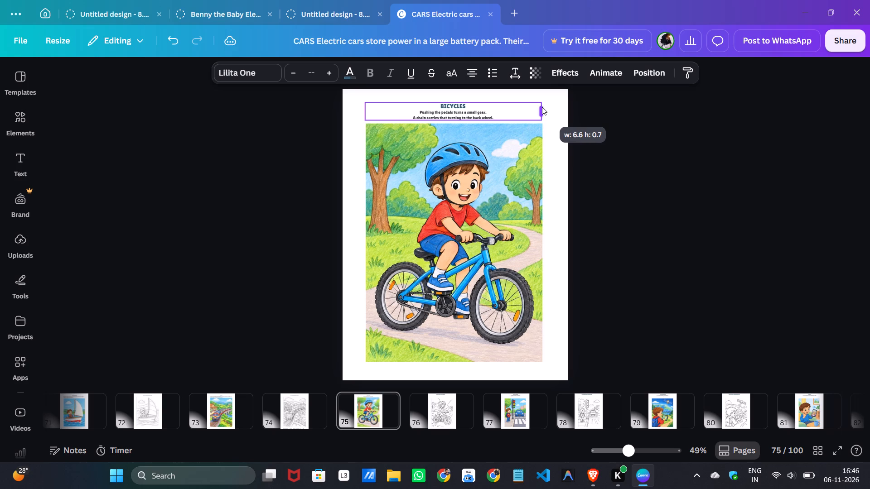
drag(542, 107, 542, 108)
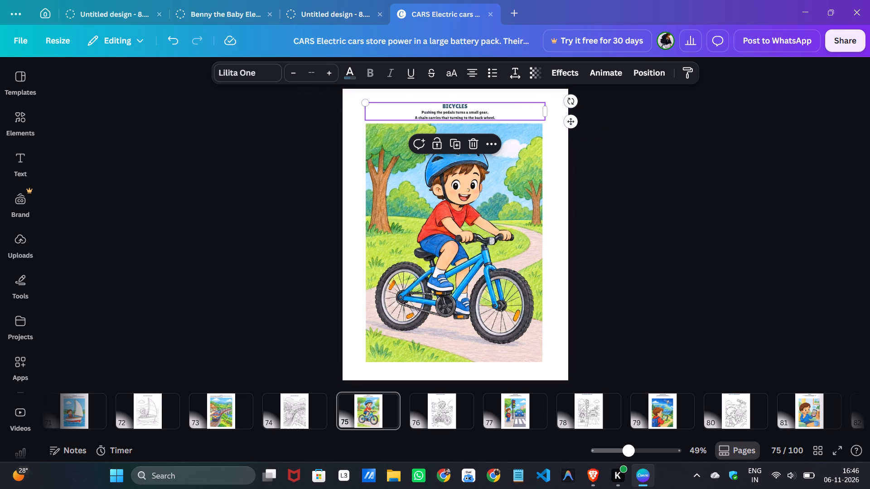
Set the whole BICYCLES text block to font size 16 and left-align it.
click(314, 74)
click(304, 214)
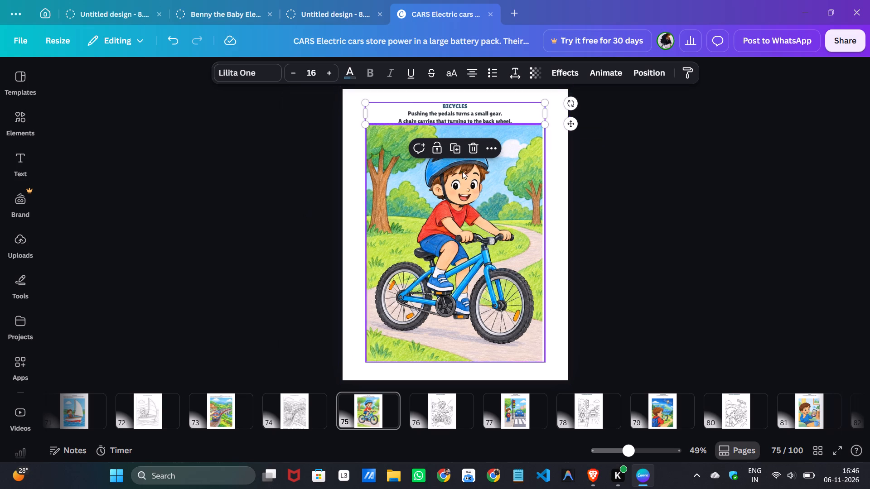
click(477, 71)
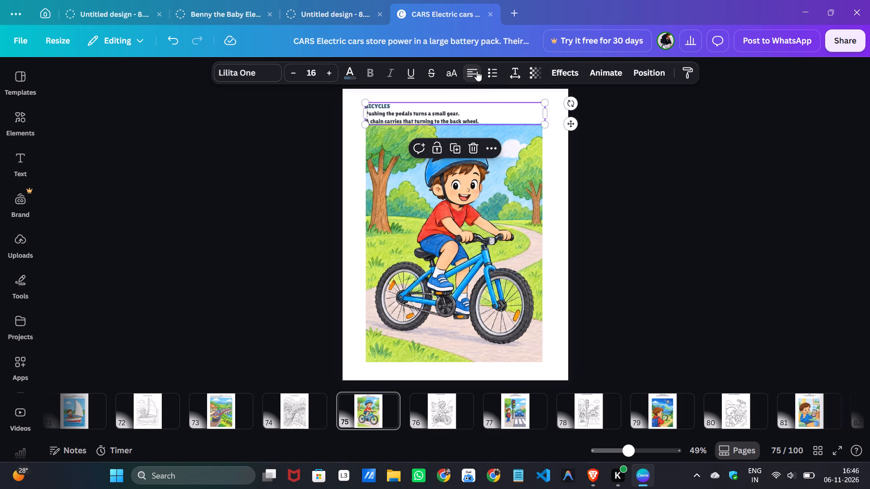
Change only the BICYCLES heading to the Shrikhand font and center it above the description.
click(379, 108)
double_click(379, 105)
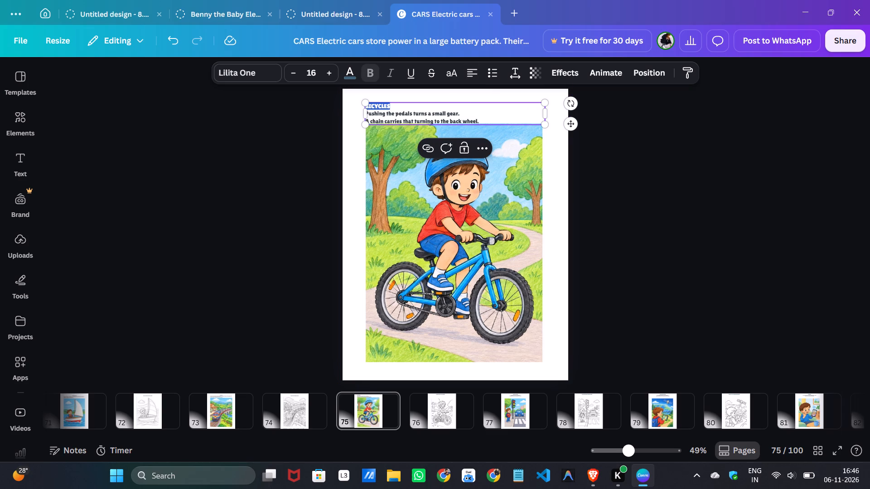
click(259, 76)
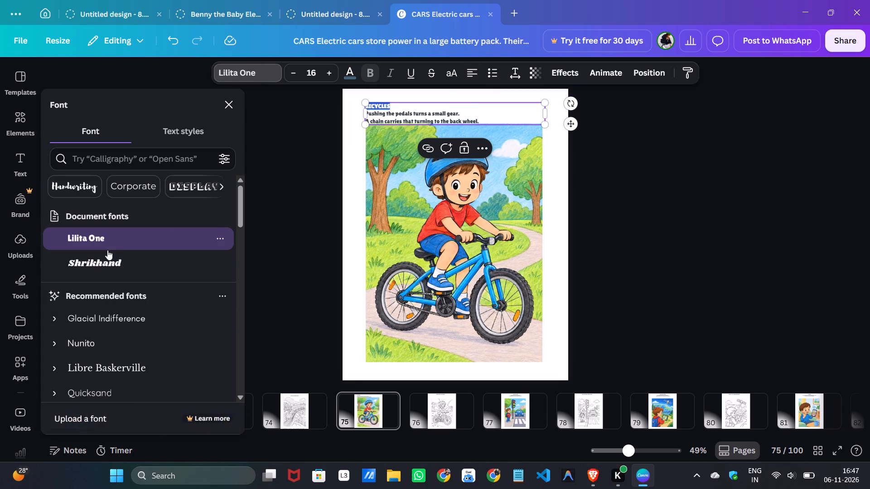
click(108, 268)
click(477, 71)
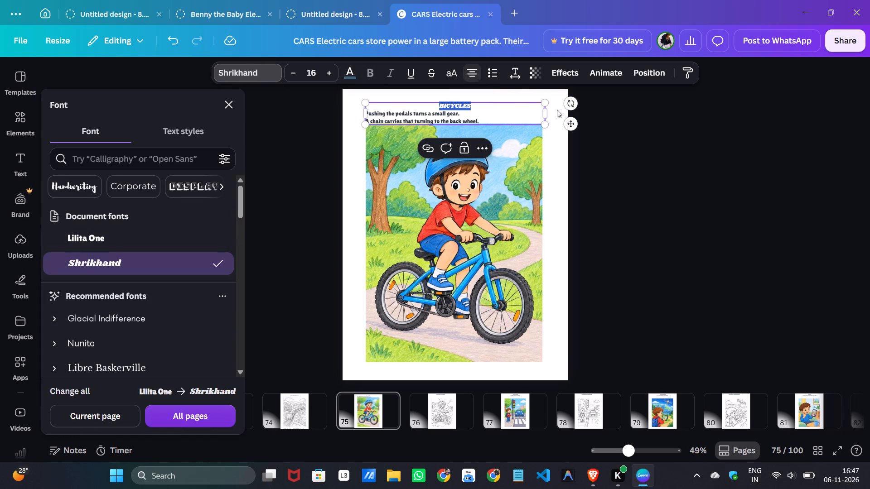
click(646, 164)
click(640, 173)
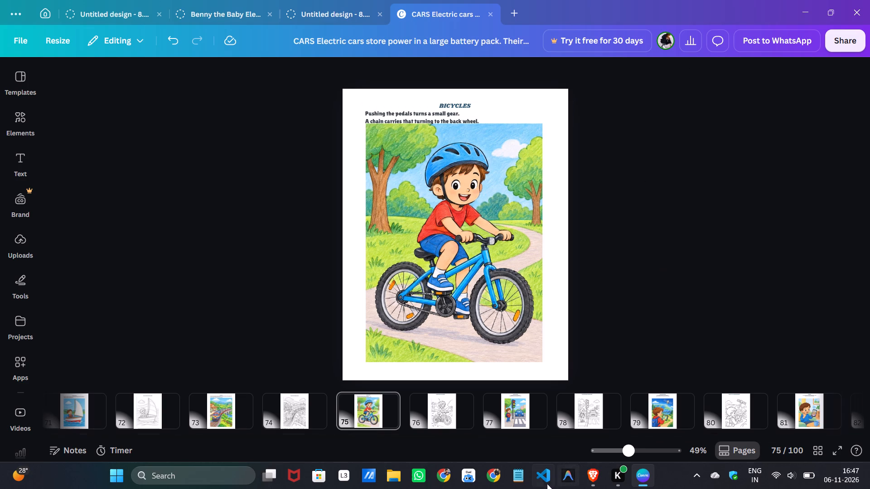
Go to page 76, the COLOR THE BICYCLES SCENE! page.
click(457, 420)
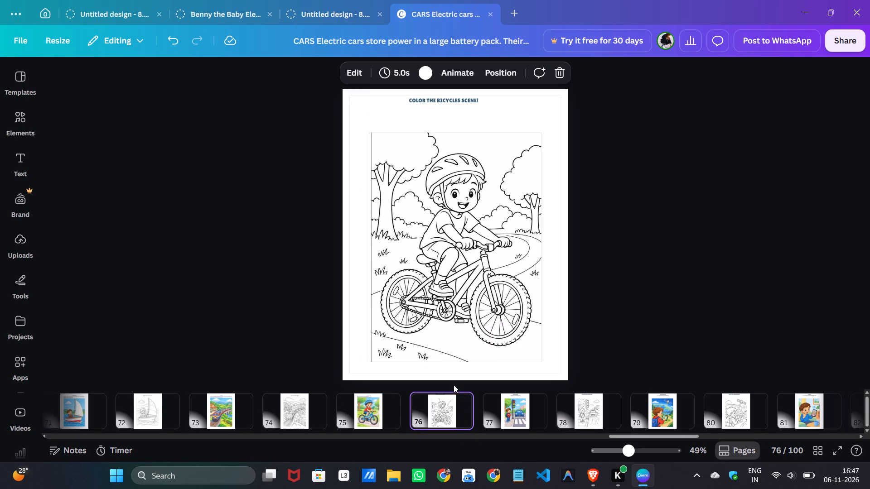
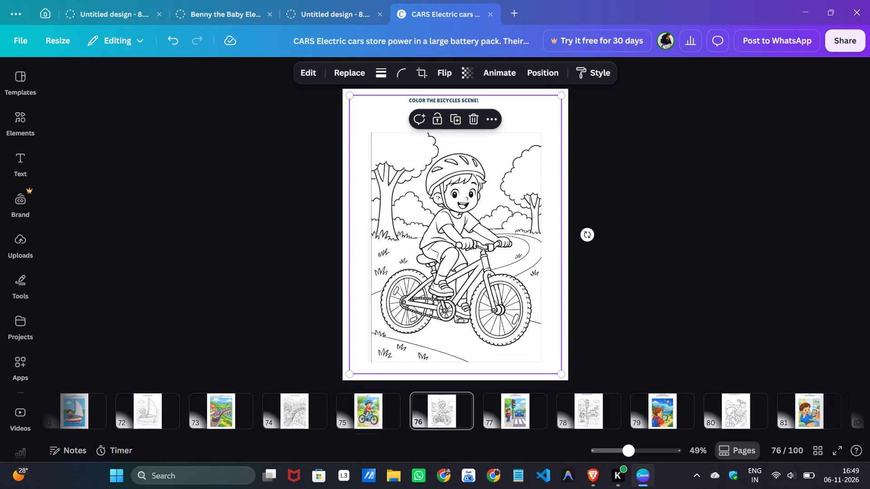
Delete the outer frame on page 76 and move the COLOR THE BICYCLES SCENE! heading down to the top margin, centered horizontally.
click(472, 120)
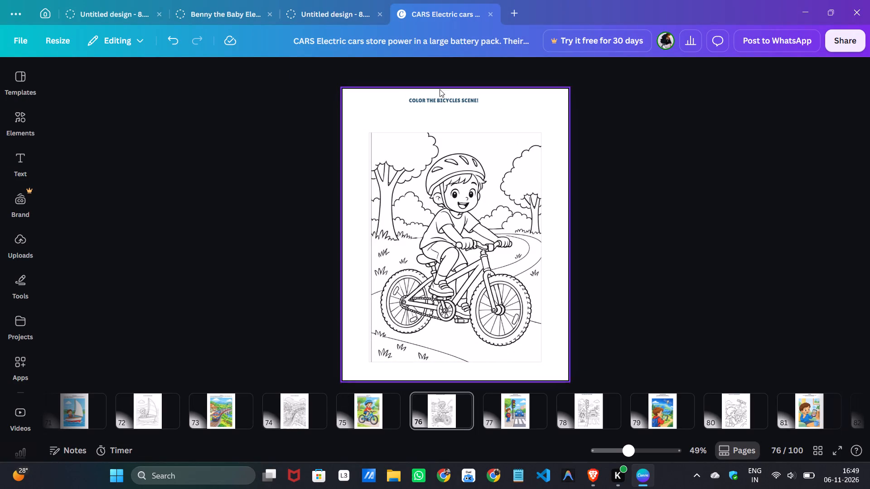
drag(437, 97, 449, 106)
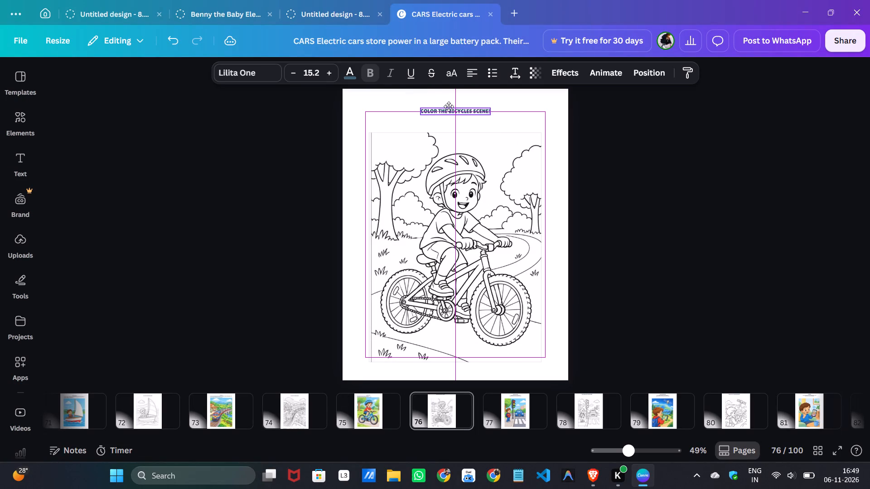
drag(449, 106, 449, 107)
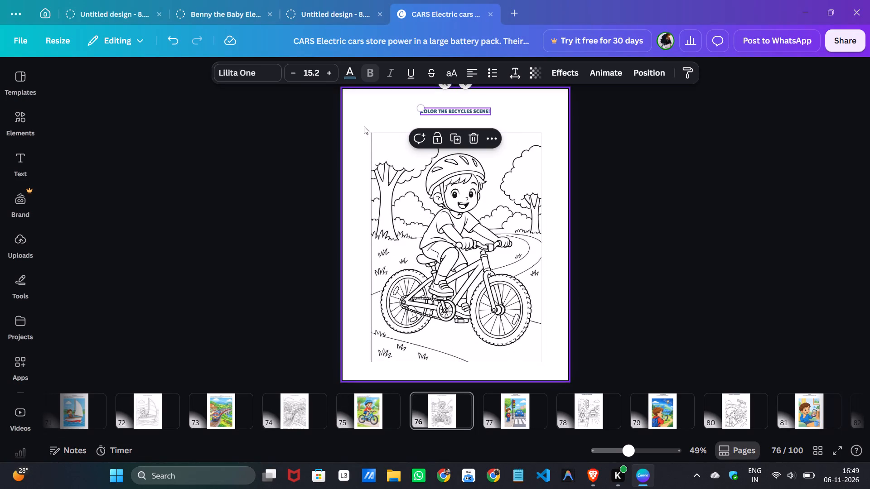
Move the bicycle picture and its frame together up to just below the heading and enlarge them to about 6.8 by 9.1.
drag(364, 126, 475, 254)
drag(447, 276, 443, 270)
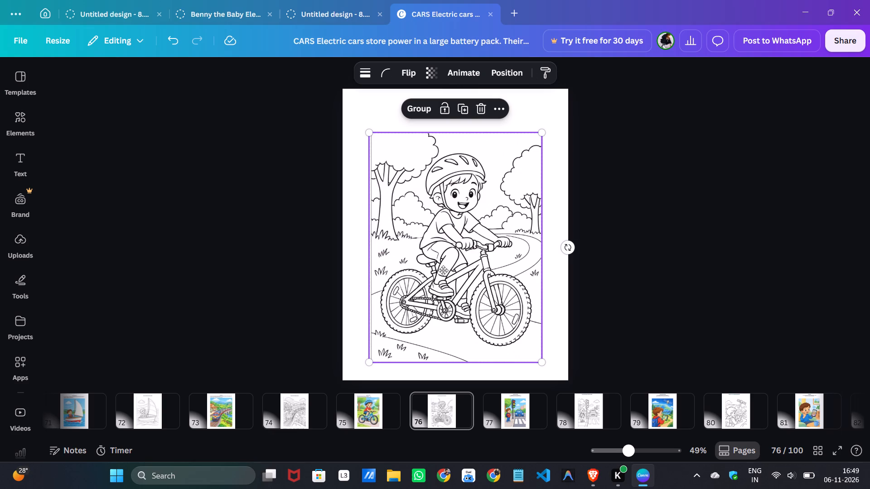
drag(443, 270, 440, 258)
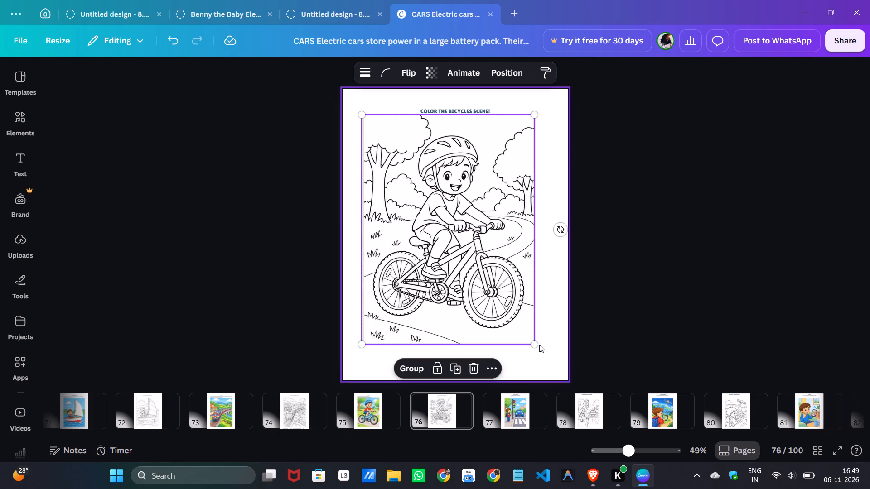
drag(539, 345, 552, 350)
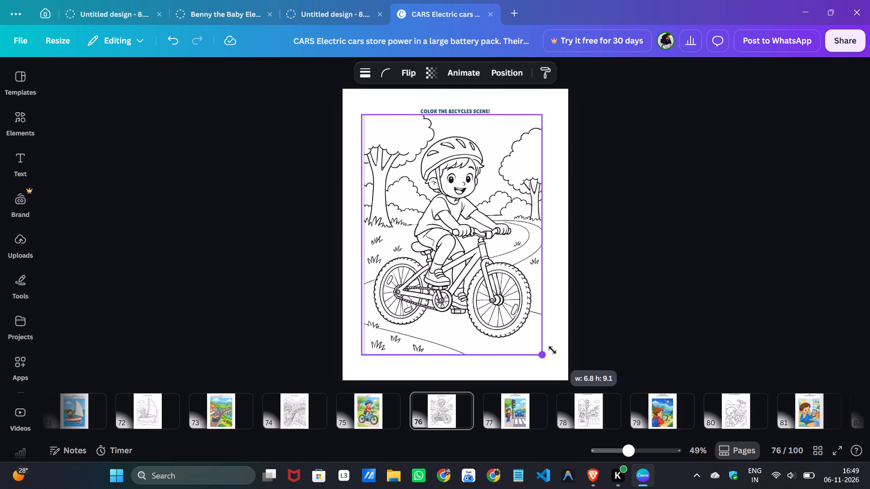
drag(552, 350, 553, 350)
click(561, 325)
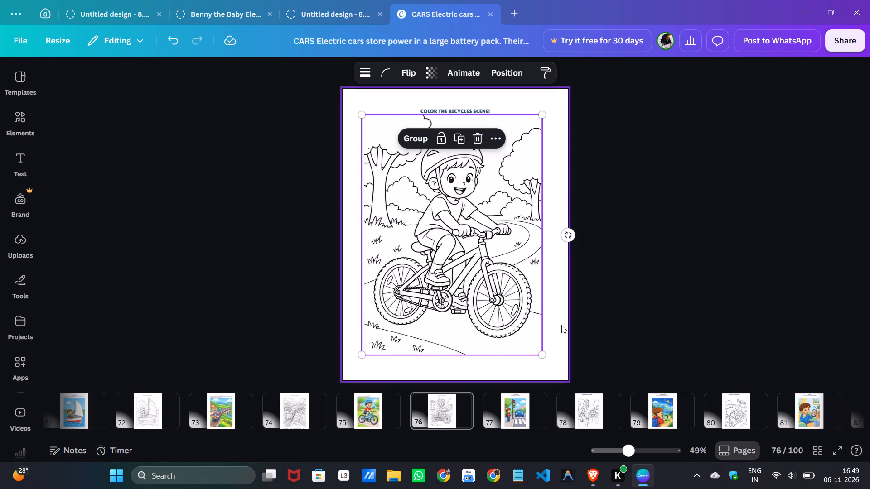
drag(556, 310, 512, 316)
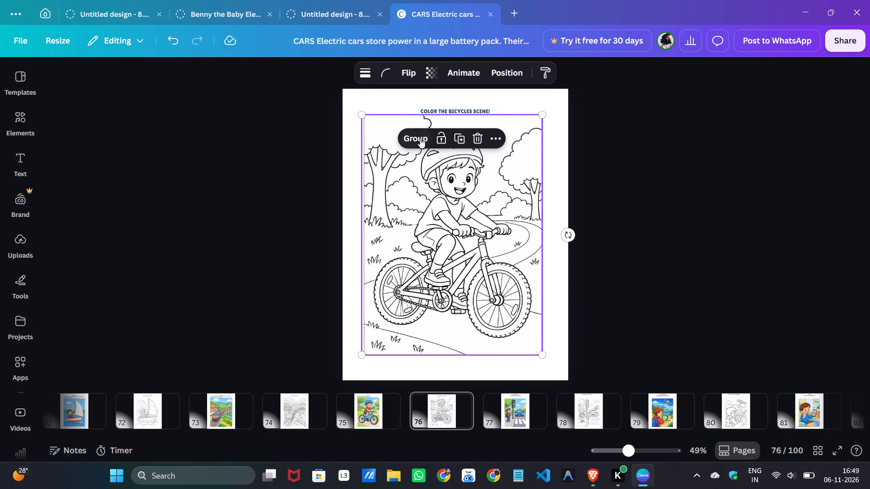
Group the bicycle picture with its frame and nudge the group down and right to center it between the side margins, just below the heading.
click(420, 139)
click(593, 194)
click(512, 220)
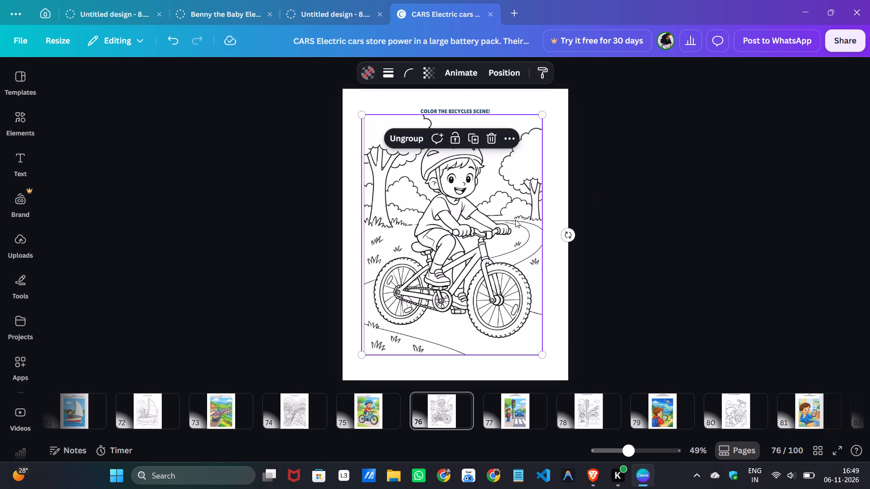
key(Down)
key(Down)
key(Right)
key(Right)
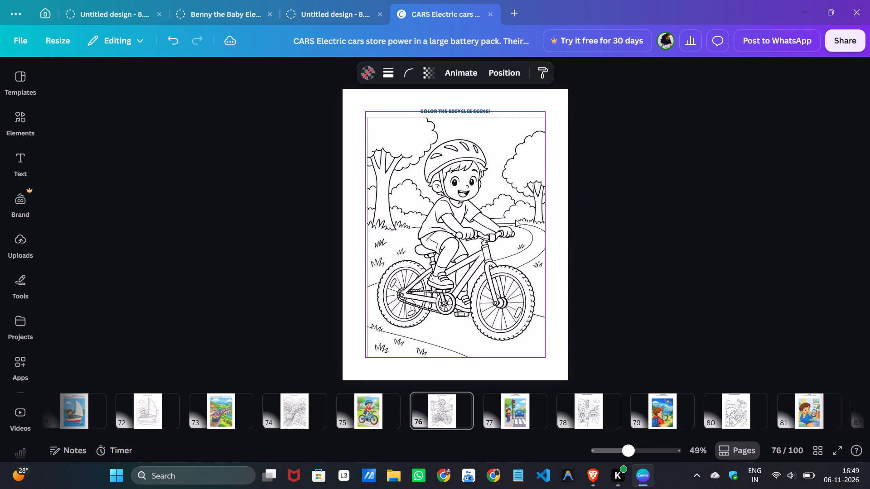
key(Down)
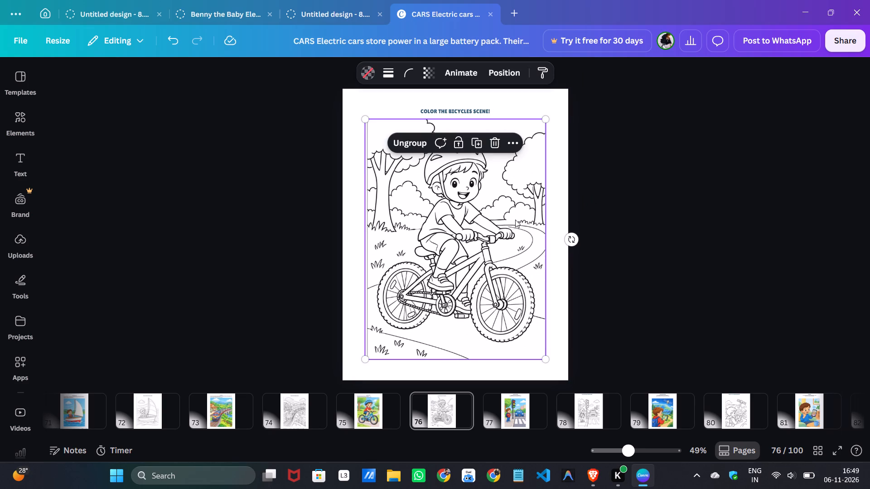
key(Up)
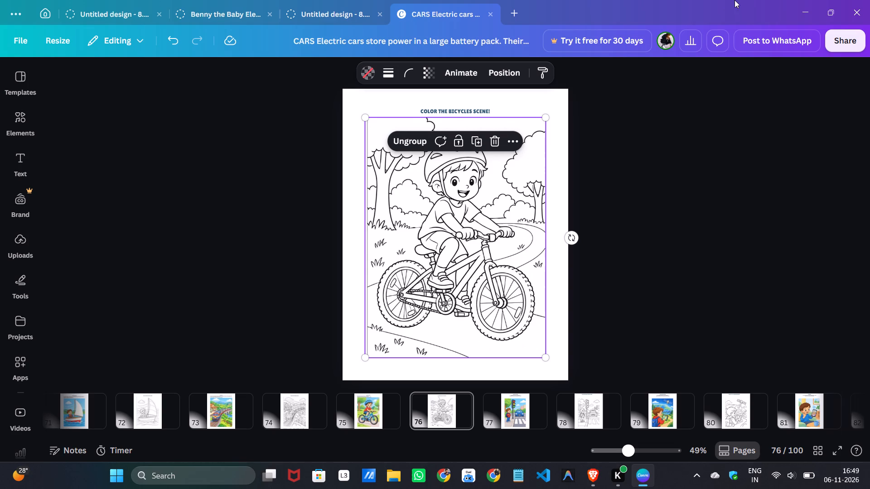
click(693, 160)
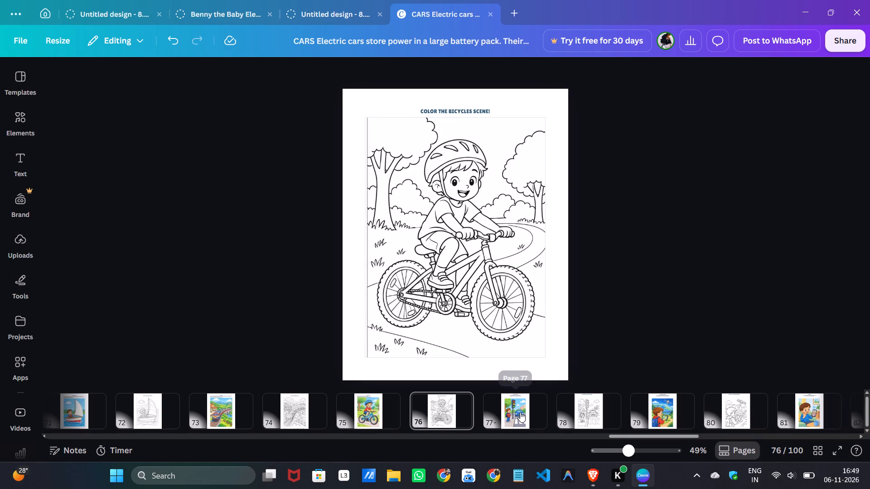
Go to page 77, the TRAFFIC LIGHTS page, and delete its outer frame.
click(520, 412)
click(391, 369)
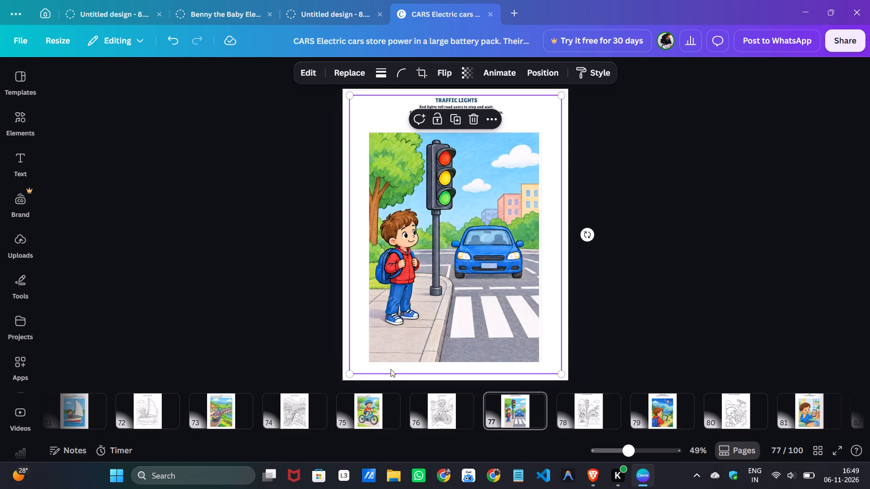
click(478, 118)
Move the TRAFFIC LIGHTS text block down, align it with the picture's left edge, and widen it to the picture's width.
drag(465, 99, 440, 107)
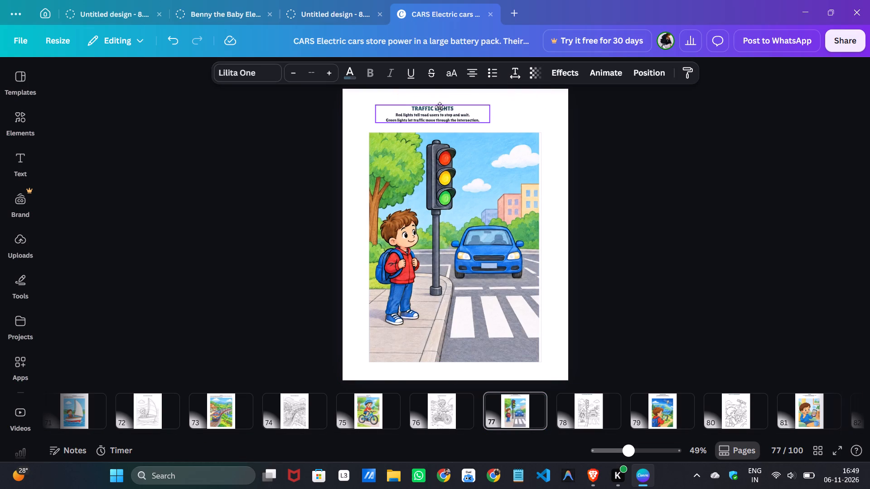
drag(440, 107, 435, 106)
drag(488, 113, 508, 115)
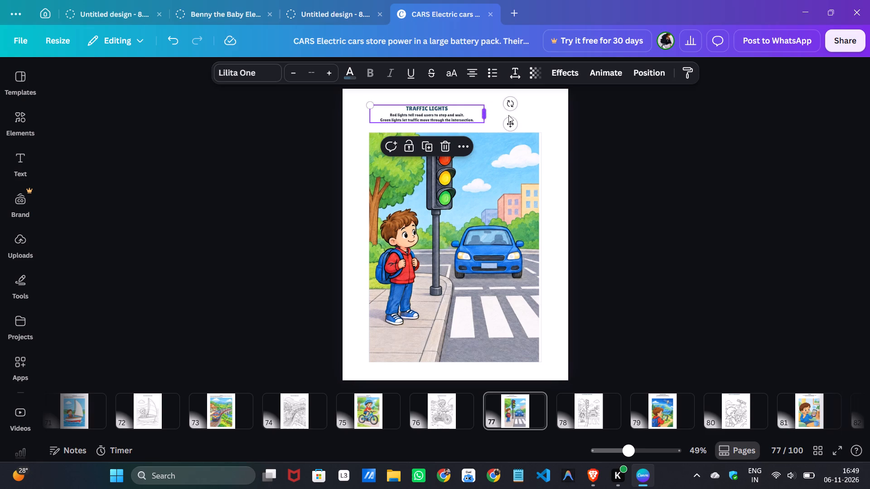
drag(508, 115, 546, 110)
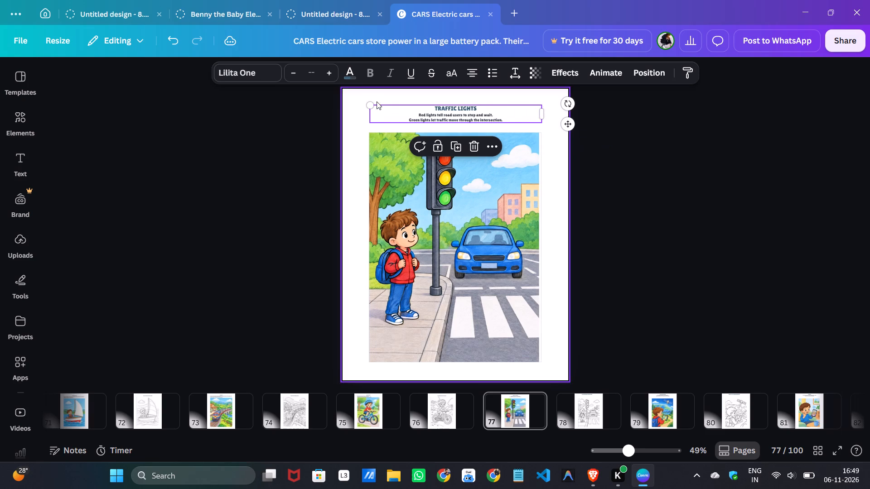
Set the whole TRAFFIC LIGHTS text block to font size 16 and left-align it.
click(318, 74)
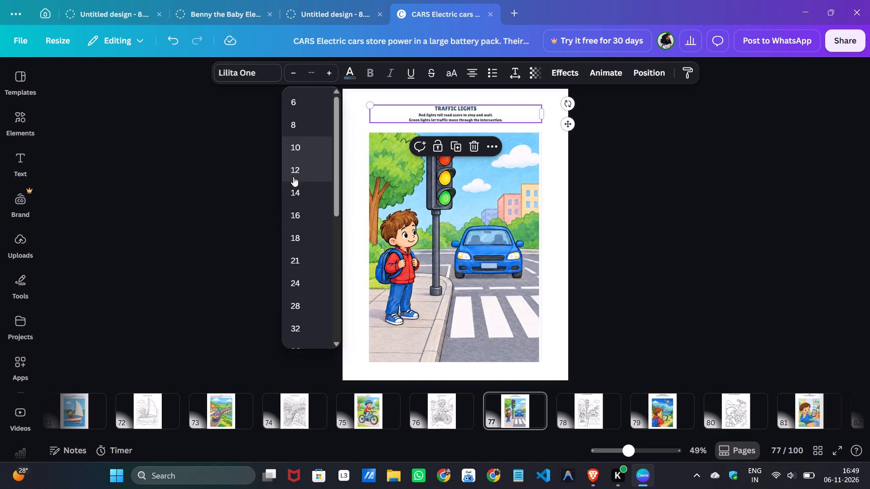
click(306, 206)
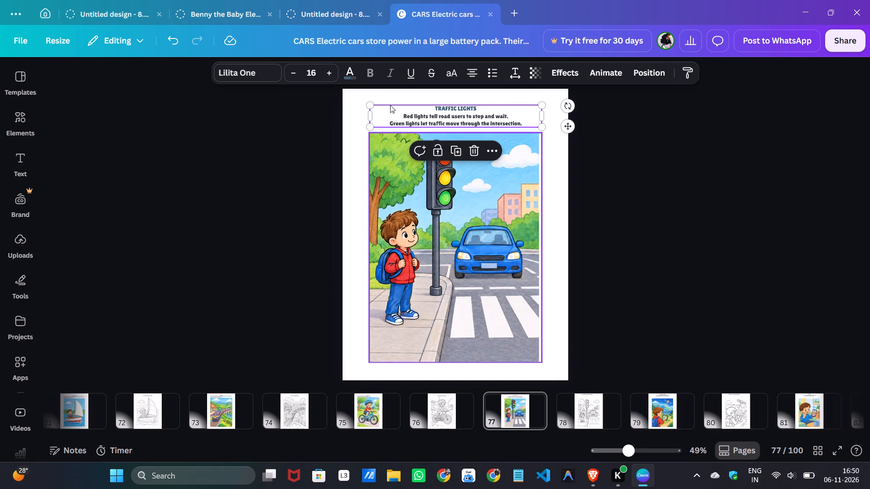
click(471, 75)
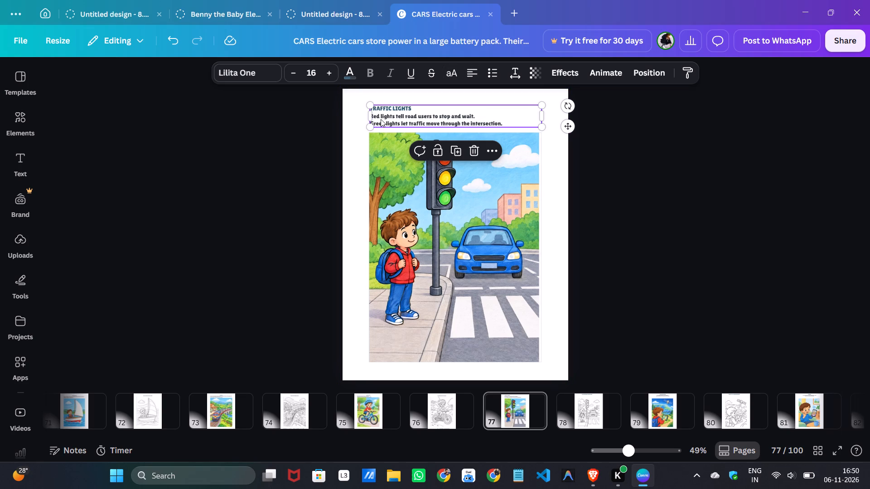
Change only the TRAFFIC LIGHTS heading to the Shrikhand font and center it above the description.
click(402, 105)
click(402, 105)
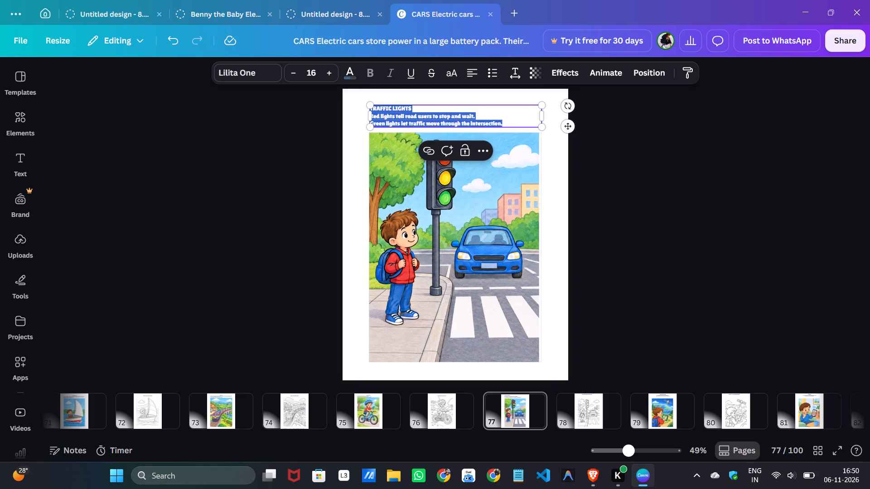
double_click(402, 105)
click(402, 105)
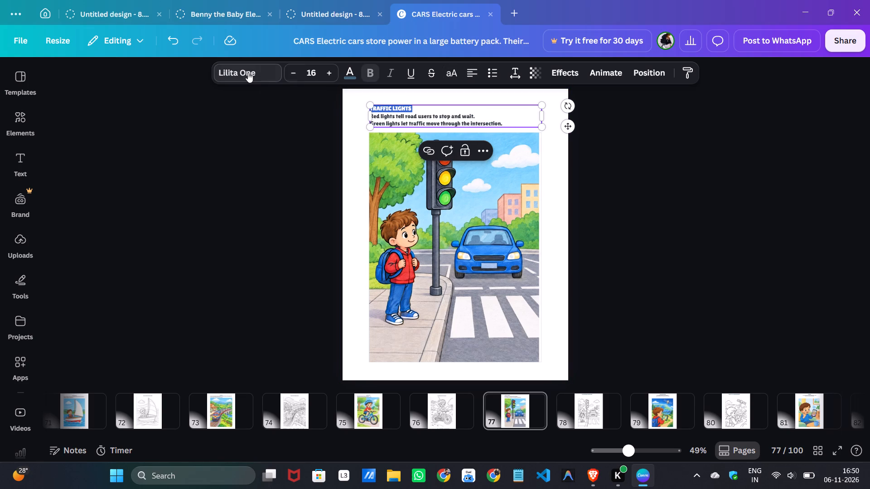
click(248, 72)
click(86, 265)
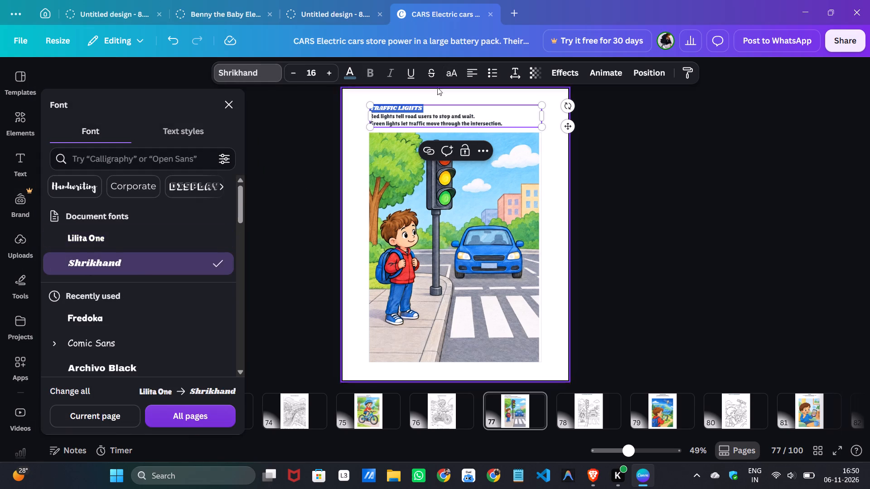
click(472, 69)
click(621, 185)
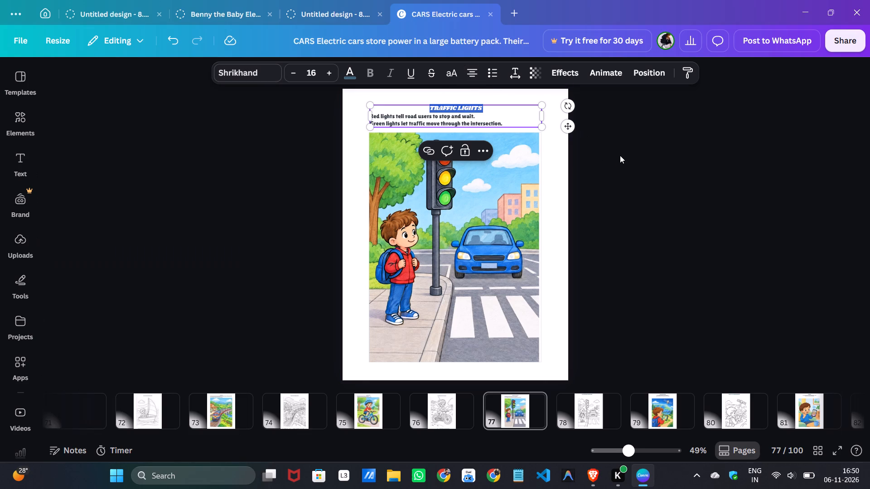
click(615, 161)
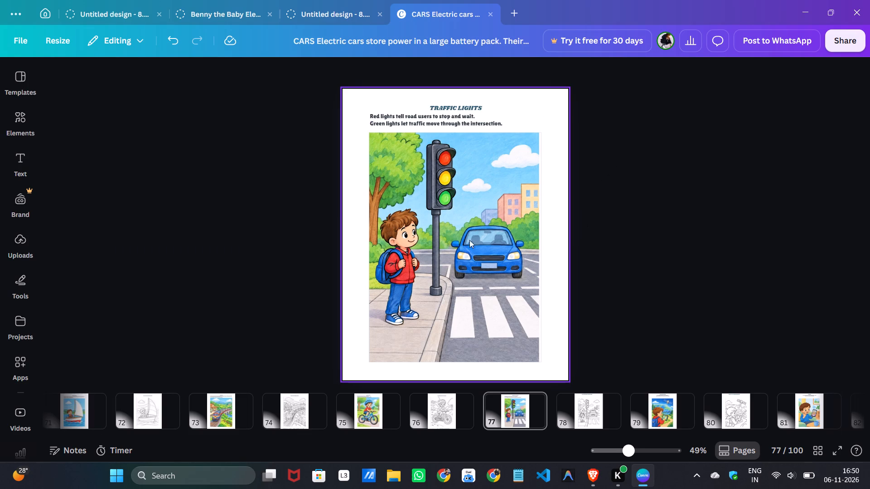
Shorten the traffic lights picture by raising its bottom edge to just above the page's bottom margin, keeping its width.
click(461, 356)
click(455, 330)
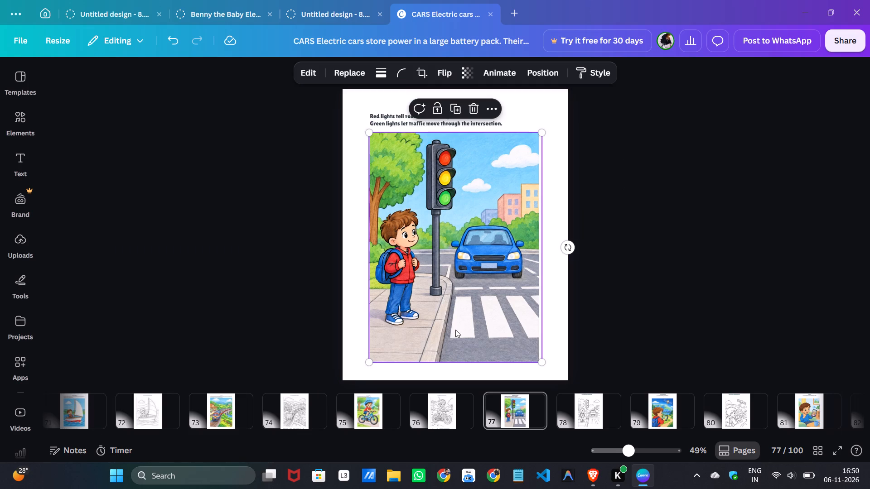
click(469, 282)
click(470, 109)
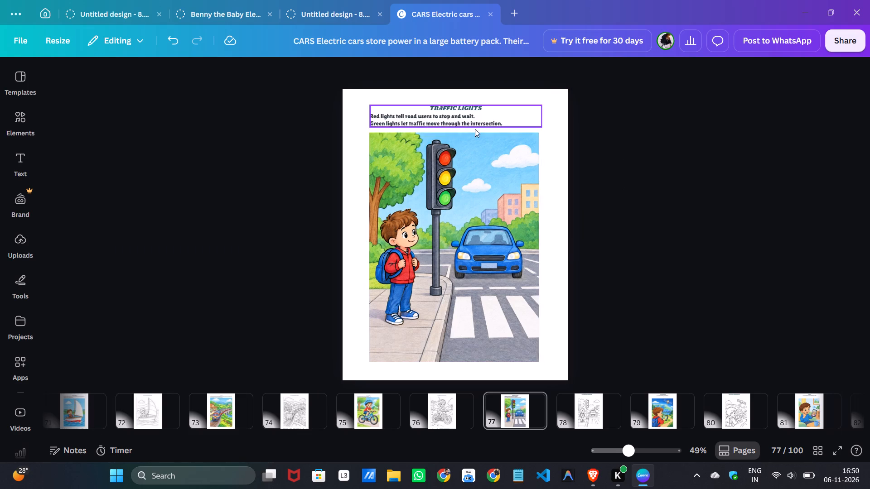
click(457, 304)
drag(454, 364, 455, 358)
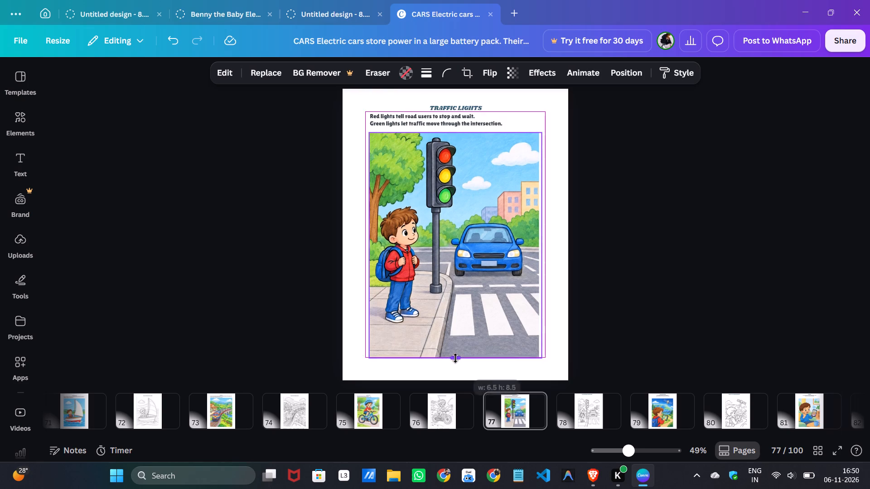
drag(455, 358, 457, 356)
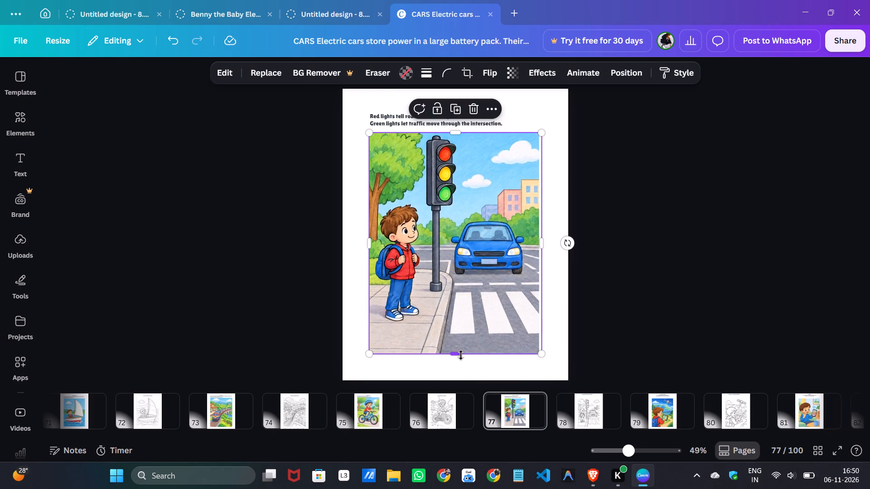
click(683, 319)
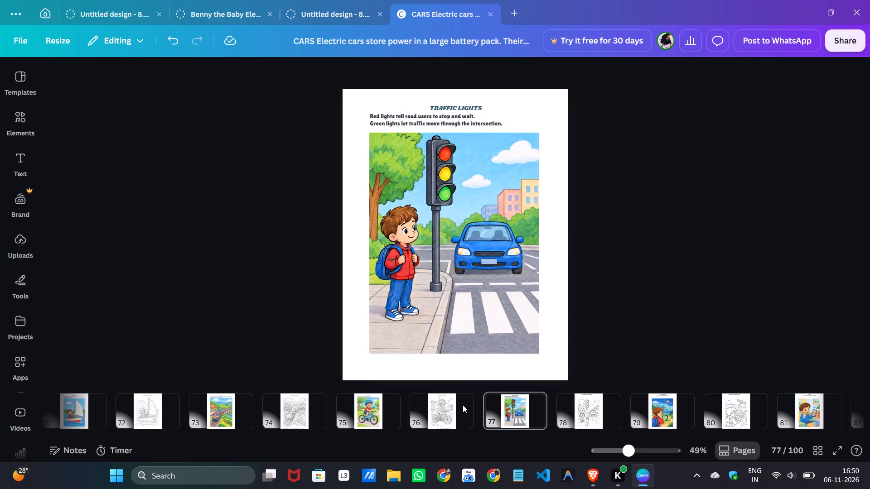
Go to page 78, the COLOR THE TRAFFIC LIGHTS SCENE! page, and delete its outer frame.
scroll(387, 431, down, 5)
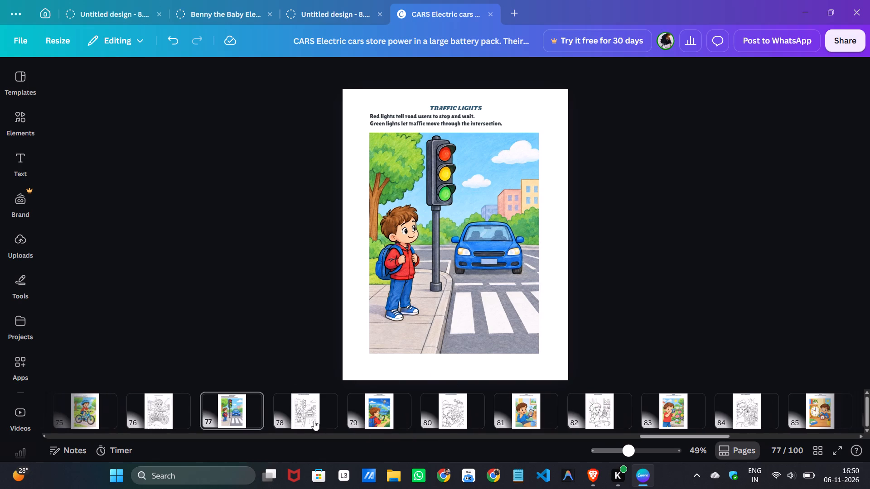
click(314, 421)
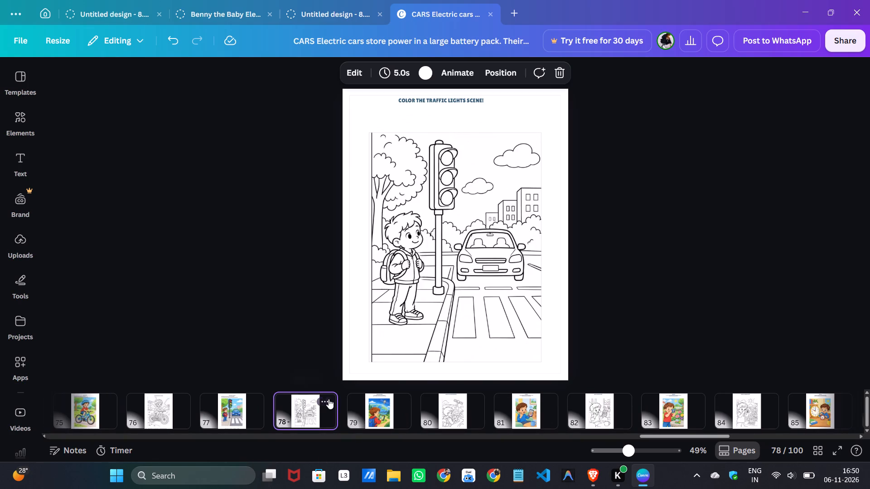
click(358, 360)
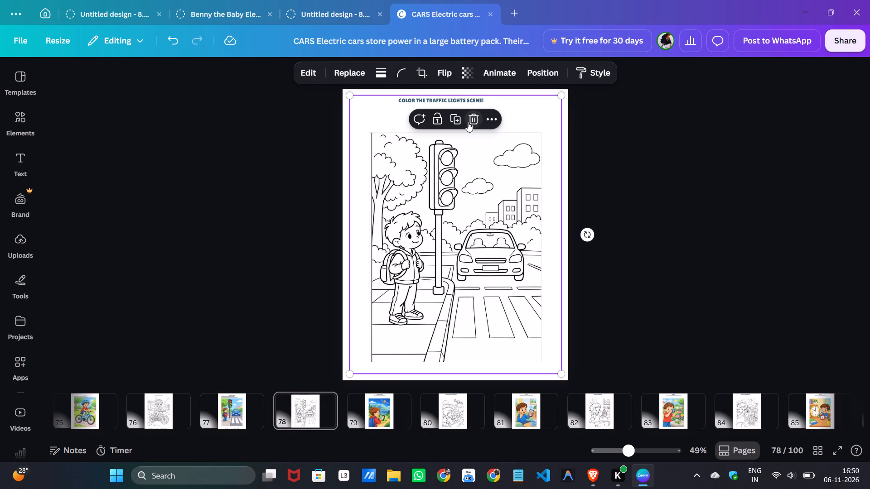
click(470, 122)
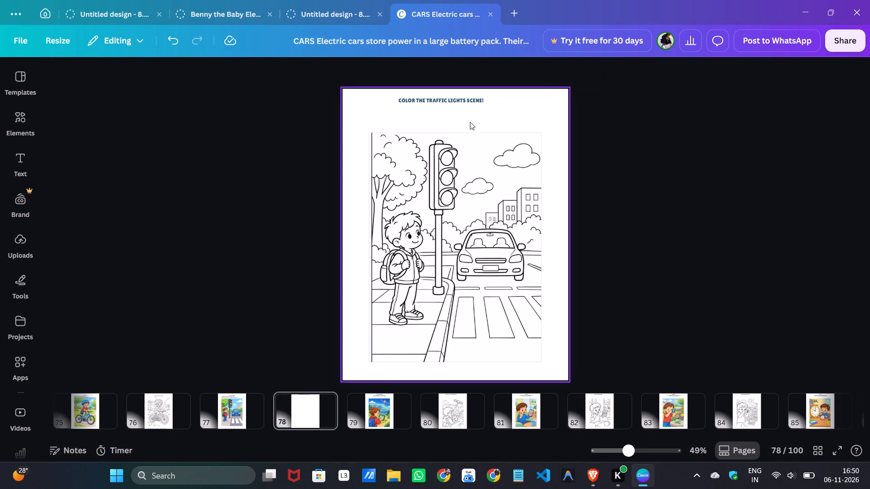
Move the traffic lights coloring picture up to the margins' left side and enlarge it proportionally to reach the right margin.
drag(367, 118, 374, 135)
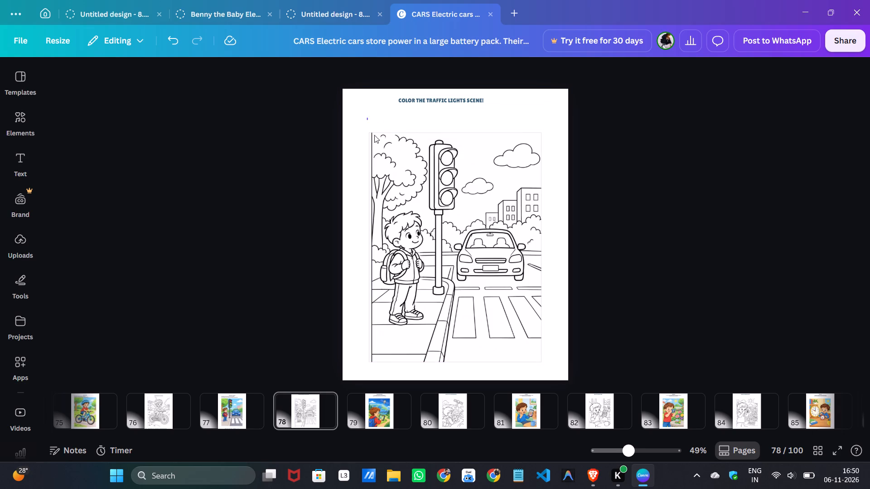
drag(374, 135, 411, 190)
click(416, 105)
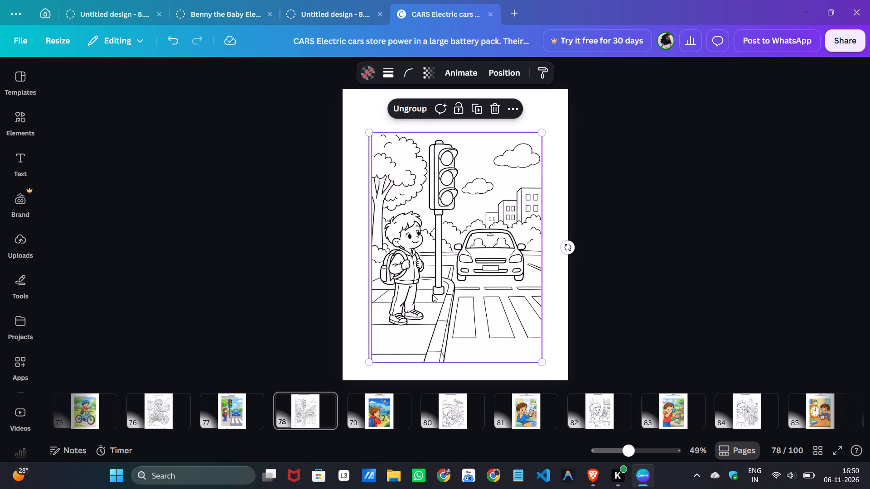
click(357, 259)
drag(469, 287, 466, 279)
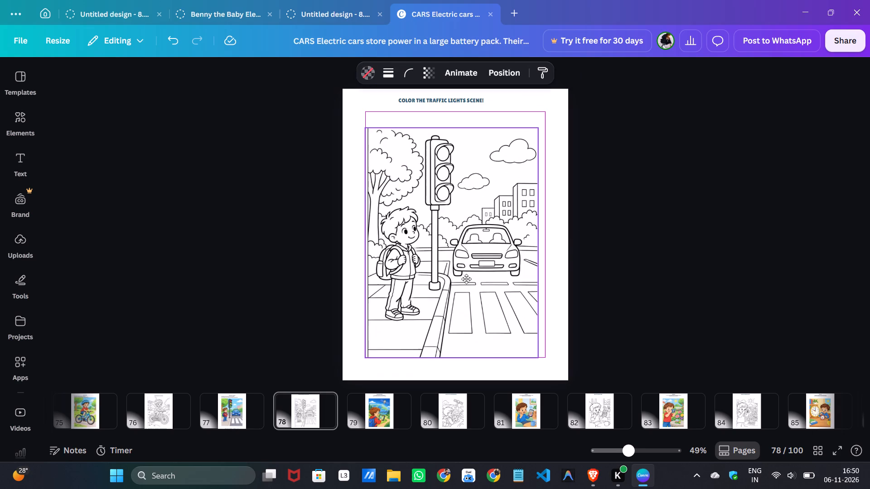
drag(466, 279, 464, 275)
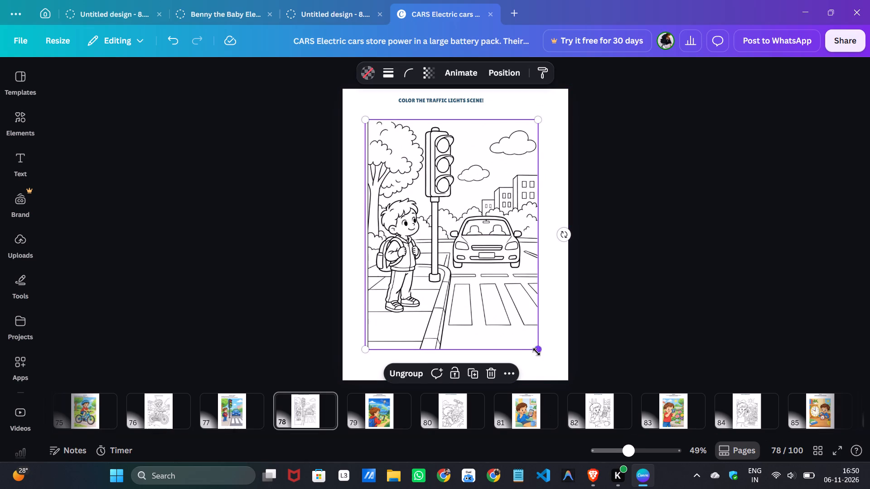
drag(536, 352, 553, 359)
click(633, 348)
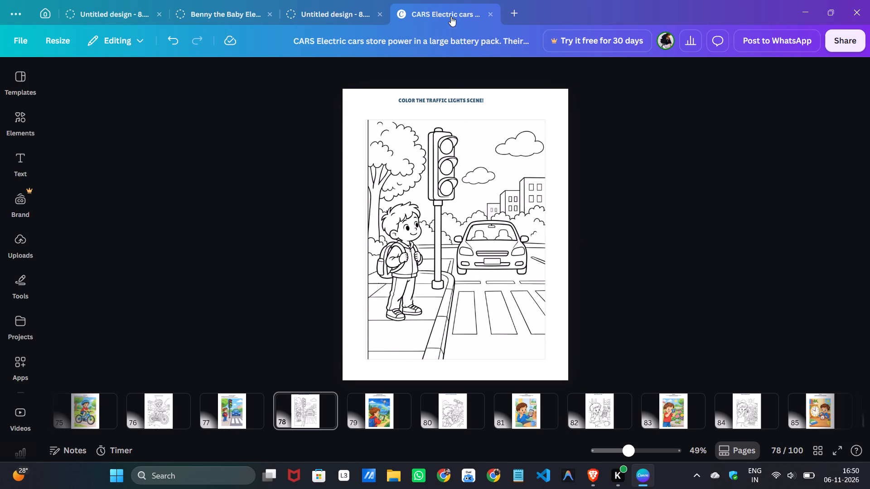
Move the COLOR THE TRAFFIC LIGHTS SCENE! heading down to just above the picture and center it on the page.
drag(446, 99, 451, 110)
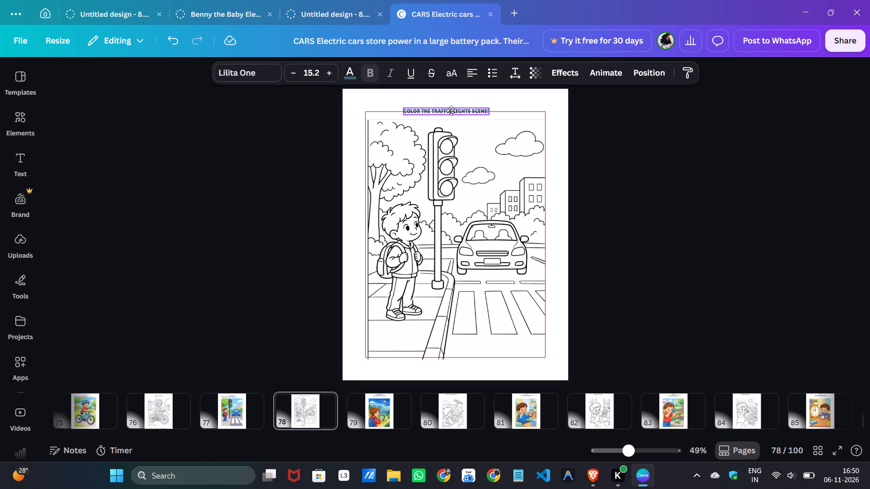
drag(451, 110, 455, 109)
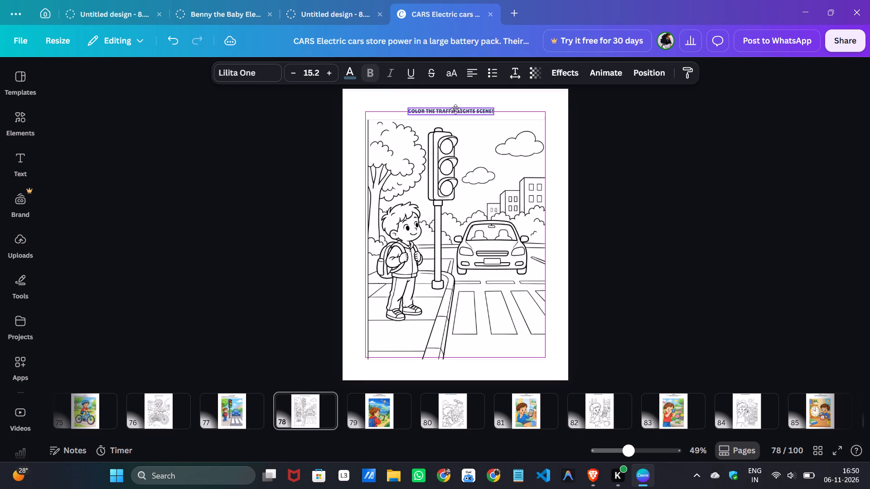
drag(455, 109, 461, 109)
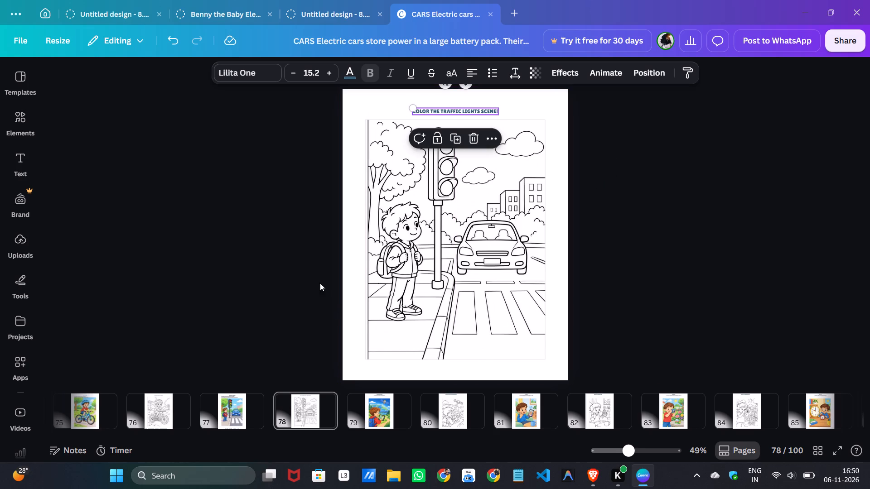
click(274, 289)
Go to page 79, the GPS NAVIGATION page, and delete its outer frame.
scroll(276, 352, down, 1)
scroll(307, 398, down, 1)
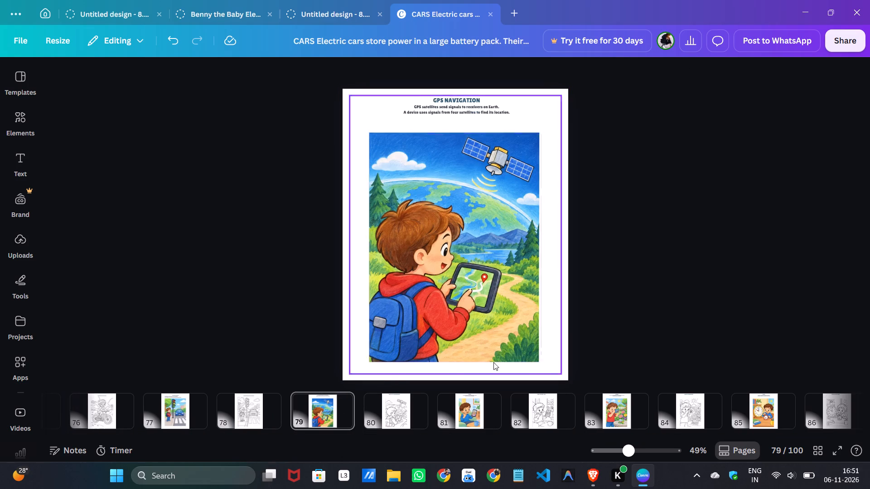
click(546, 352)
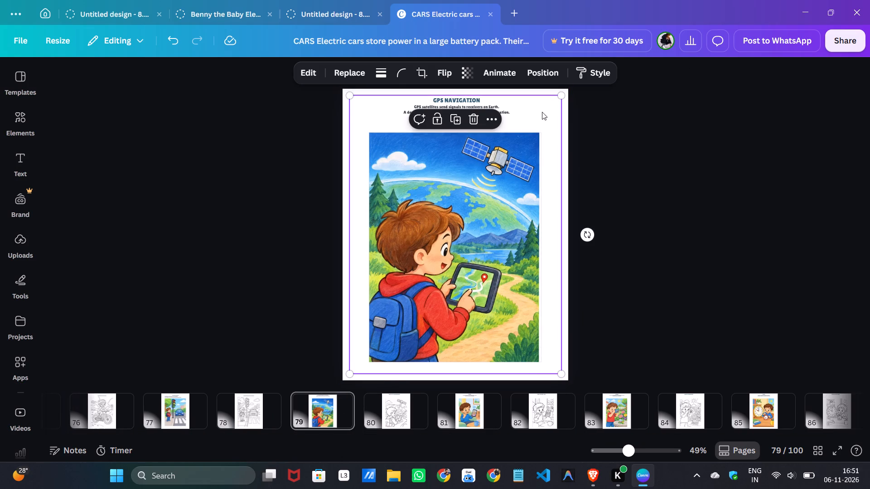
click(474, 123)
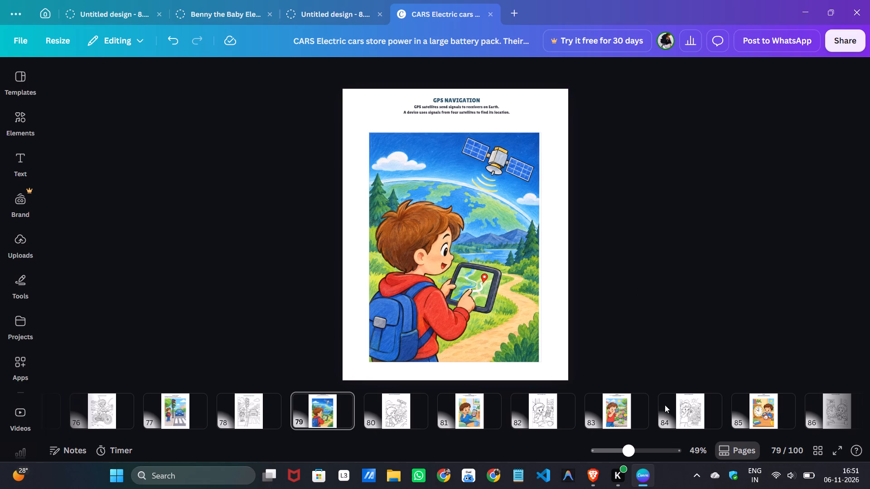
Move the GPS NAVIGATION text block down to the picture's left edge and widen it to about the picture's width.
click(639, 454)
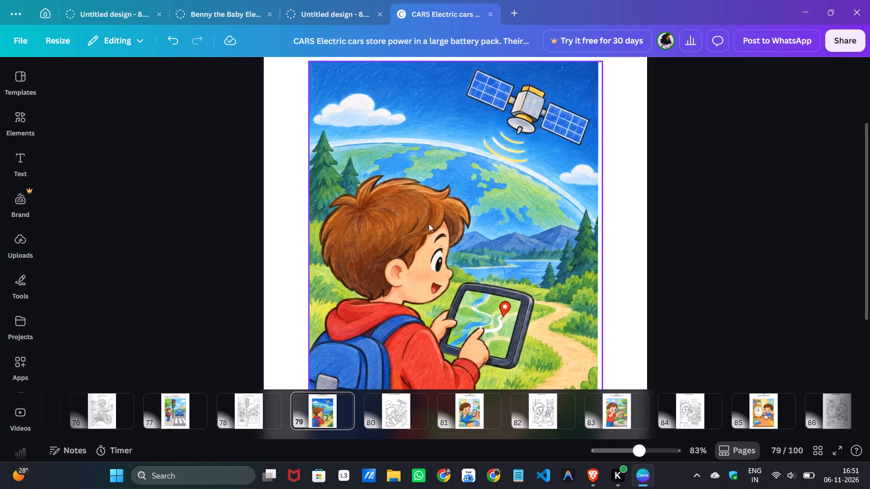
scroll(429, 221, up, 5)
drag(424, 112, 401, 124)
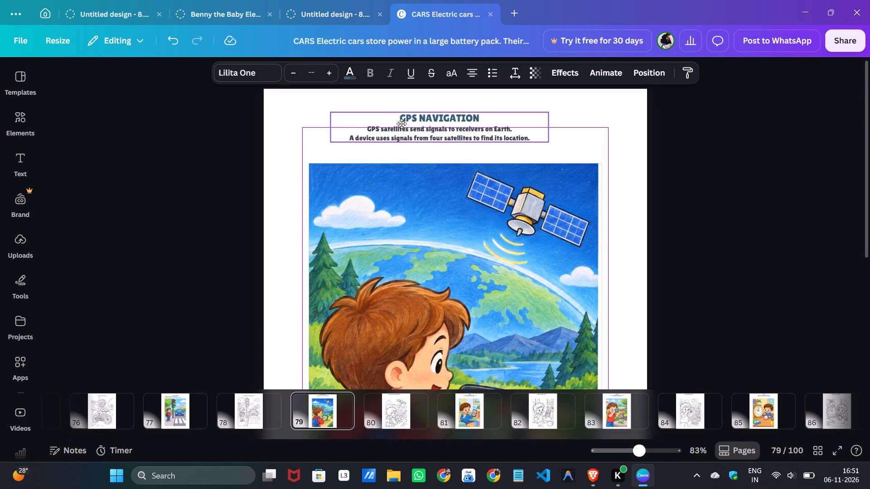
drag(401, 124, 385, 133)
drag(527, 137, 578, 139)
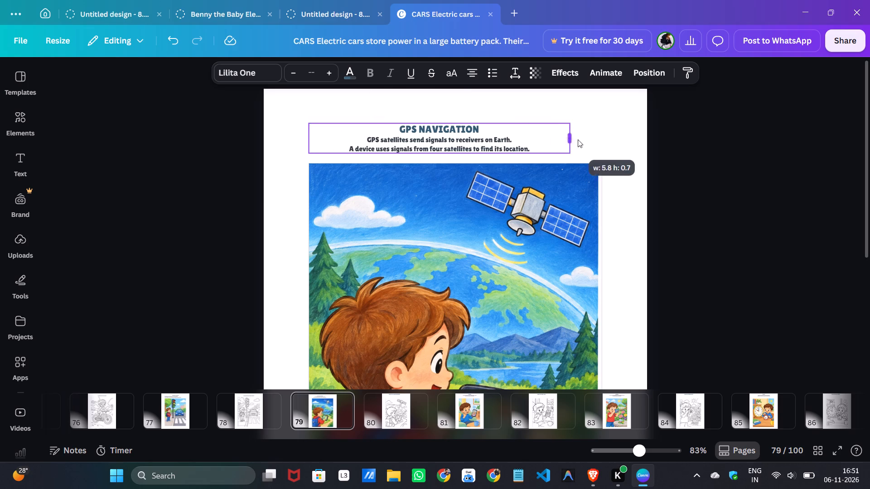
drag(578, 139, 597, 139)
Left-align both description lines under the GPS NAVIGATION heading, leaving the heading centered.
scroll(362, 197, up, 1)
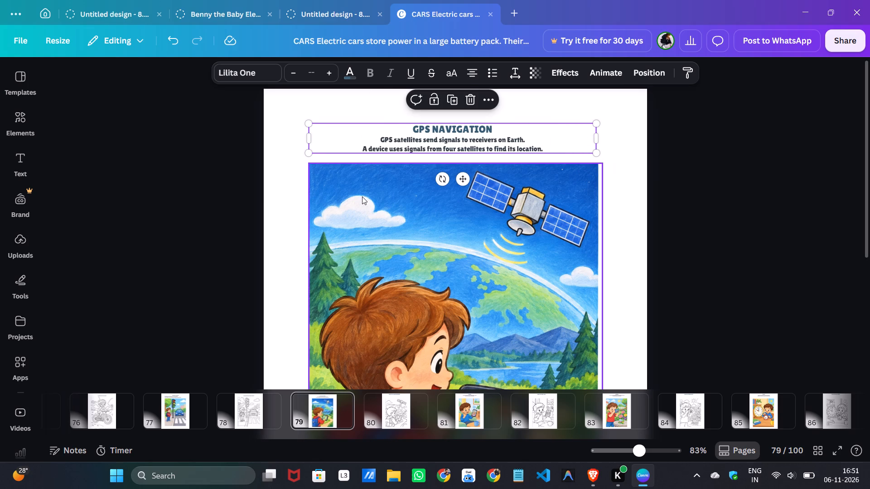
click(654, 454)
scroll(474, 287, up, 6)
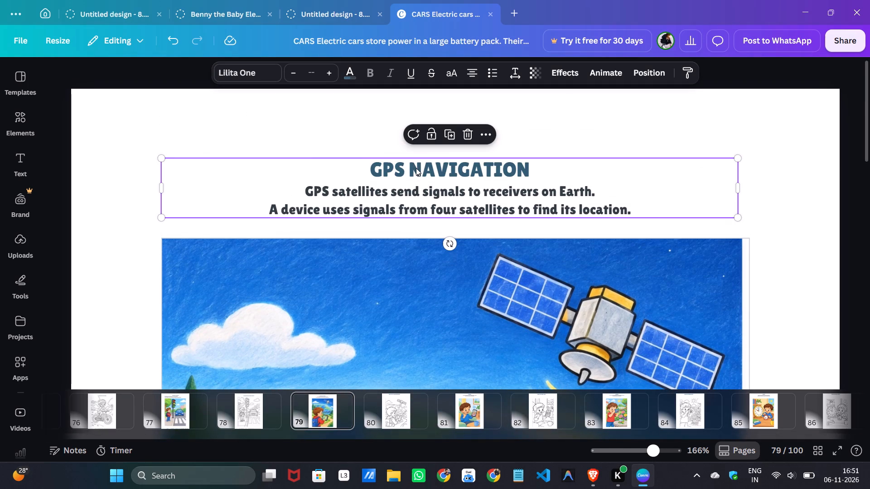
click(416, 168)
triple_click(397, 192)
click(397, 192)
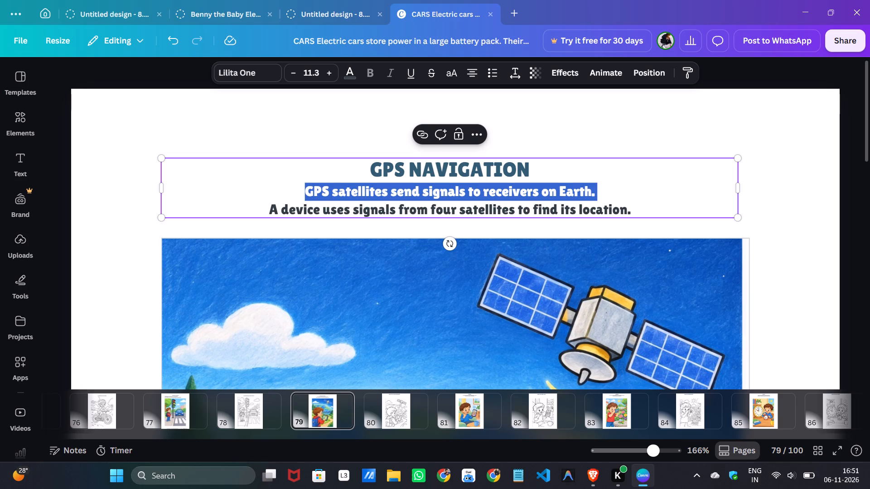
click(479, 71)
click(402, 206)
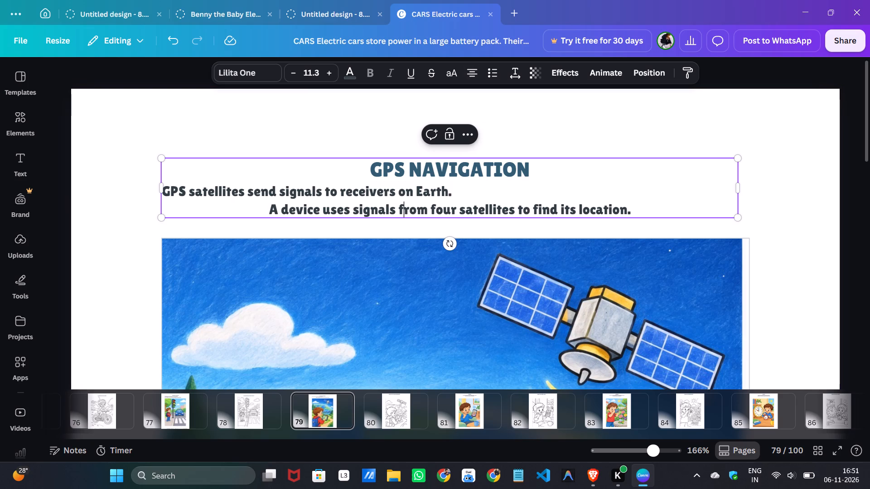
double_click(401, 210)
click(406, 206)
triple_click(408, 205)
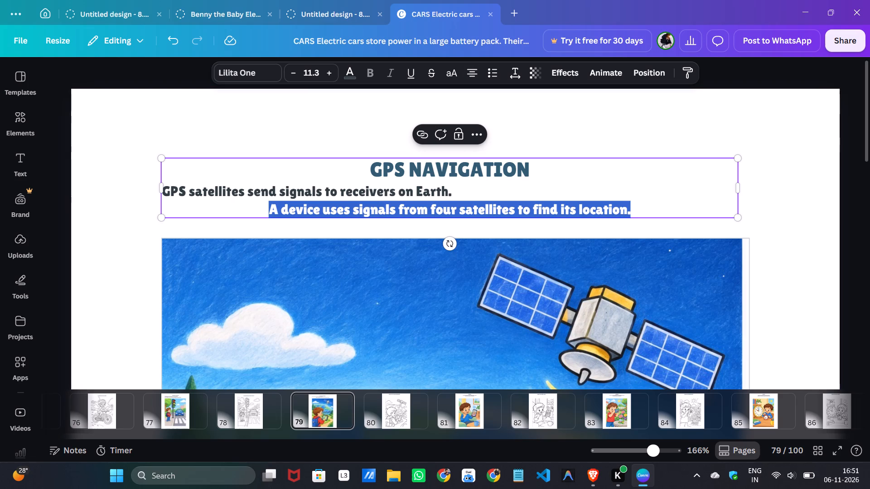
click(472, 81)
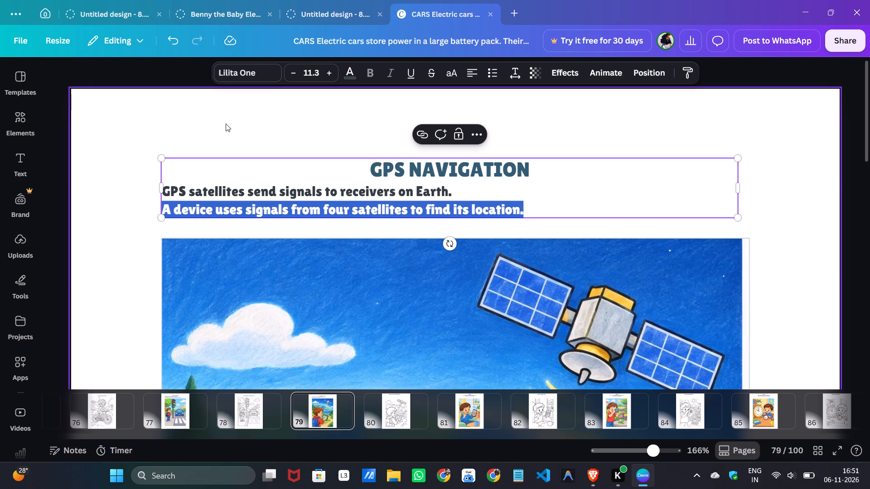
click(235, 117)
Change only the GPS NAVIGATION heading to the Shrikhand font.
double_click(404, 169)
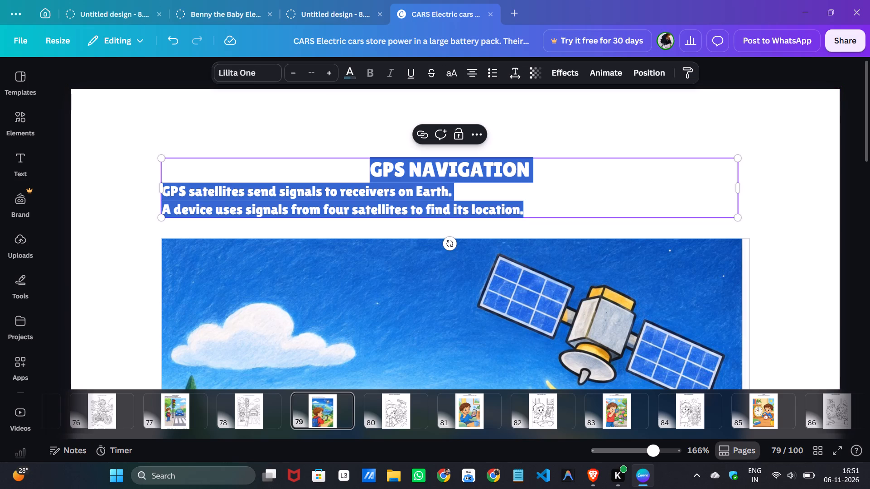
triple_click(408, 170)
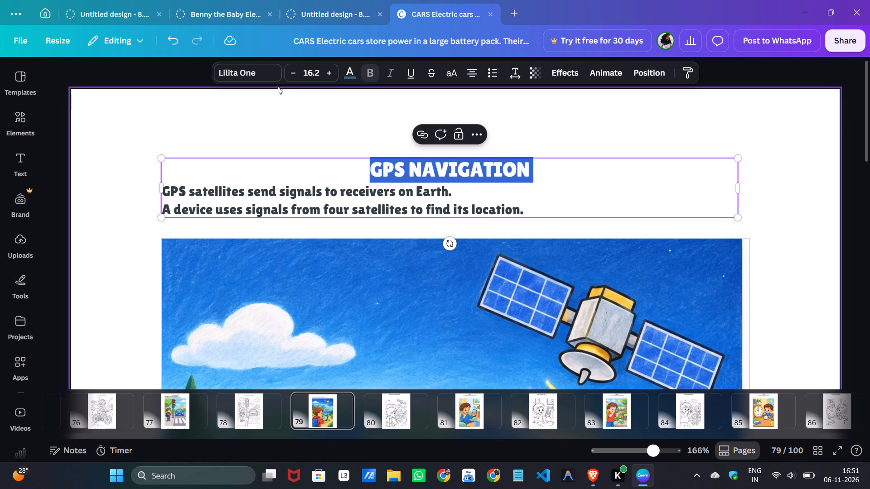
click(269, 72)
click(103, 266)
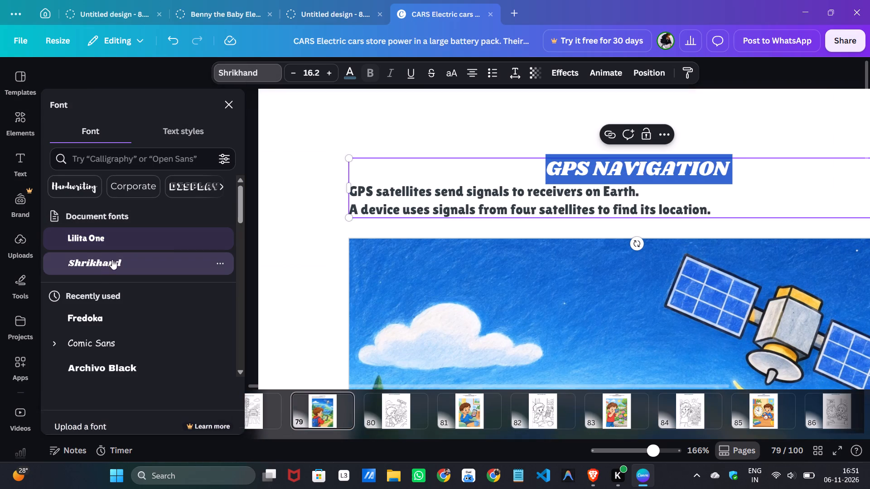
Set both GPS NAVIGATION description lines to font size 16.
click(461, 201)
triple_click(461, 201)
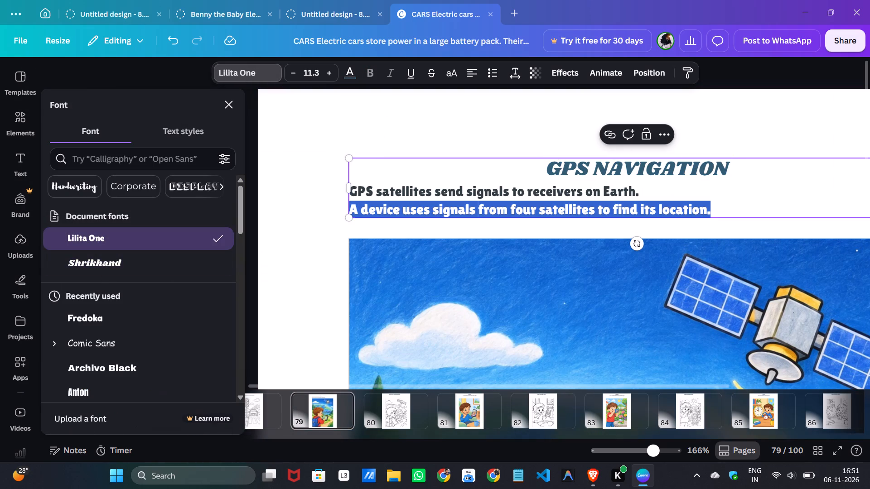
click(461, 201)
click(315, 75)
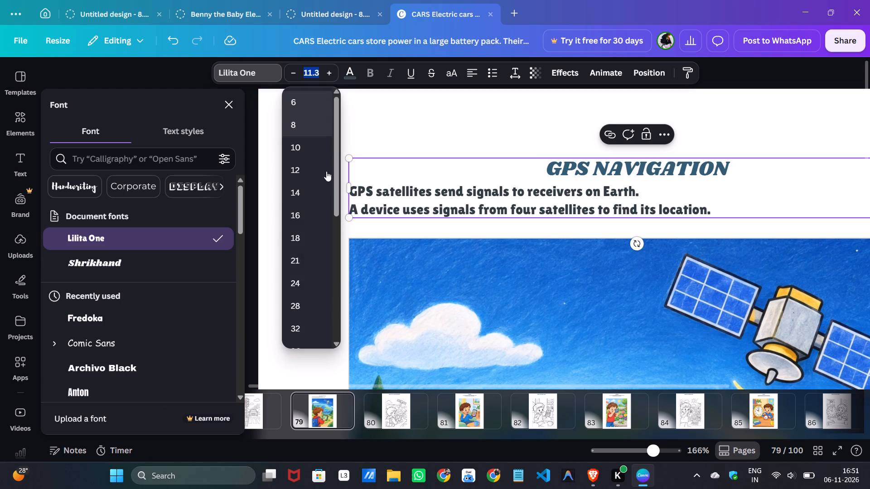
click(294, 216)
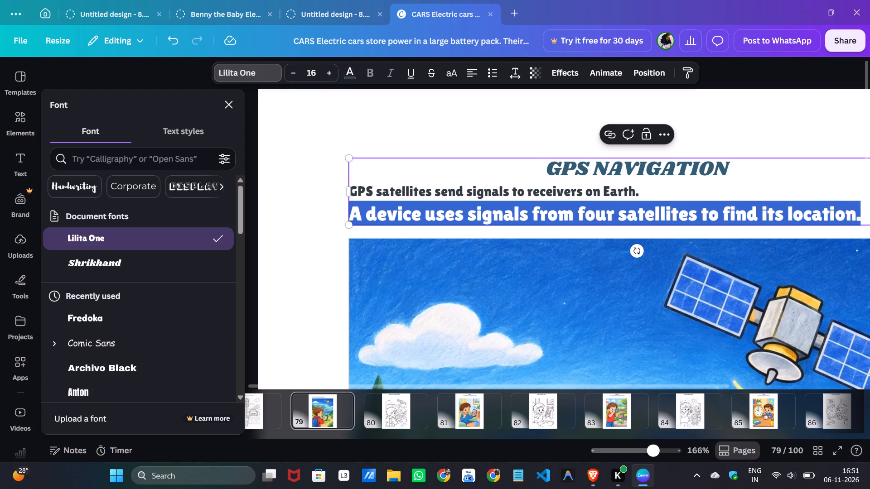
triple_click(461, 187)
click(312, 63)
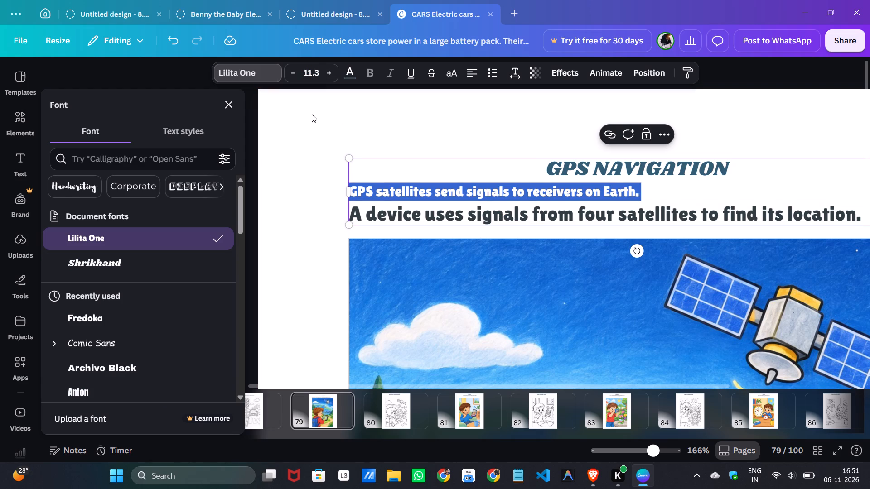
click(312, 67)
click(306, 213)
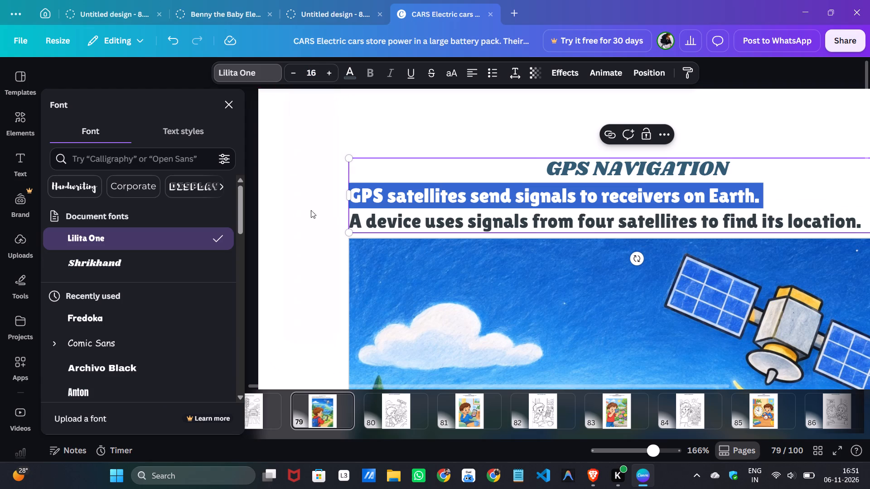
click(318, 220)
Examine the GPS NAVIGATION page from the text down to the picture's edges and bottom margin.
scroll(451, 313, down, 1)
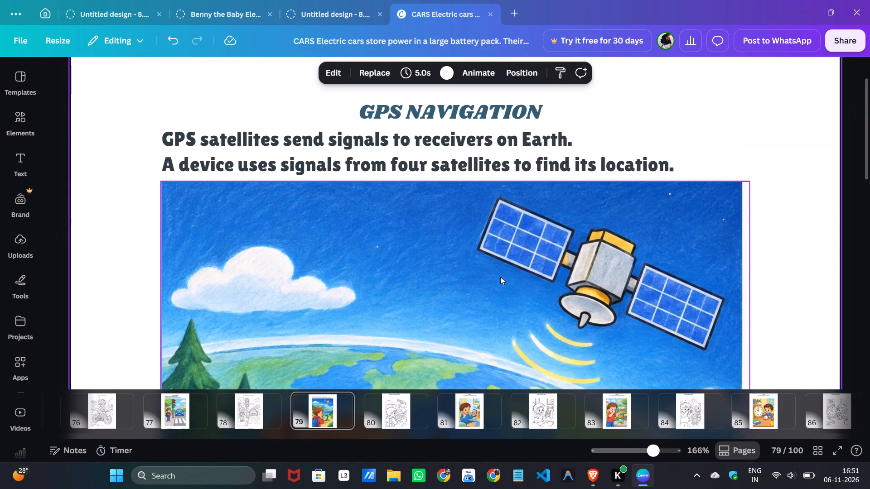
click(710, 257)
click(770, 251)
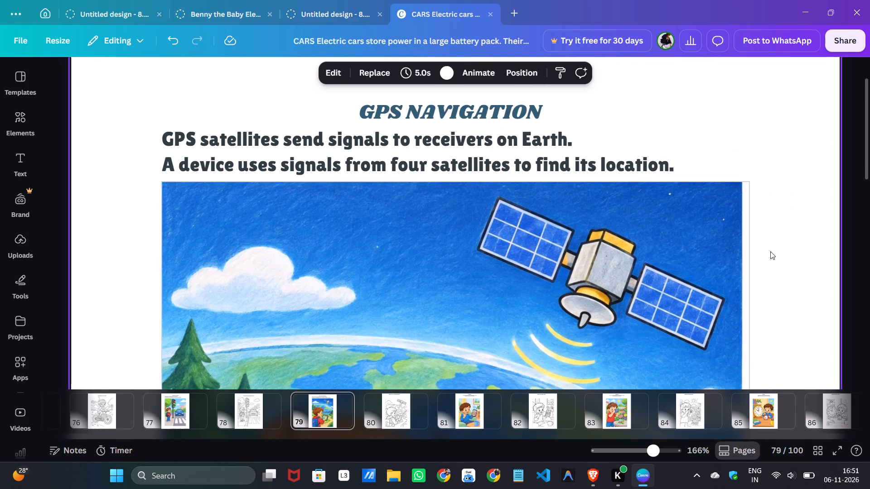
click(747, 256)
click(478, 157)
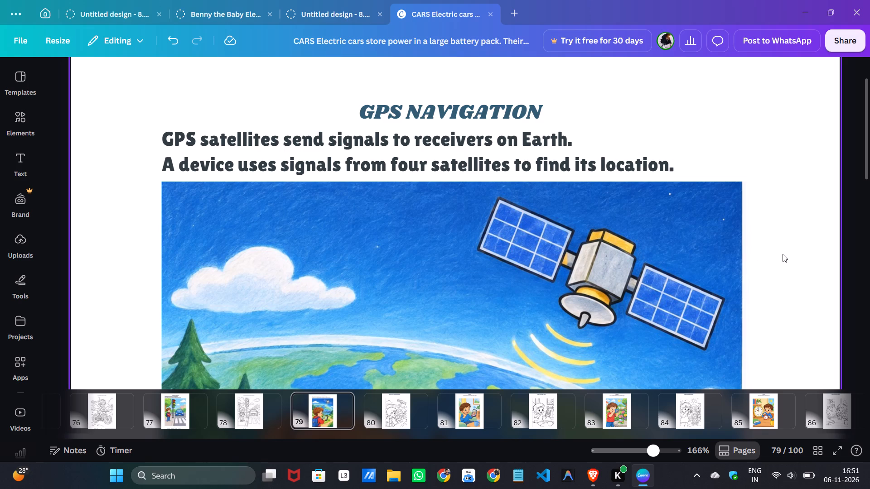
click(783, 254)
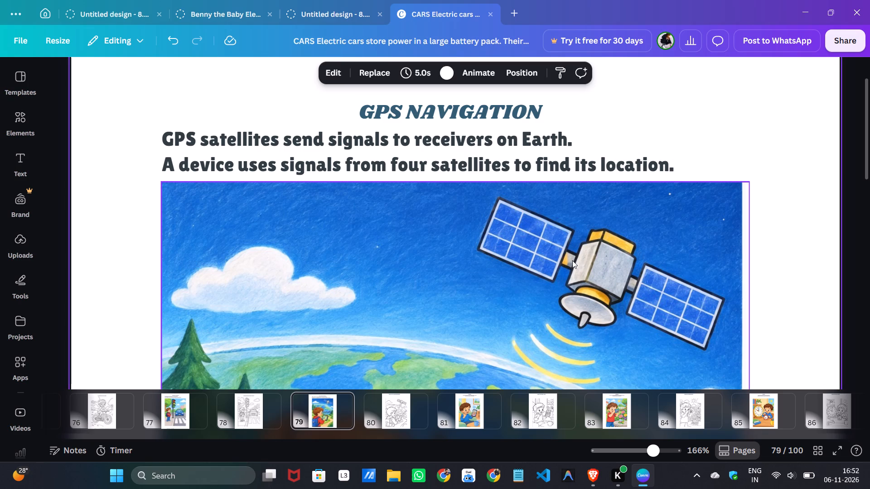
scroll(509, 262, down, 12)
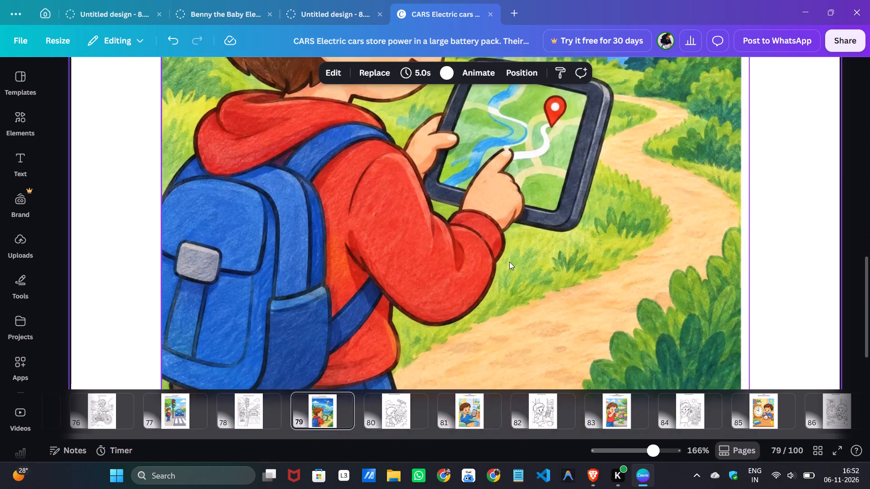
scroll(509, 262, down, 3)
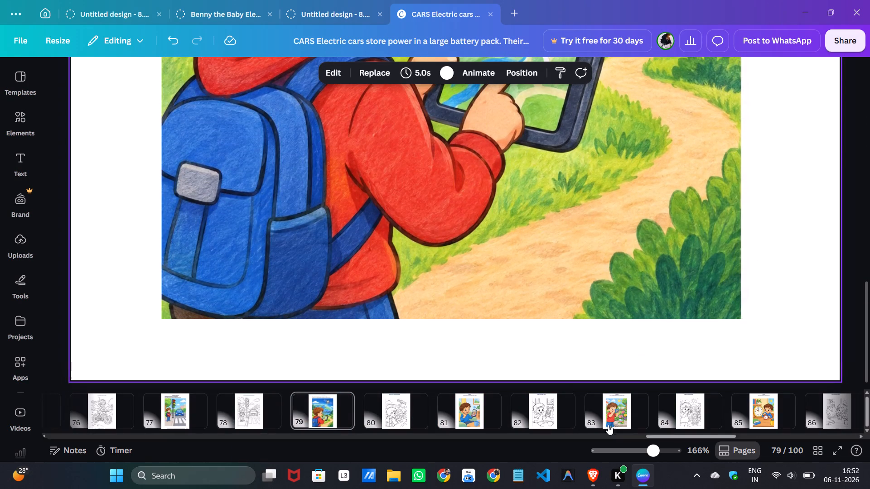
click(649, 452)
click(640, 454)
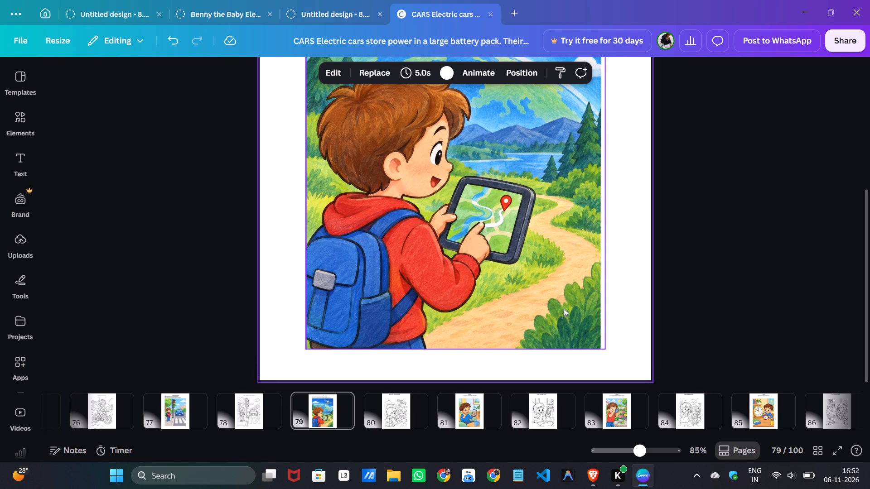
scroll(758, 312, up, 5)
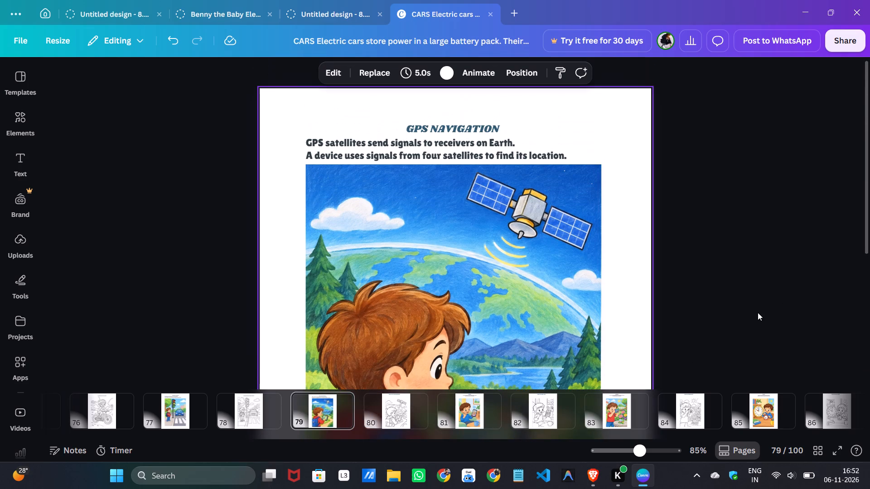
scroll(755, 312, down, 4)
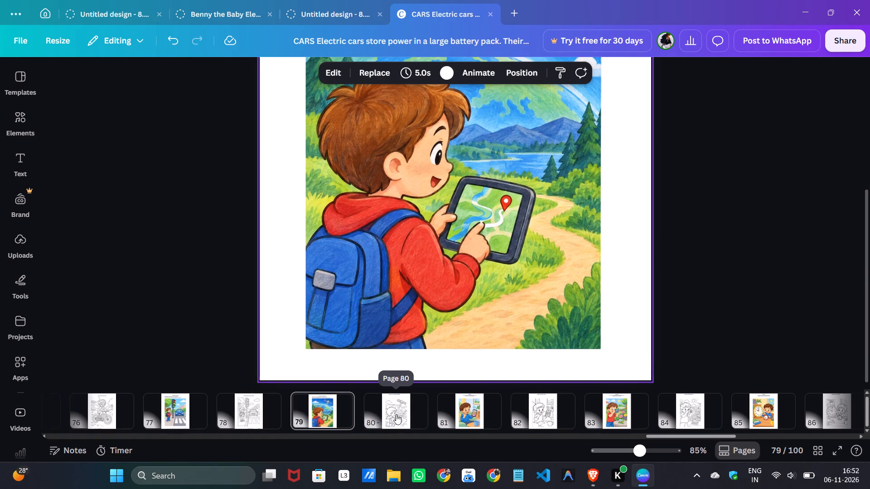
Delete the outer frame from page 80, the GPS navigation coloring page.
click(396, 414)
click(356, 365)
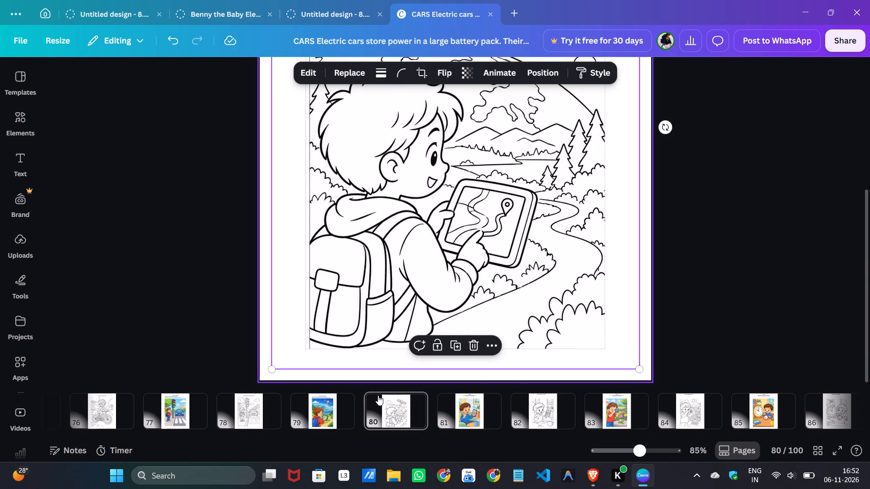
click(469, 343)
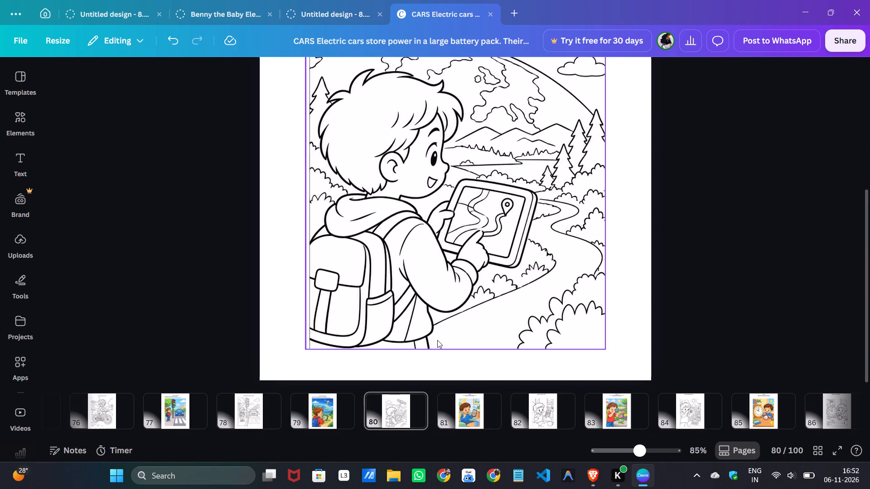
Move the COLOR THE GPS NAVIGATION SCENE! heading down toward the picture and center it horizontally on page 80.
scroll(349, 340, up, 5)
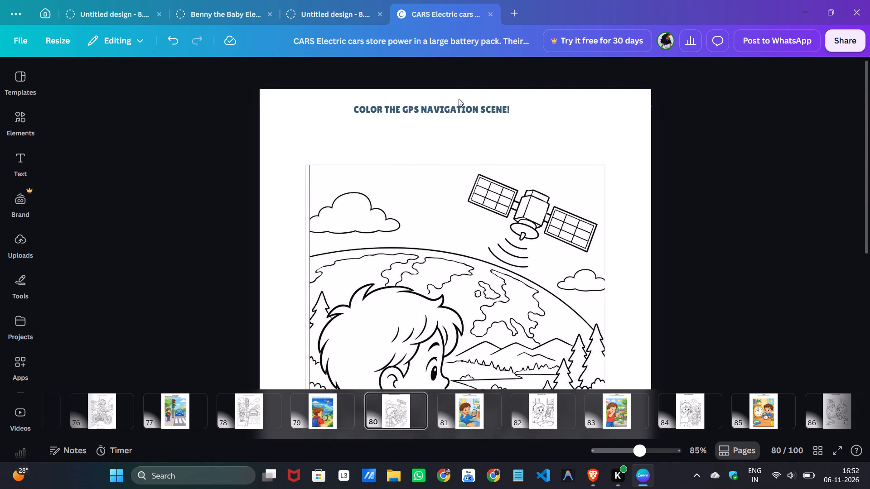
drag(413, 113, 422, 139)
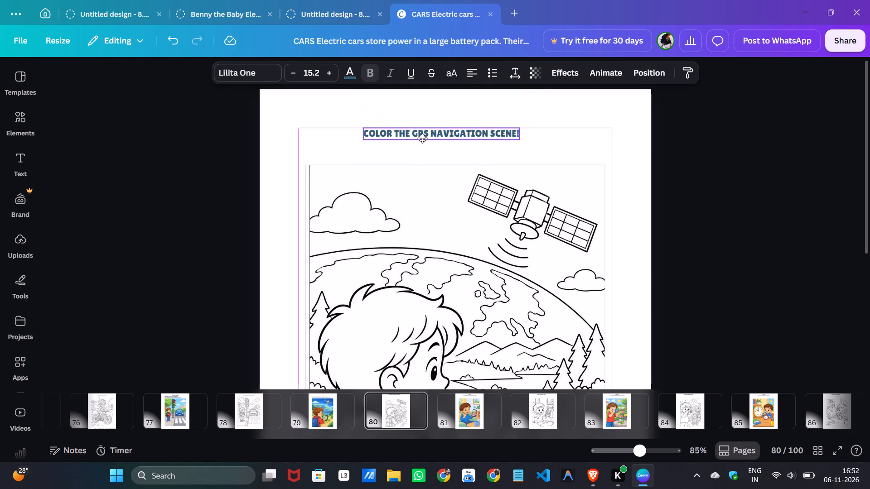
drag(422, 139, 429, 134)
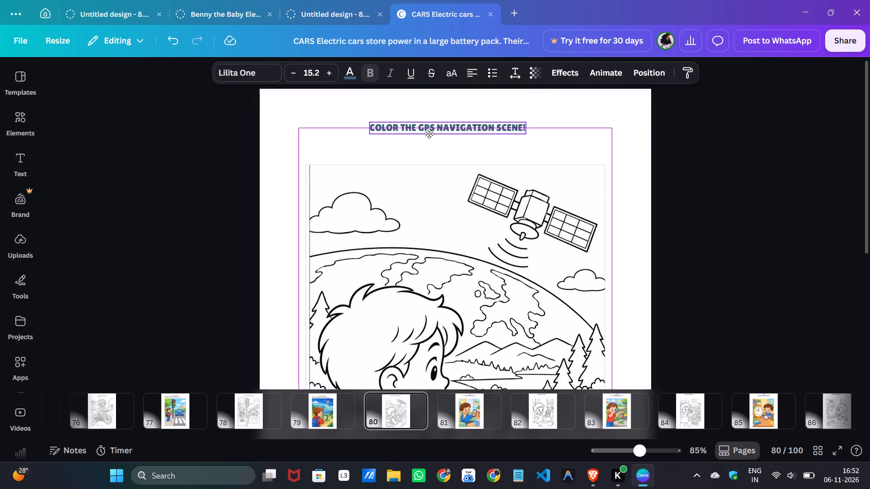
drag(429, 134, 438, 133)
Group the GPS line-art picture with its thin border on page 80.
scroll(228, 150, down, 3)
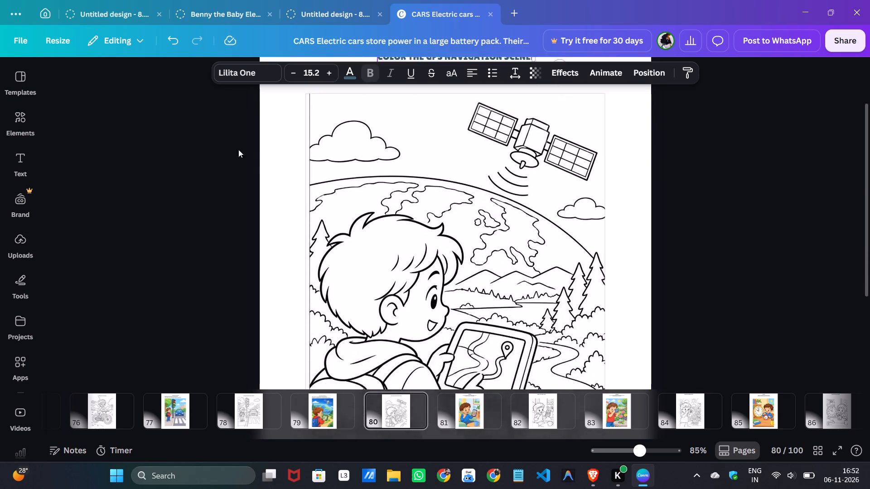
scroll(238, 149, down, 2)
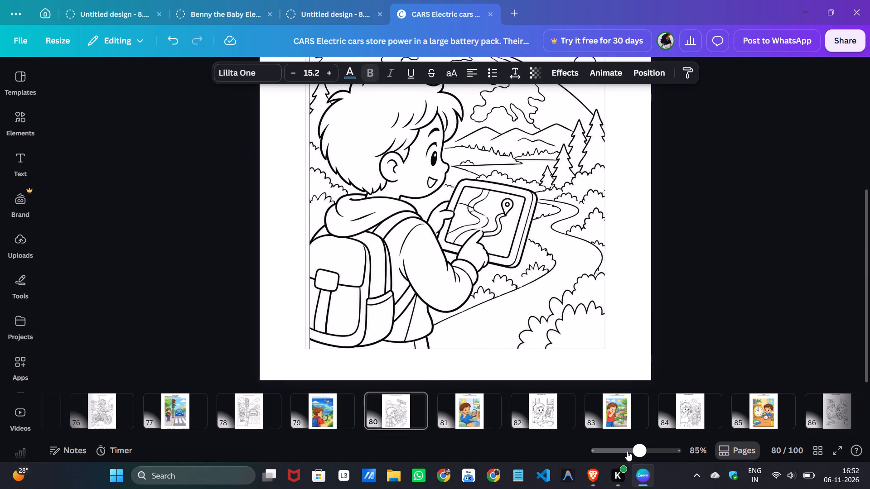
click(627, 451)
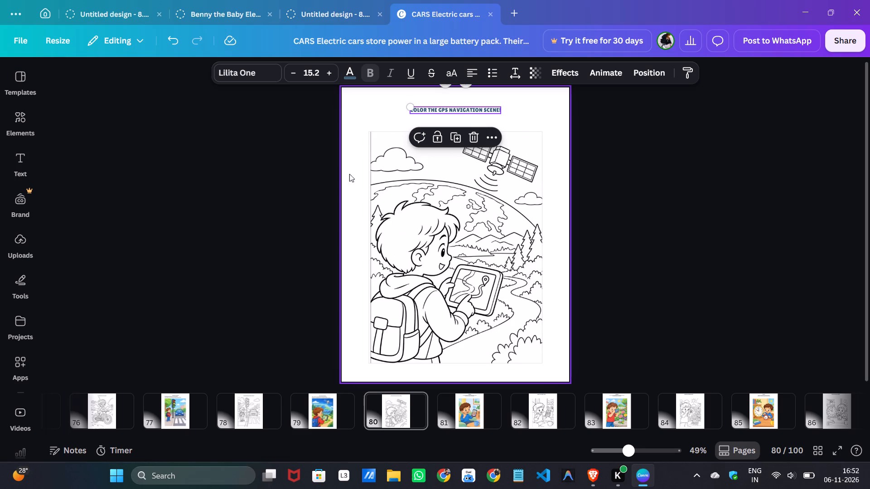
drag(350, 162, 486, 268)
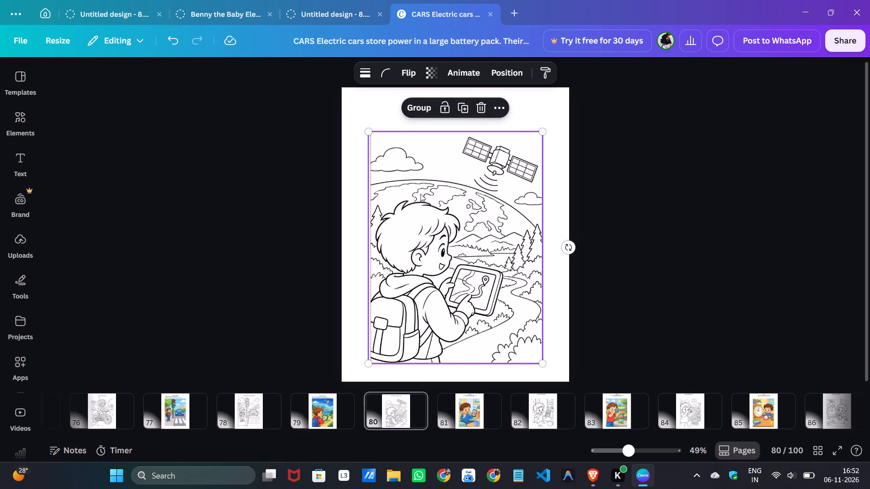
click(416, 107)
click(362, 246)
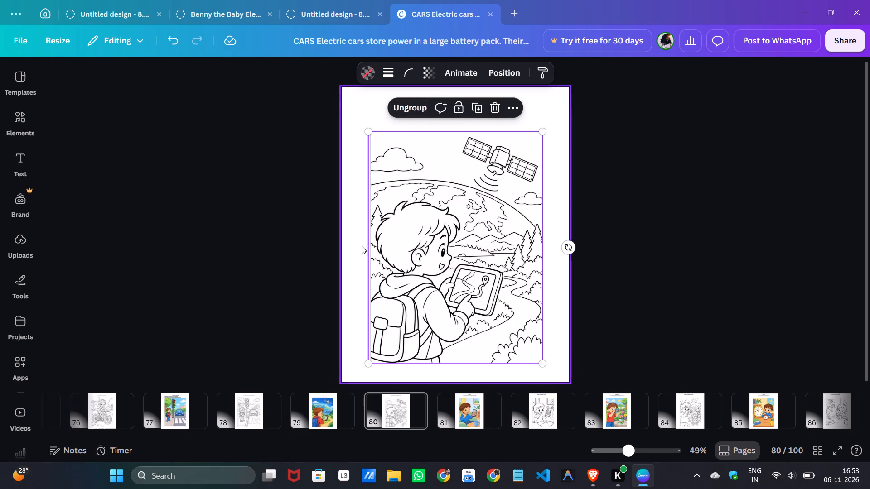
Move the grouped GPS line-art picture up close below the heading, enlarge it slightly and center it on the page.
drag(406, 259, 402, 247)
drag(534, 349, 542, 355)
click(685, 322)
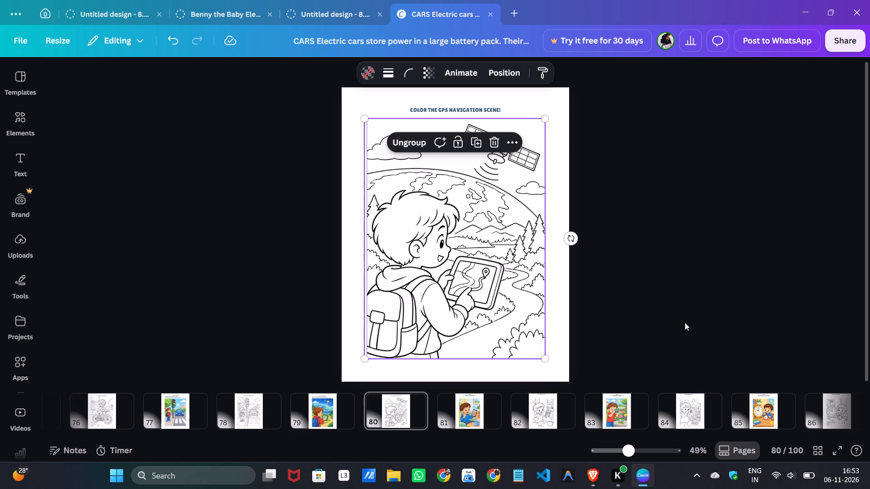
click(477, 315)
key(Right)
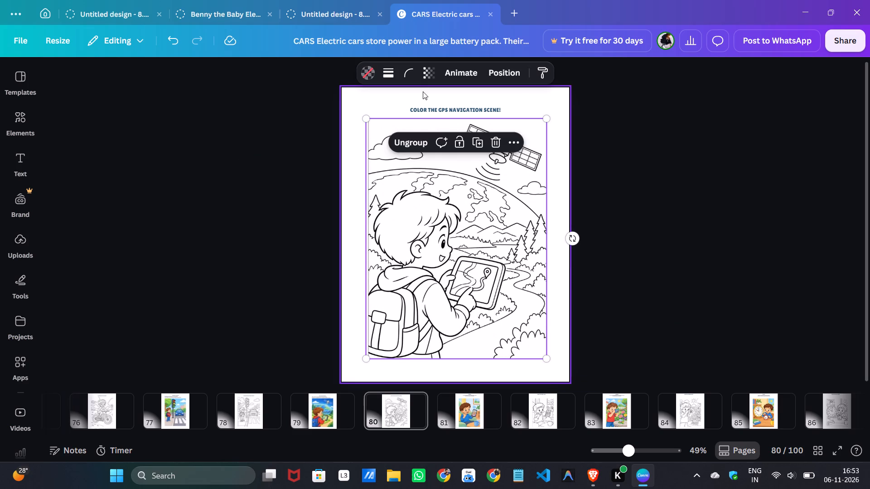
click(328, 164)
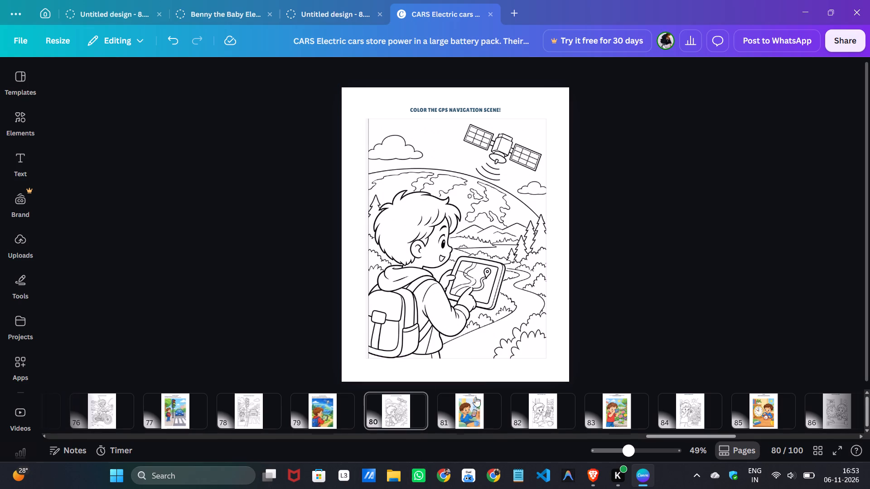
Delete the outer frame and the thin border over the picture on page 81, the PHONES page.
click(460, 423)
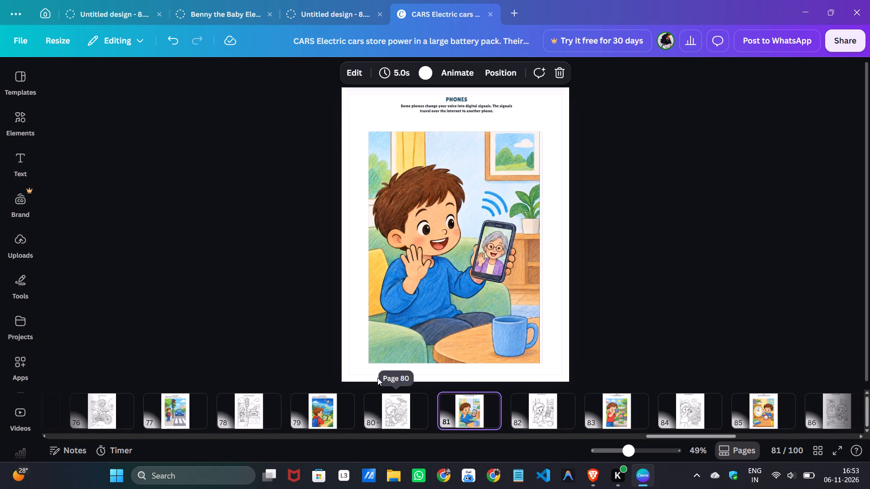
click(369, 373)
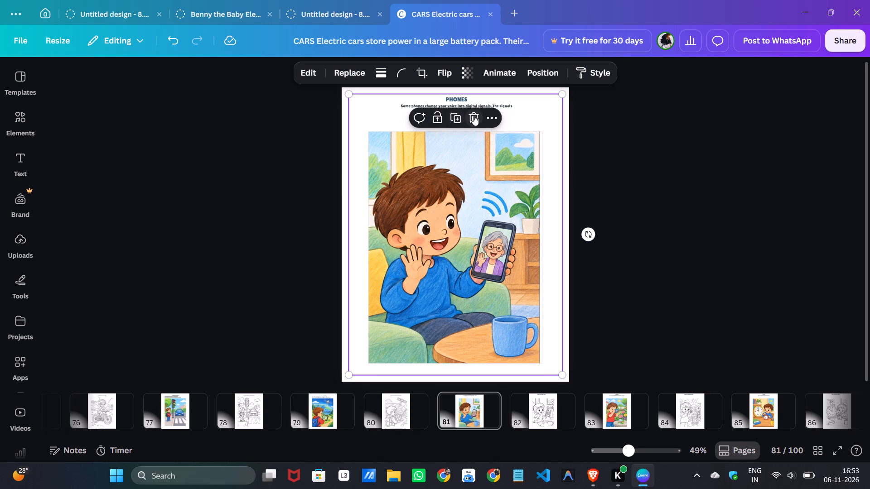
click(474, 115)
click(449, 170)
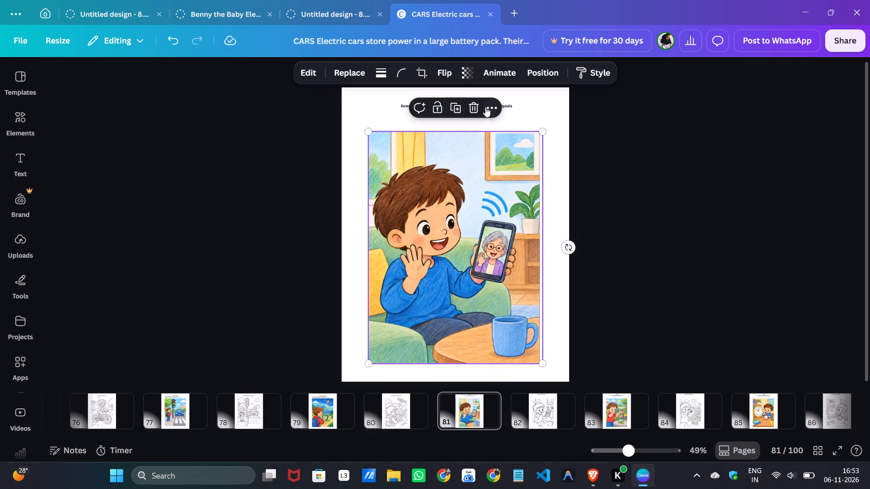
click(481, 106)
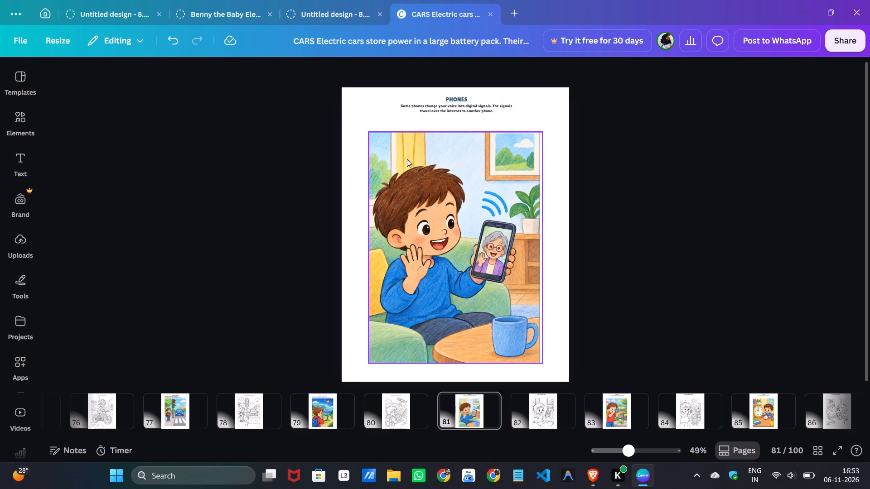
Move the PHONES picture up beneath the description, enlarge it slightly and center it horizontally on the page.
drag(399, 162, 396, 155)
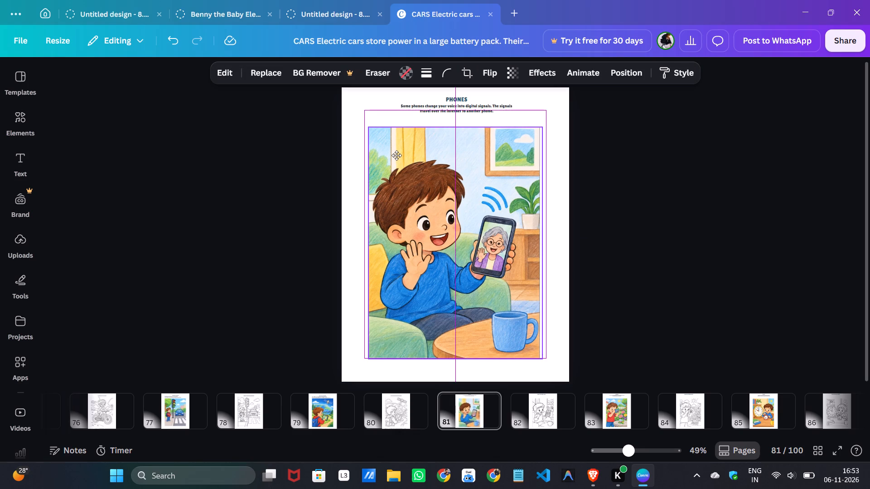
drag(396, 155, 396, 153)
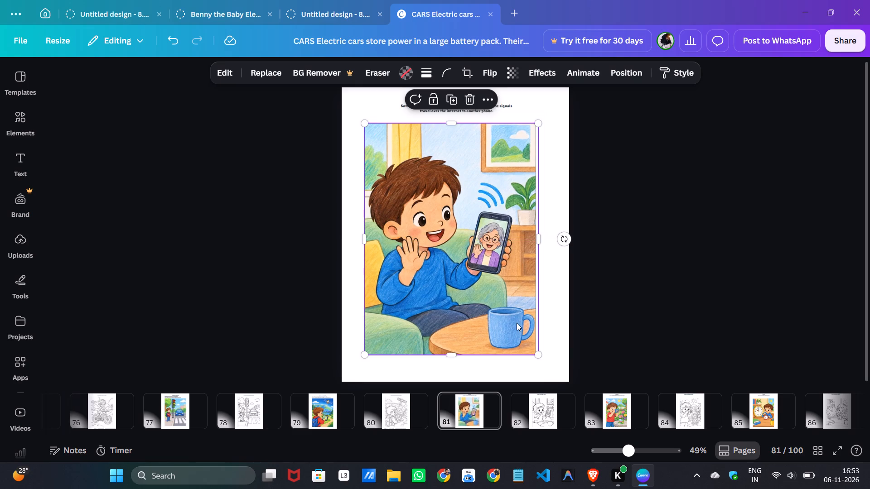
drag(539, 354, 540, 355)
drag(540, 355, 549, 358)
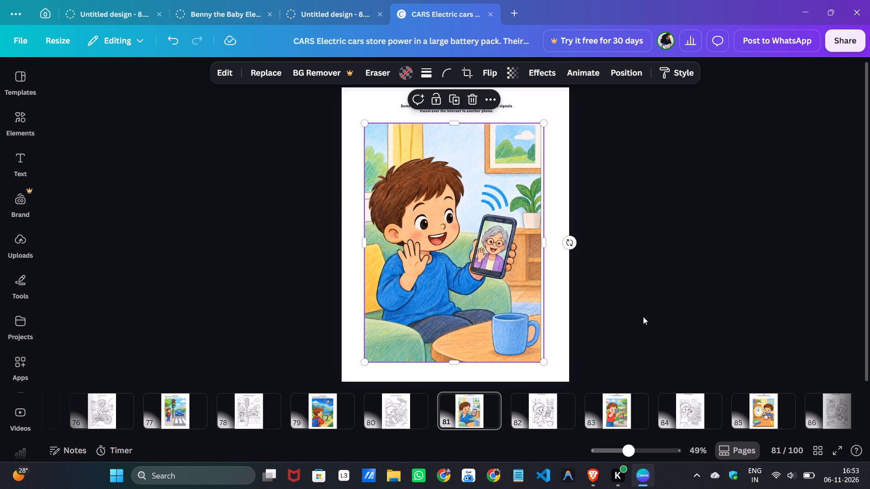
click(643, 315)
click(498, 311)
key(Right)
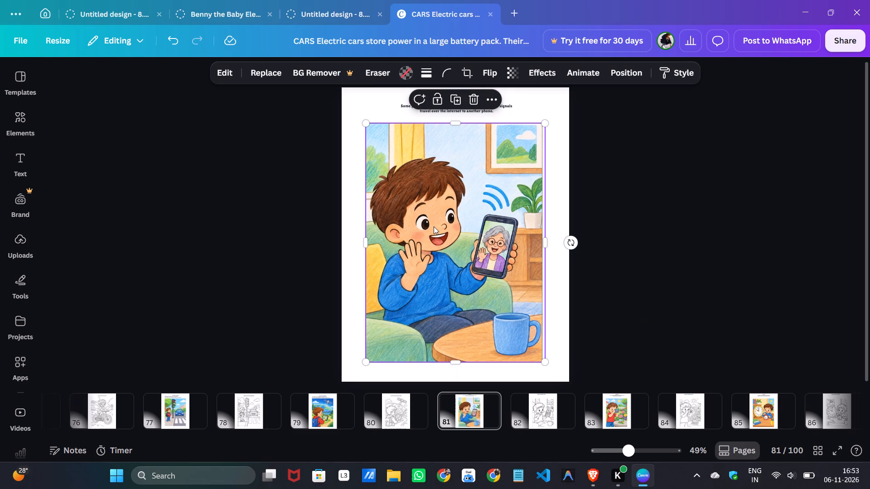
click(384, 110)
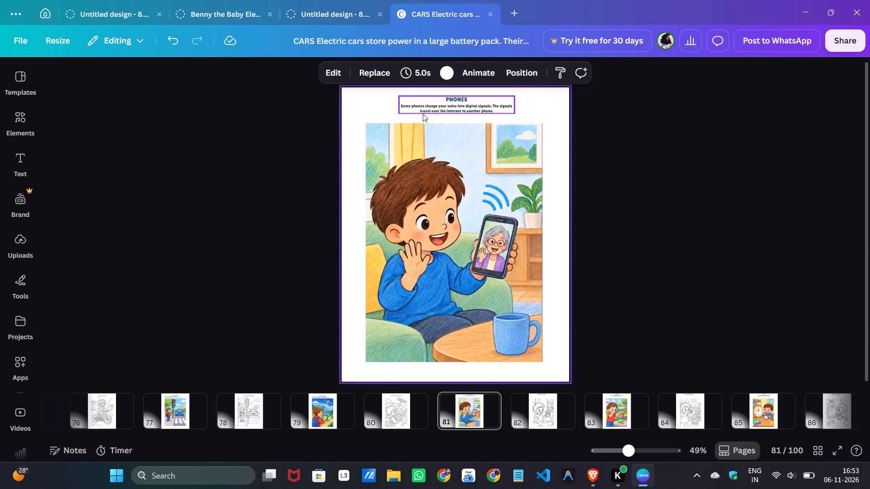
Set the whole PHONES text block, heading and description, to font size 16 and left-align it.
click(423, 114)
double_click(432, 105)
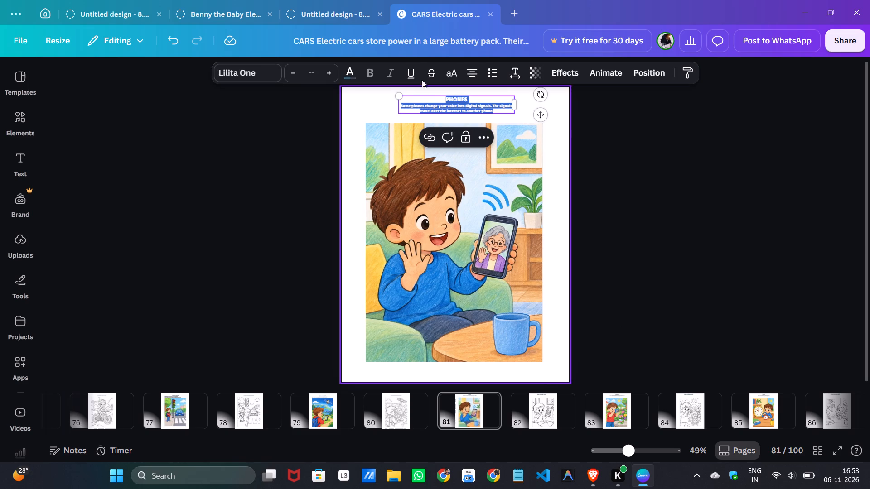
click(310, 72)
click(292, 220)
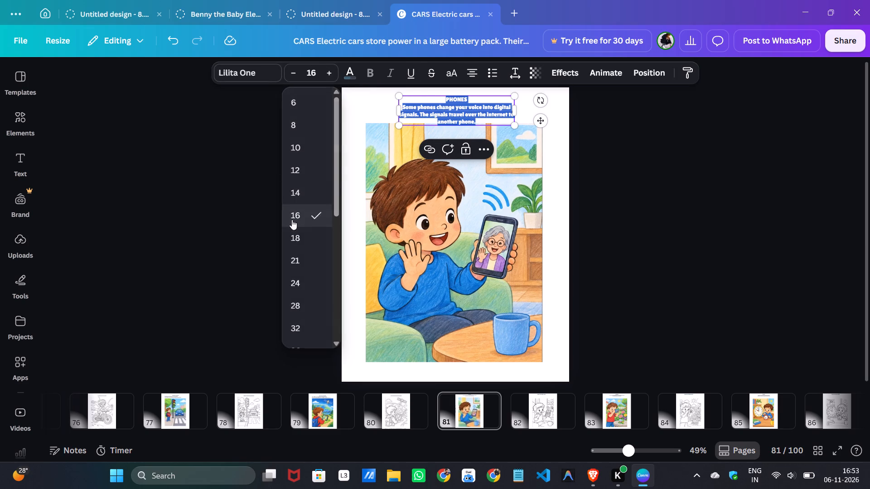
click(471, 67)
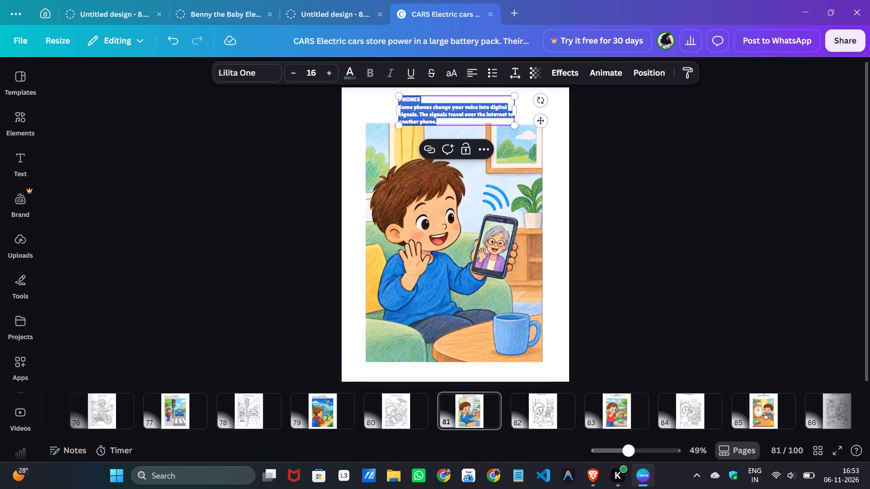
Widen the PHONES text box on both sides to roughly the picture's width, so the description fits on two lines.
drag(397, 107, 372, 110)
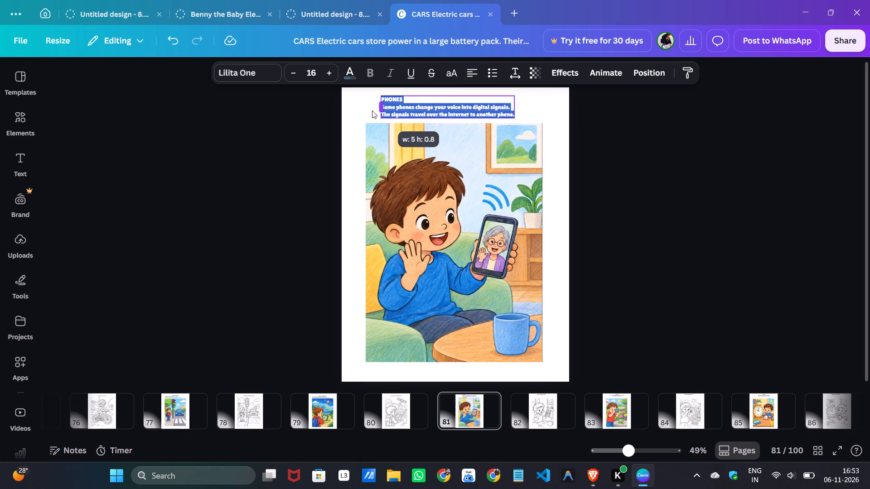
drag(372, 110, 367, 108)
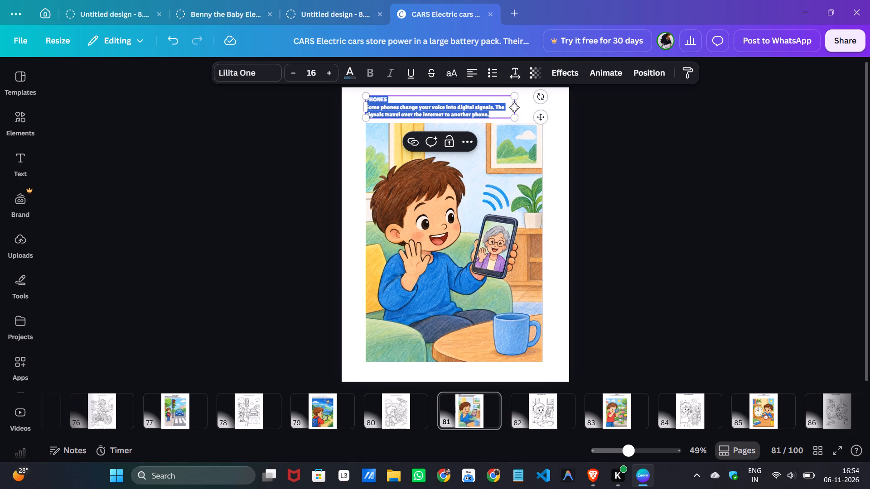
drag(516, 107, 541, 106)
click(640, 162)
click(461, 109)
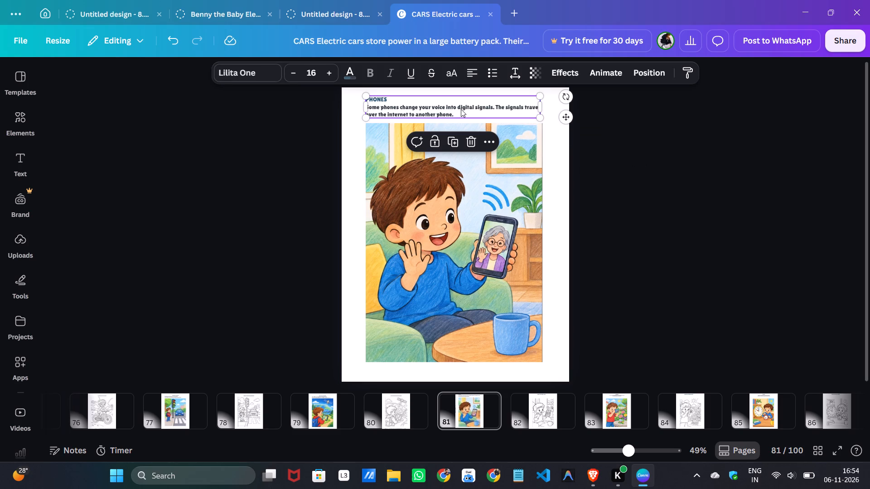
Nudge the PHONES picture slightly up toward the description text.
click(488, 203)
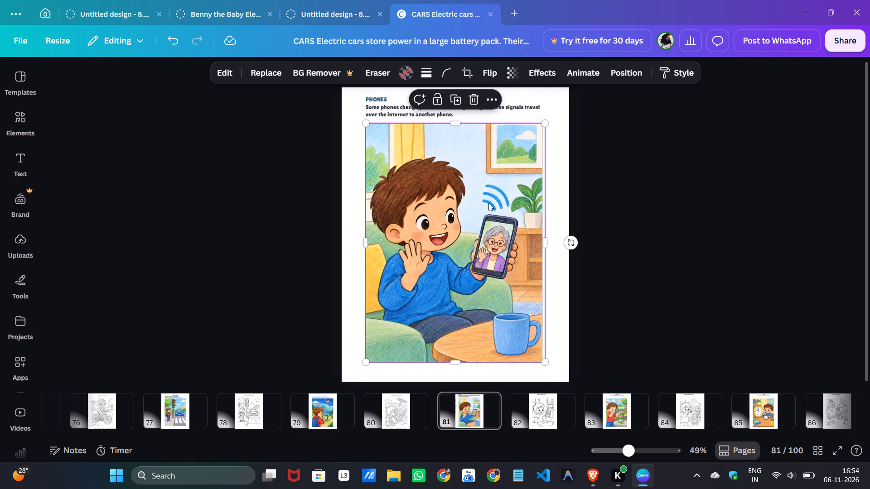
key(Up)
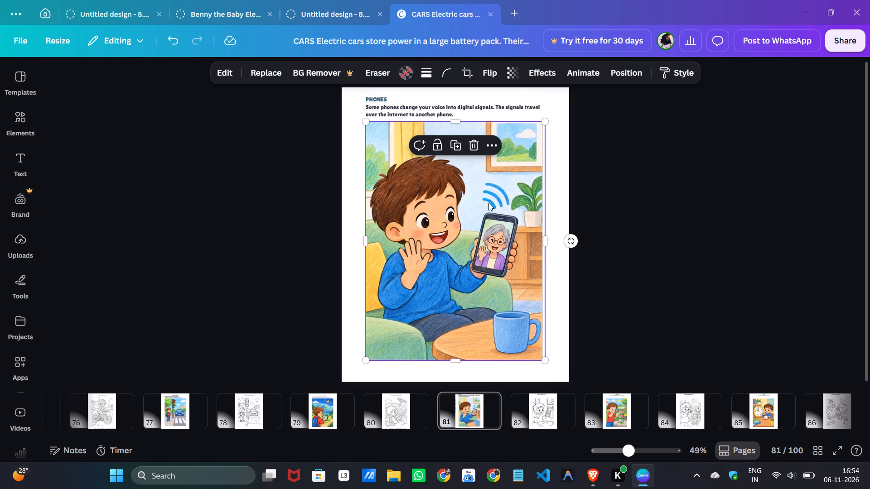
Change the PHONES heading on page 81 to the Shrikhand font and center-align it above the description.
double_click(386, 96)
click(386, 96)
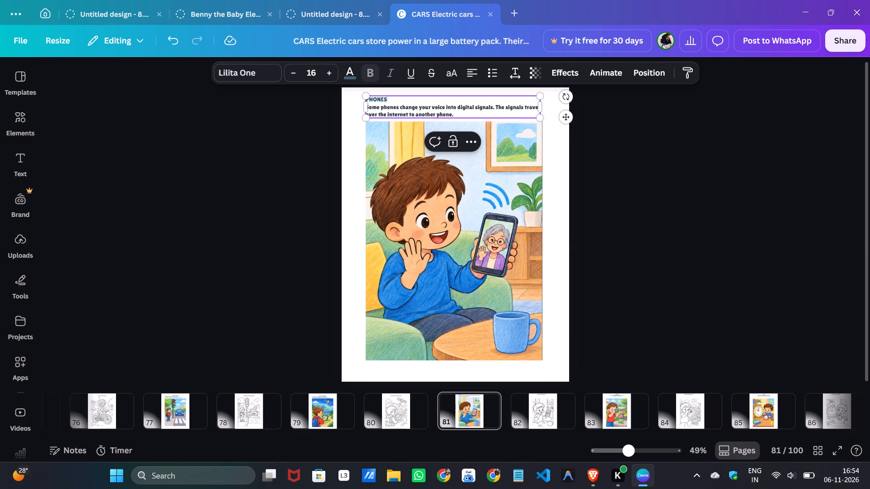
click(386, 96)
double_click(382, 99)
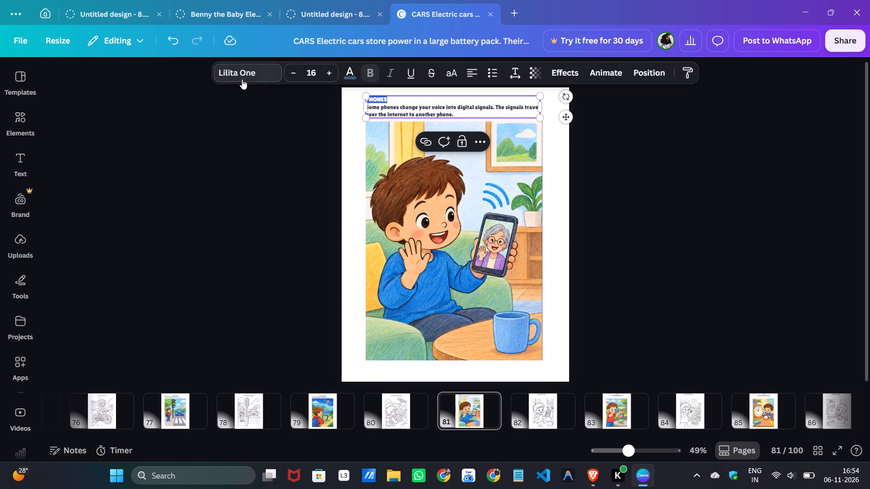
click(253, 76)
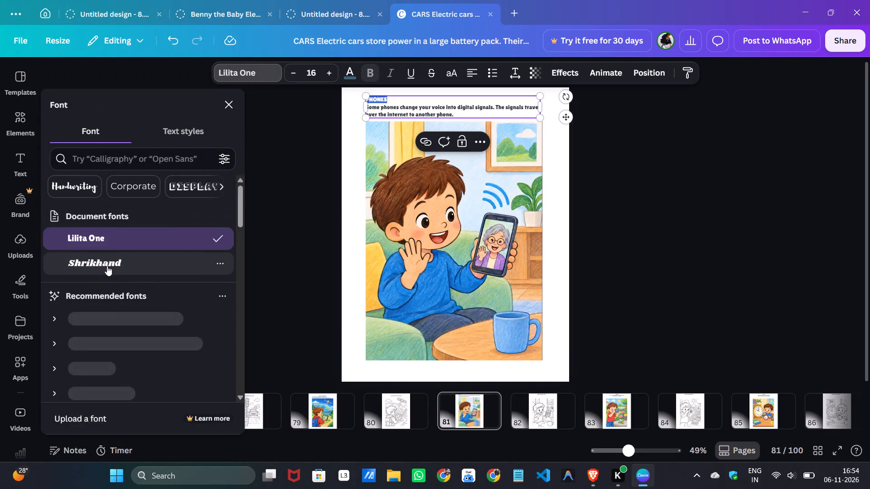
click(107, 266)
click(466, 74)
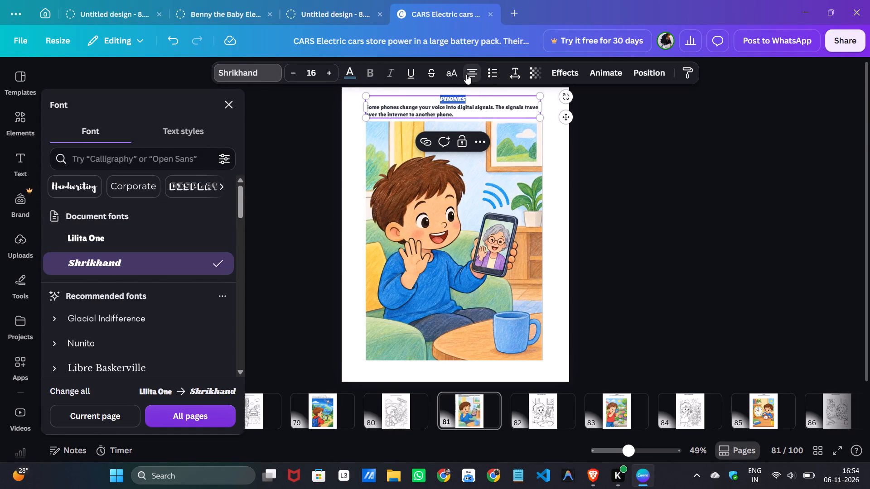
click(301, 171)
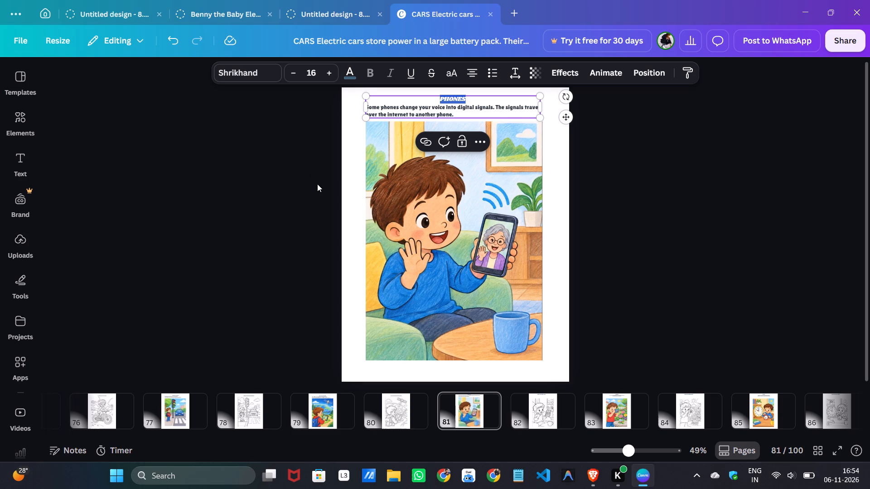
click(325, 206)
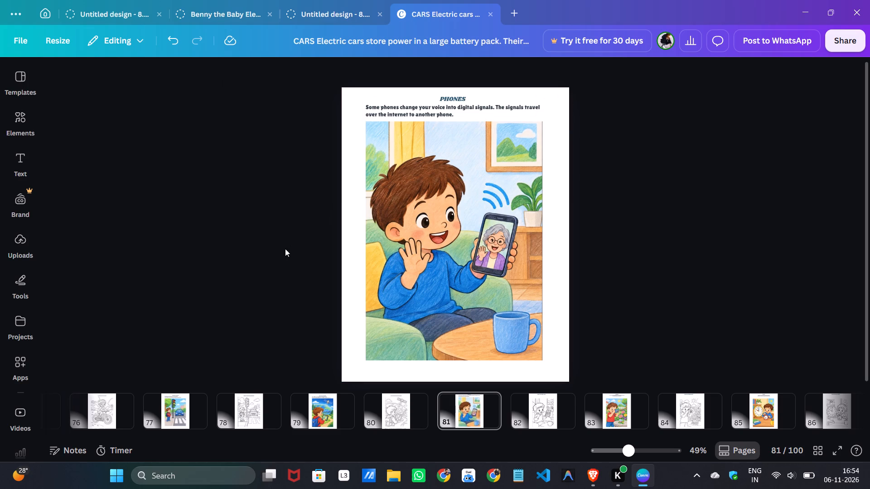
Delete the page border frame from the COLOR THE PHONES SCENE! page, page 82.
scroll(362, 407, down, 4)
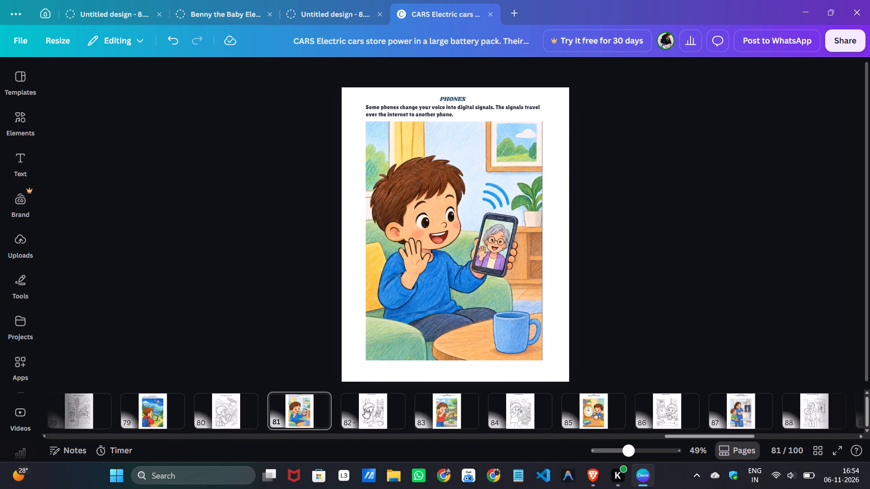
click(324, 421)
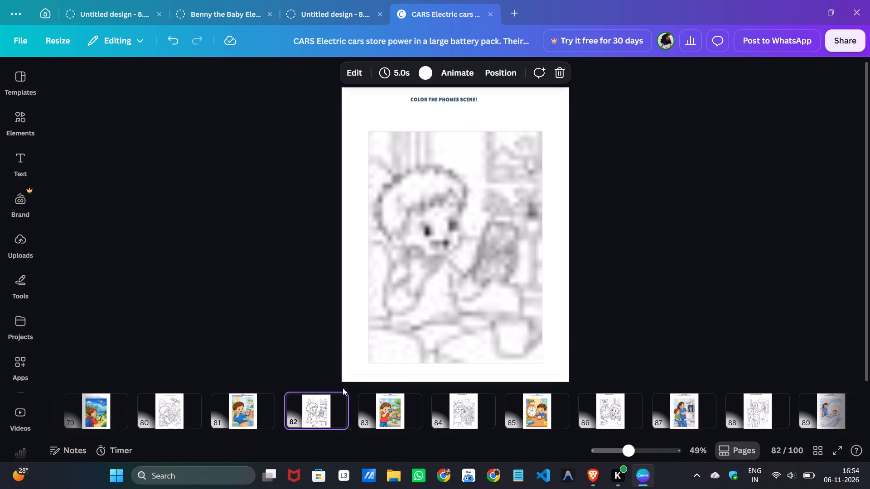
click(238, 398)
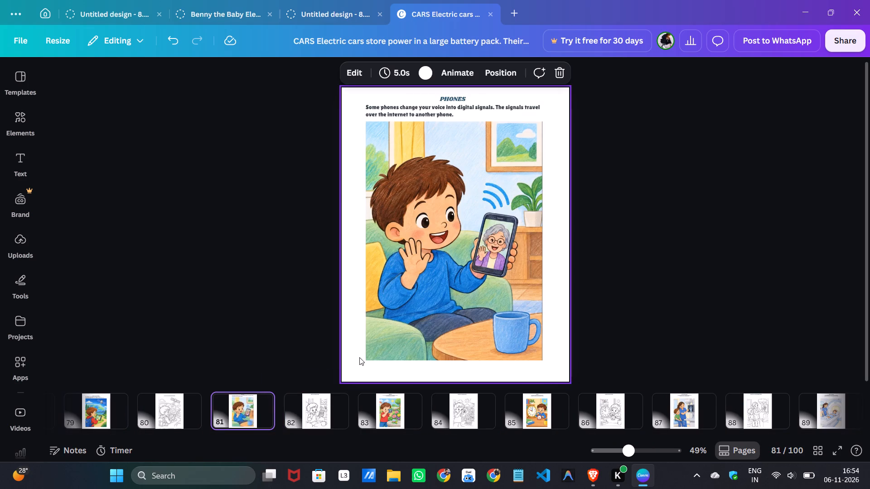
click(325, 422)
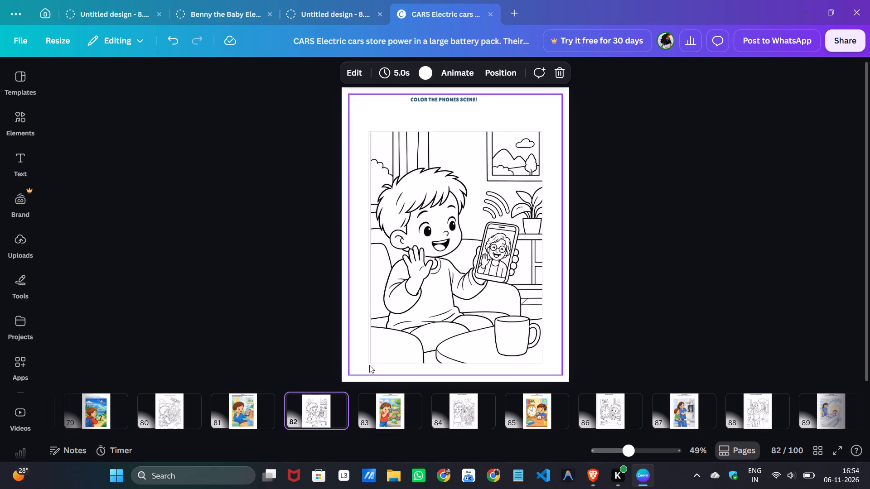
click(369, 365)
click(471, 121)
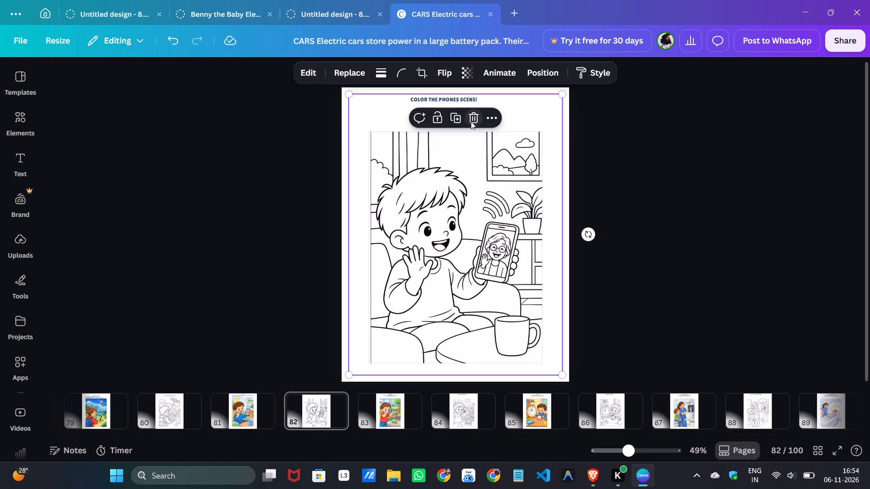
Group the parts of the phones line drawing on page 82 into one object.
drag(367, 112, 430, 252)
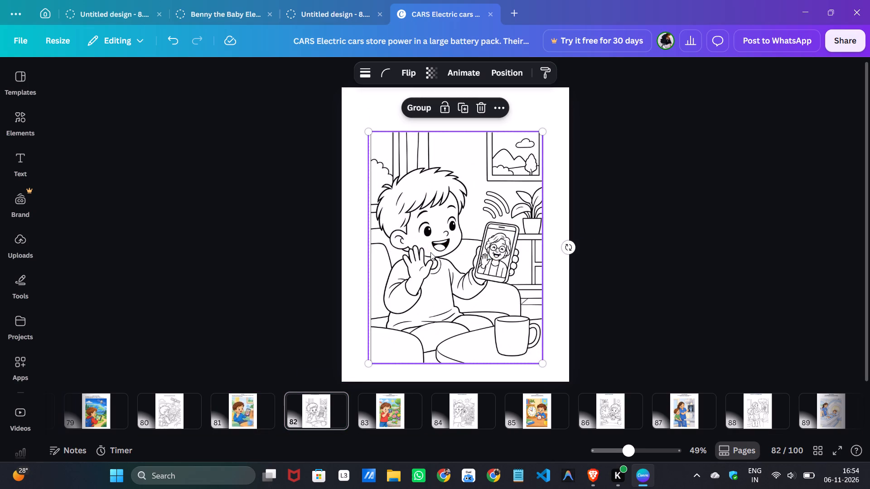
click(419, 107)
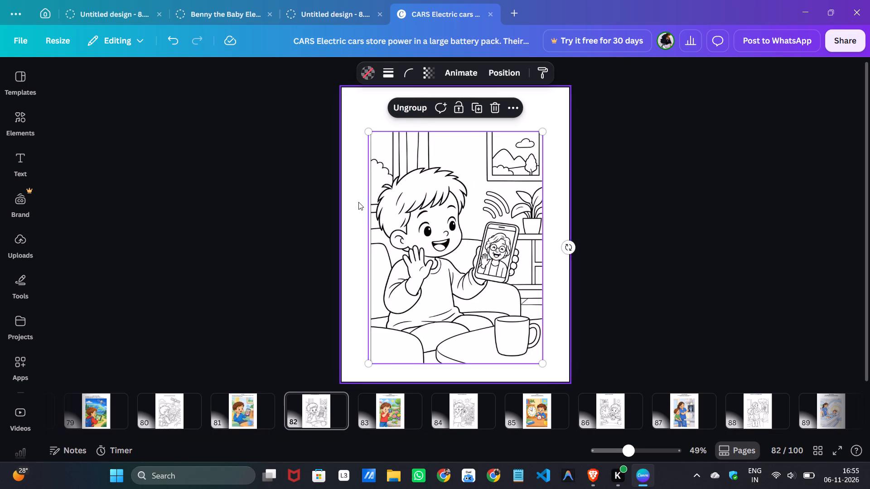
click(358, 202)
Move the grouped phones line drawing up toward the heading and enlarge it slightly.
drag(417, 236, 409, 226)
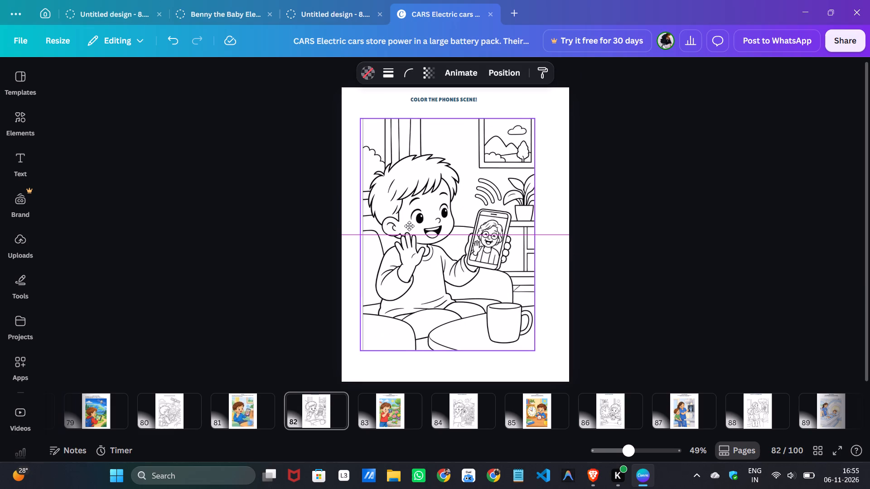
drag(409, 226, 413, 212)
drag(540, 338, 552, 342)
click(620, 311)
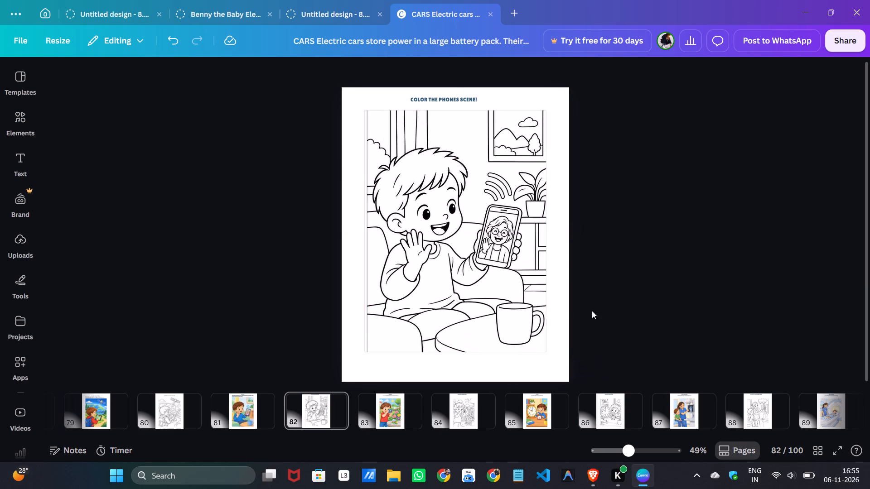
Nudge the phones line drawing down to leave a gap beneath the heading, keeping it centered horizontally on the page.
click(496, 312)
key(Down)
key(Down)
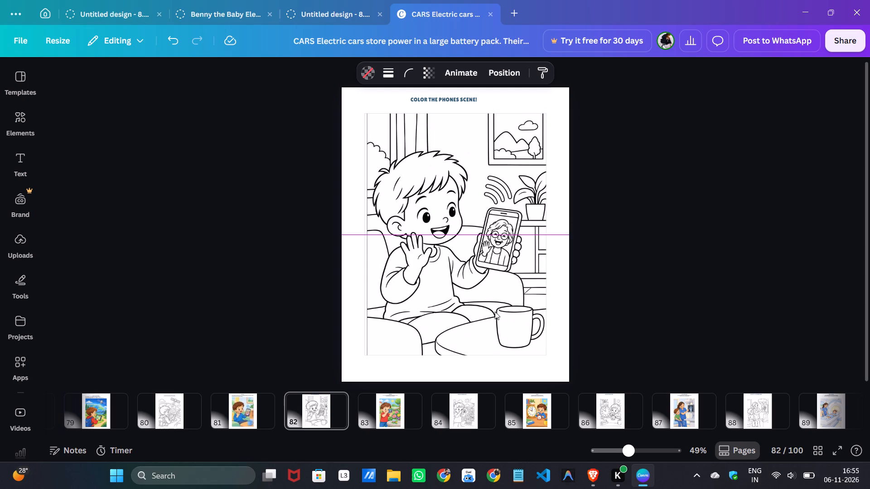
key(Down)
key(Down)
key(Down)
key(Down)
key(Down)
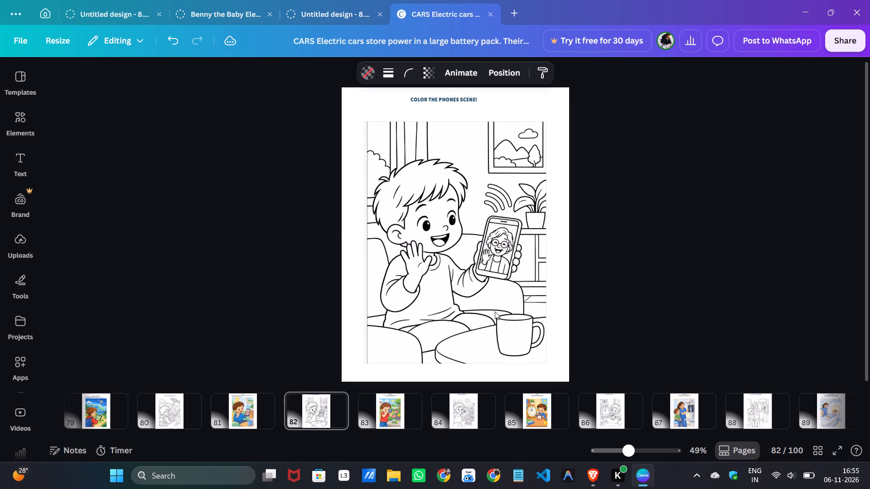
key(Left)
key(Up)
key(Up)
key(Down)
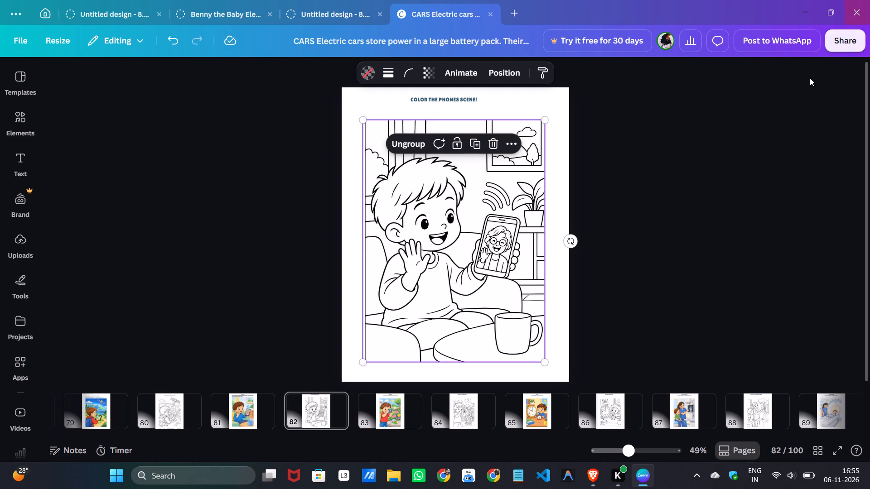
key(Right)
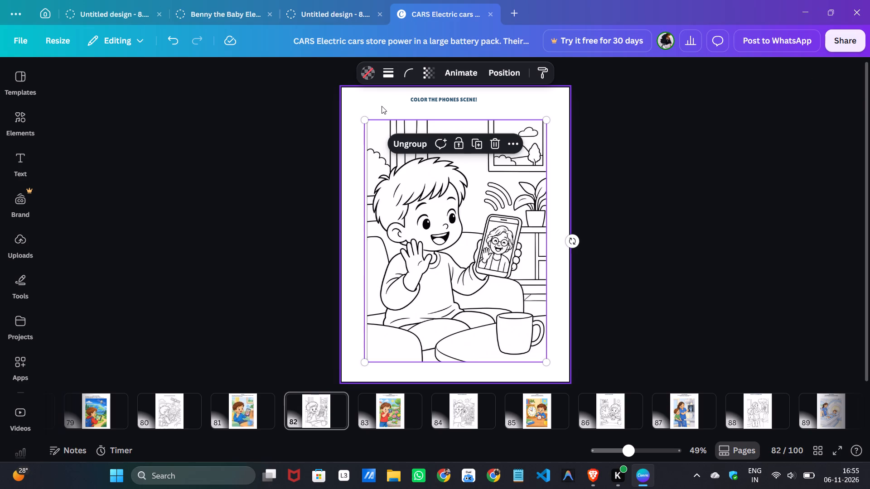
Move the COLOR THE PHONES SCENE! heading down just above the drawing, centered horizontally on the page.
drag(452, 96, 461, 106)
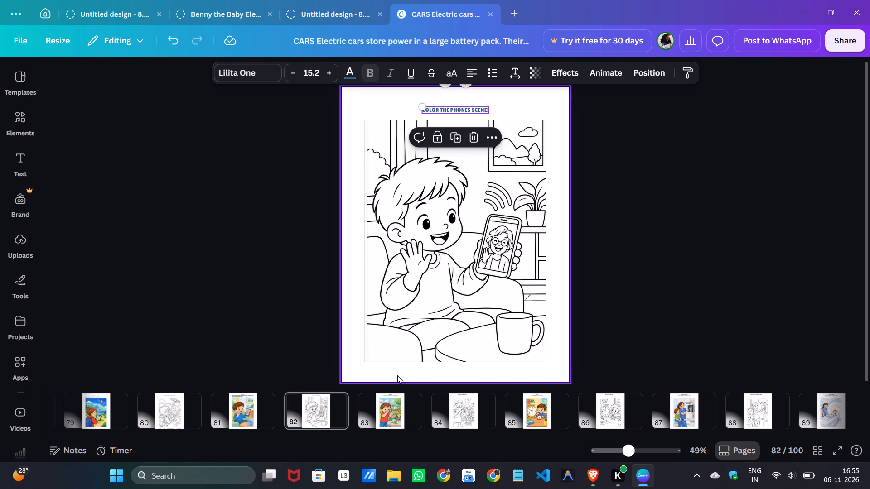
click(285, 343)
On page 83, move the CAMERAS text block down just above the picture, aligned with the picture's left edge.
click(369, 421)
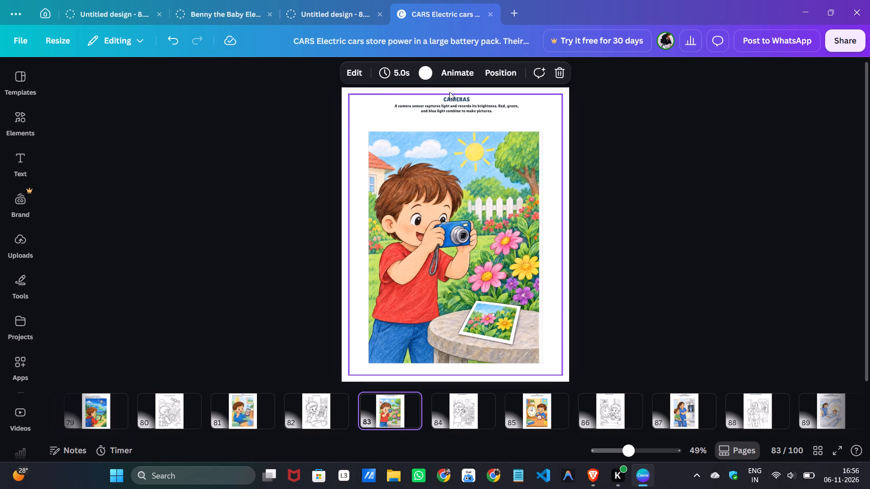
drag(449, 107, 429, 116)
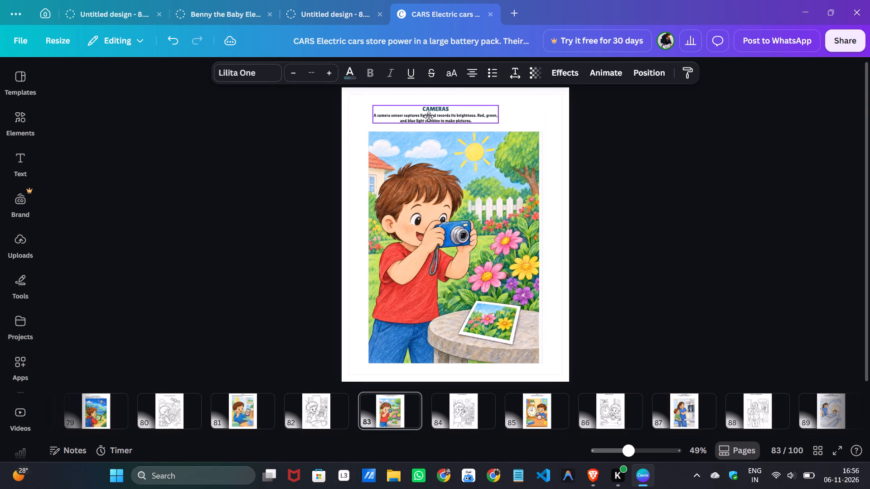
drag(429, 116, 426, 116)
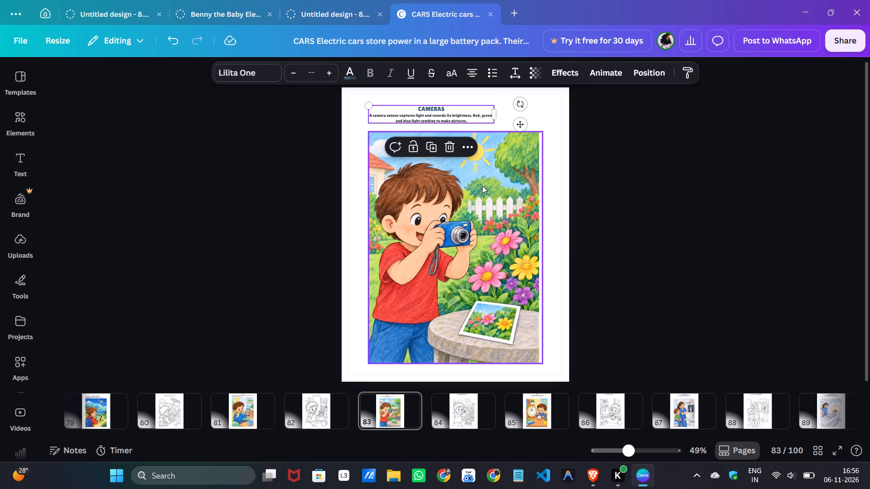
Delete the thin frame lying over the CAMERAS picture, keeping the picture itself.
click(482, 186)
click(474, 111)
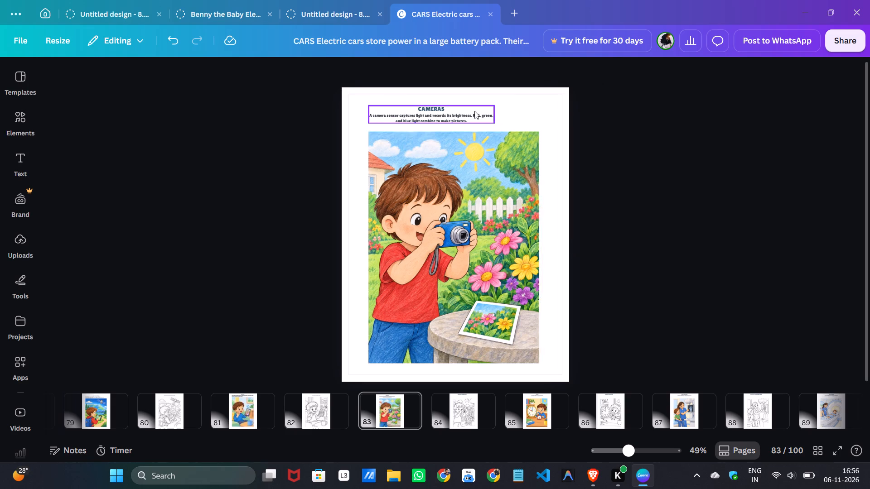
Widen the CAMERAS text box to roughly the full width of the picture.
click(445, 116)
drag(497, 114, 540, 115)
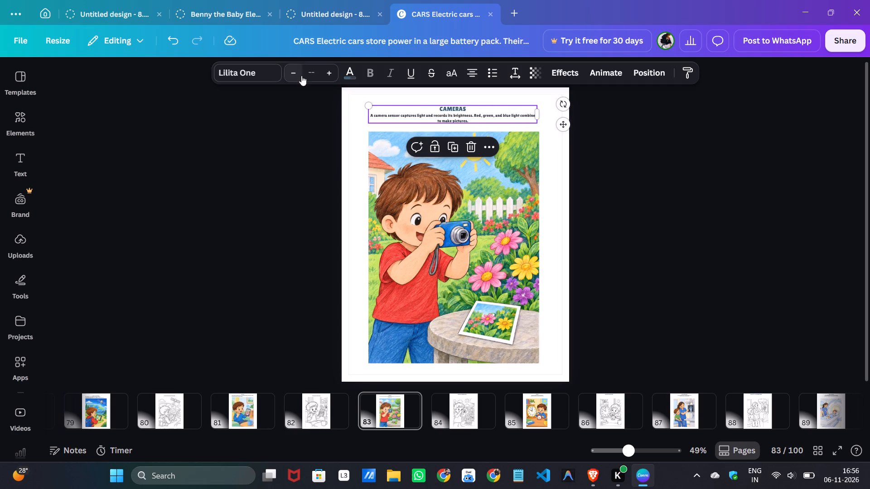
Set the whole CAMERAS text block, heading and description, to font size 16 and left-align it.
click(315, 70)
click(307, 214)
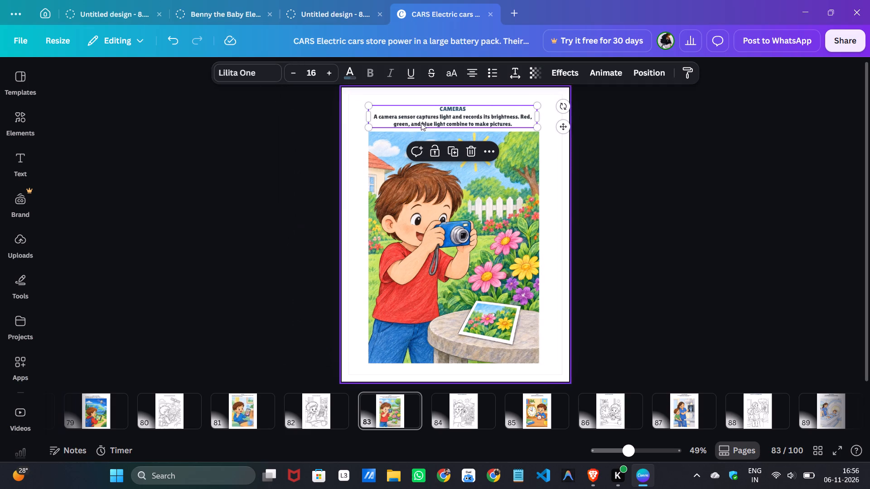
click(472, 72)
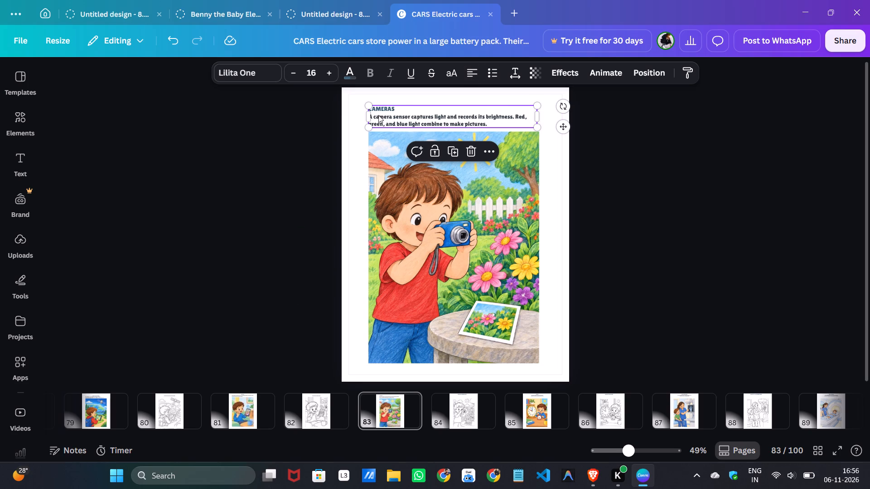
Change the CAMERAS heading to the Shrikhand font and center-align it above the description.
click(382, 106)
double_click(382, 106)
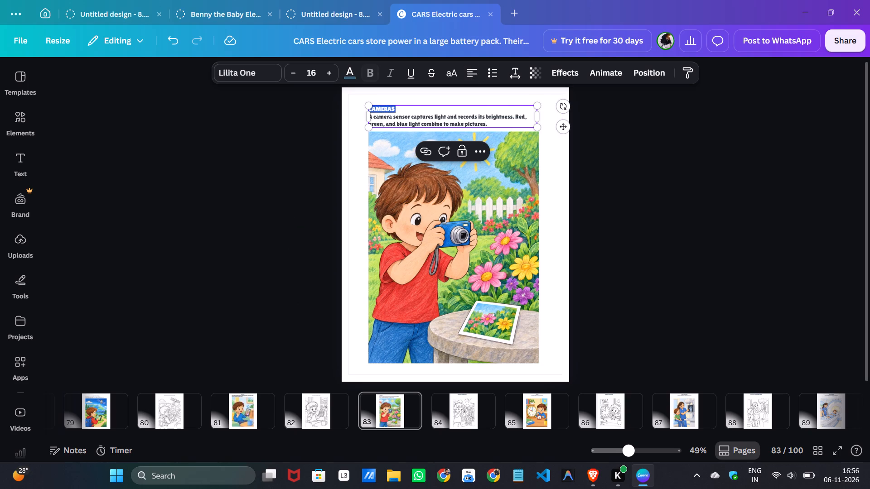
click(257, 76)
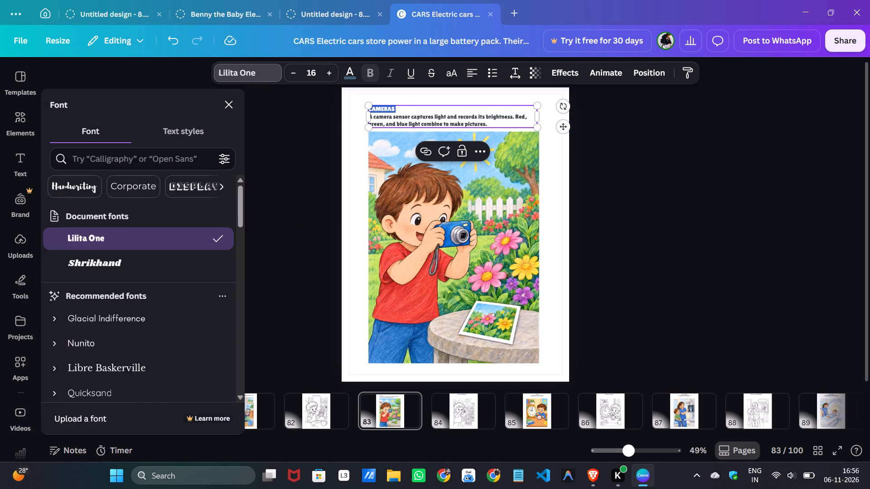
click(115, 264)
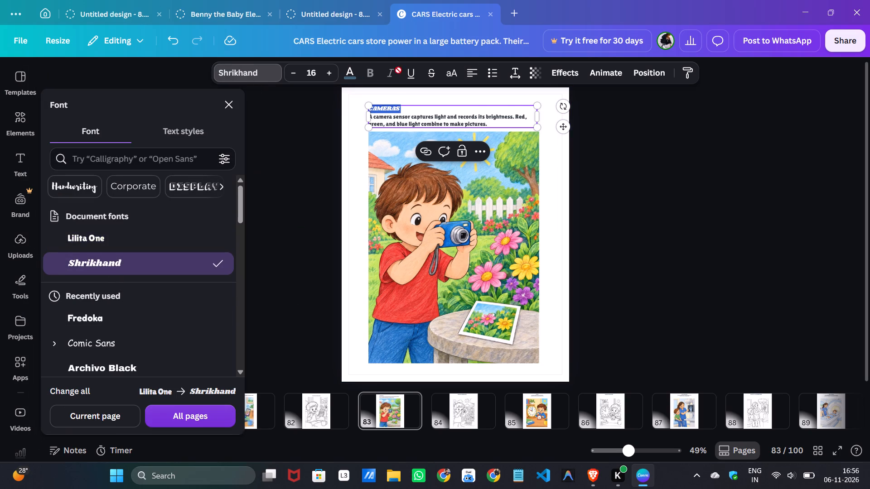
click(469, 70)
click(615, 148)
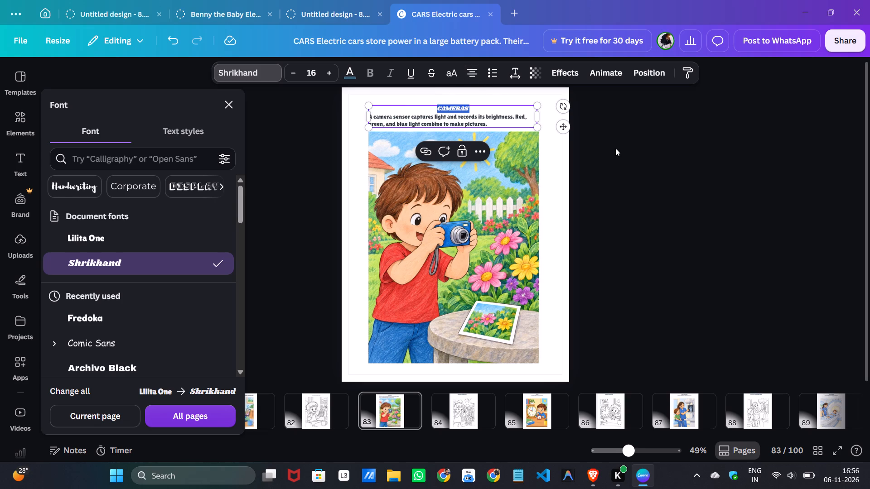
click(615, 148)
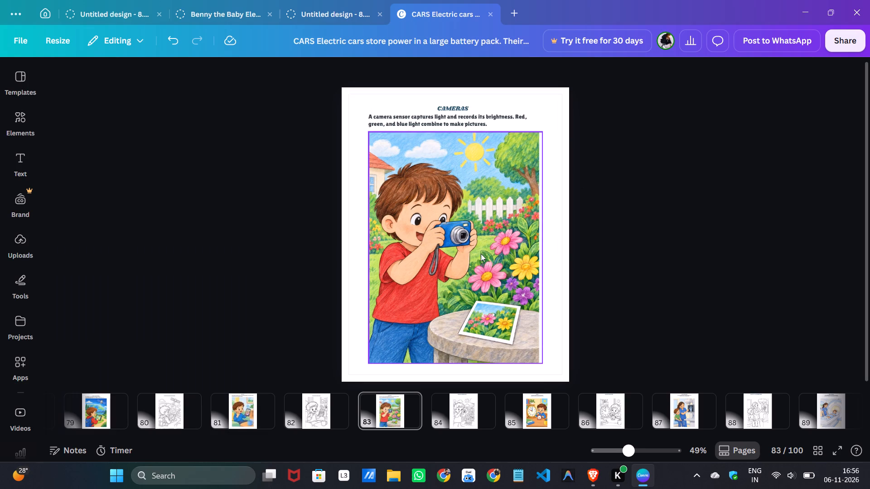
Nudge the CAMERAS picture slightly up toward the description and slightly right to center it on the page.
click(477, 245)
key(Up)
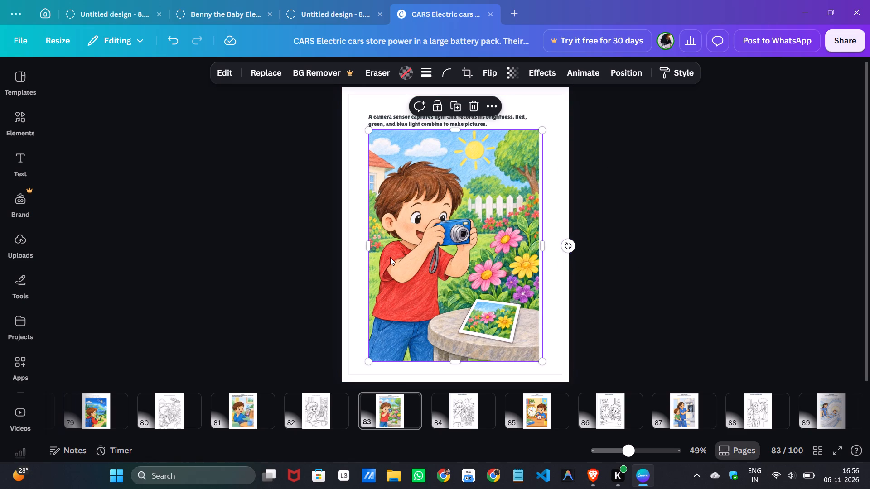
key(Right)
key(Right)
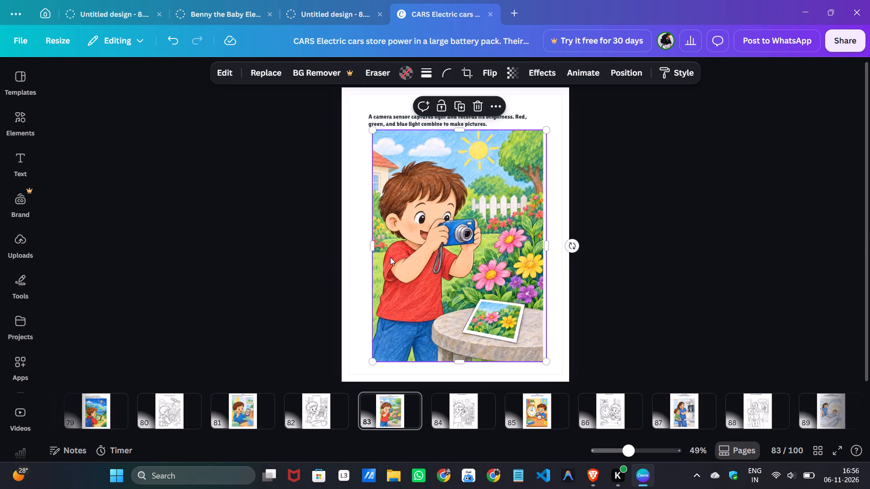
key(Left)
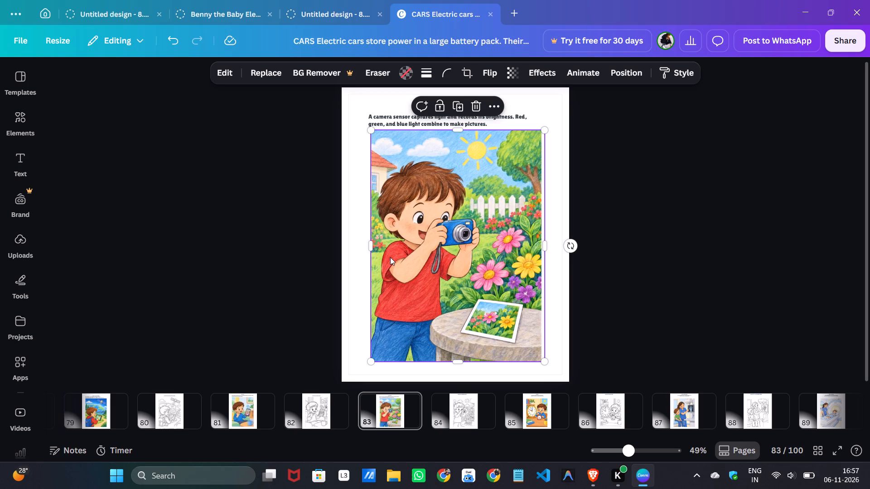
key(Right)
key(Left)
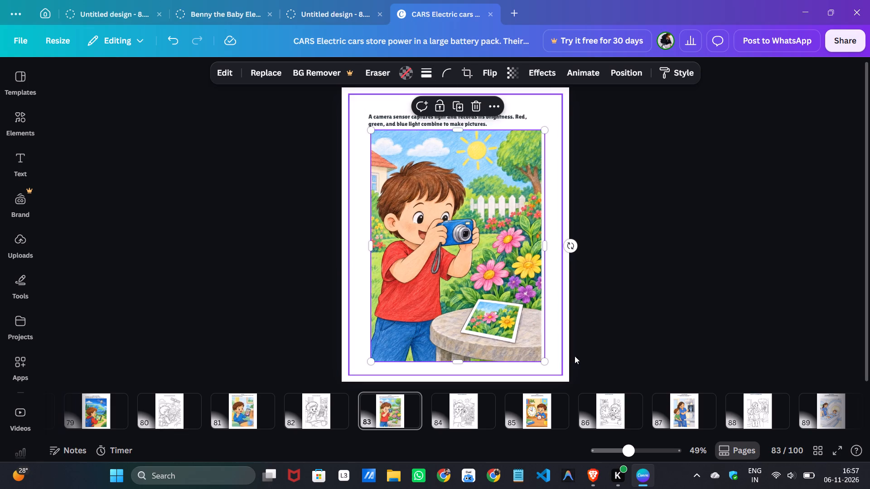
Delete the large outer frame around the CAMERAS page.
click(556, 360)
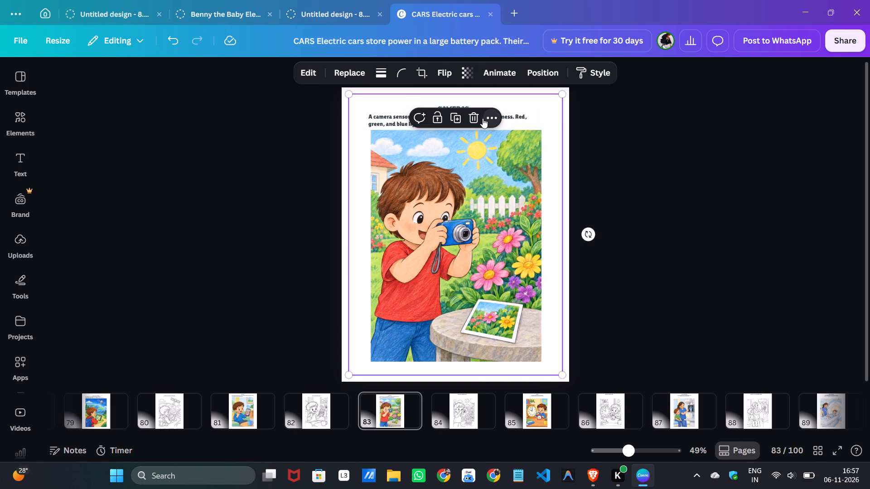
click(474, 117)
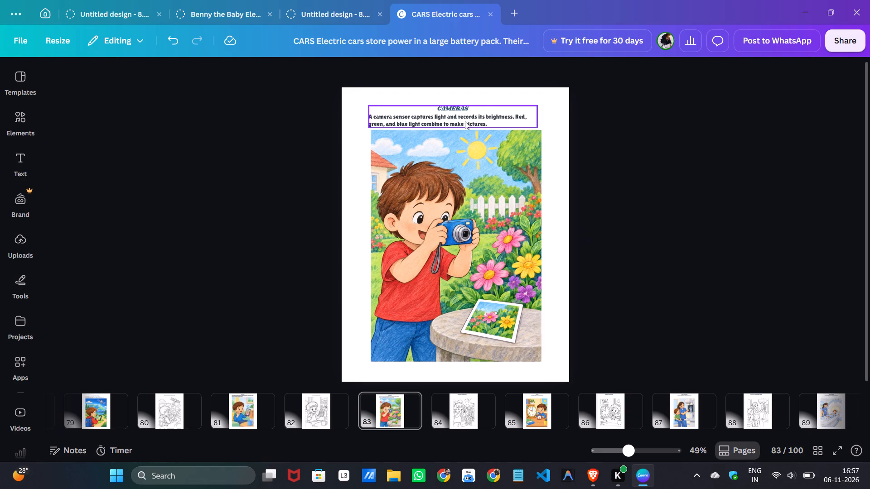
Nudge the CAMERAS picture slightly left so its left edge lines up with the text block above it.
click(465, 121)
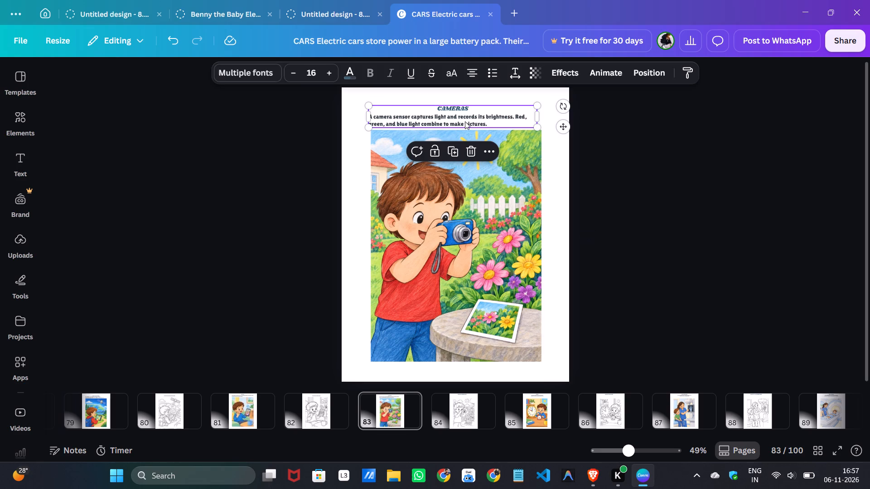
key(Right)
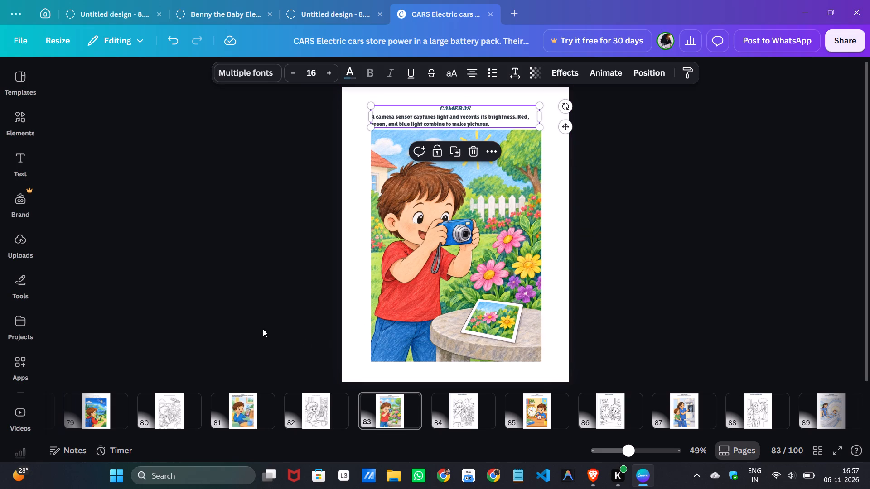
click(408, 342)
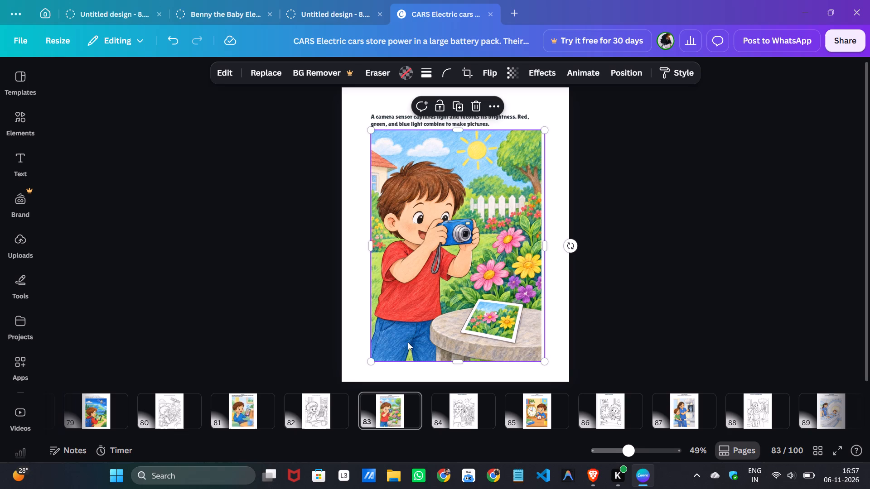
key(Left)
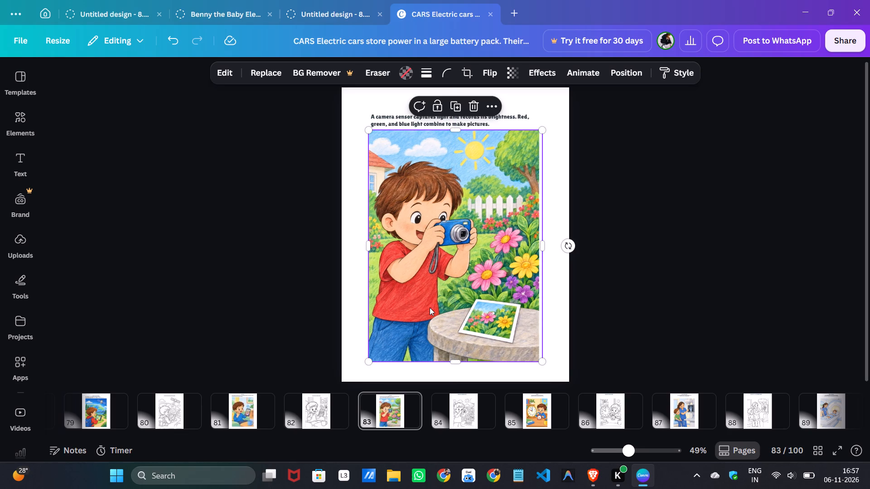
click(401, 118)
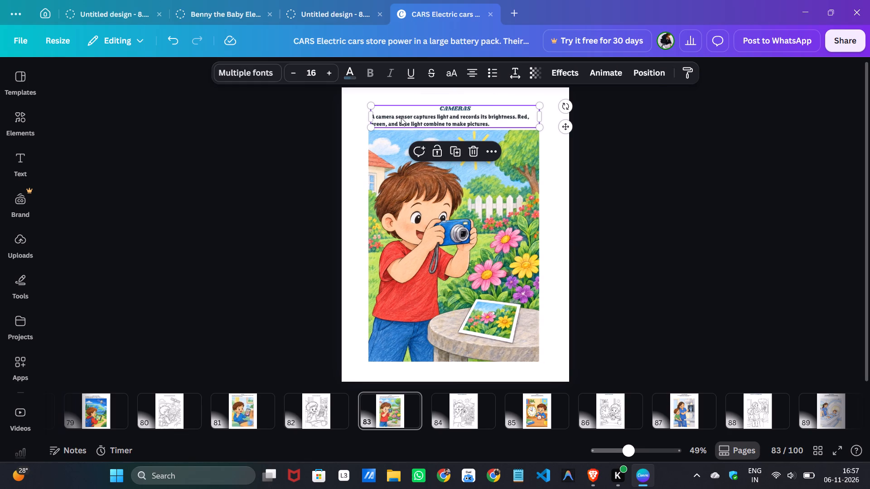
key(Left)
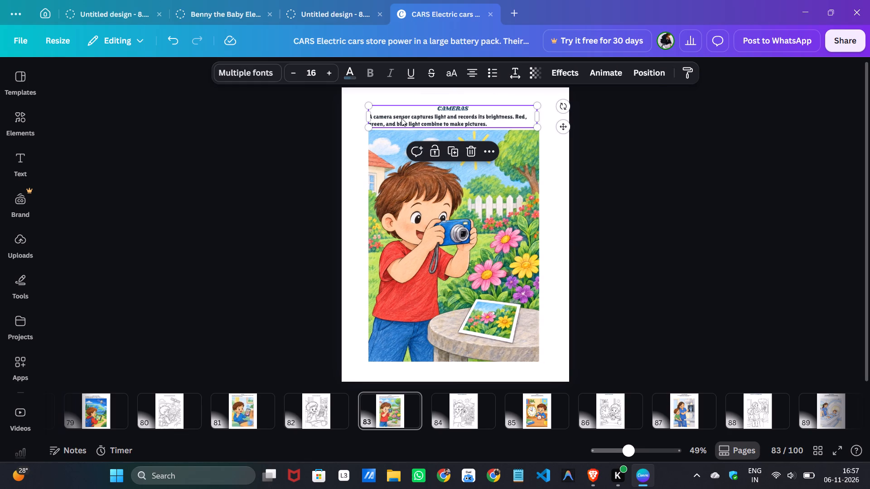
click(649, 249)
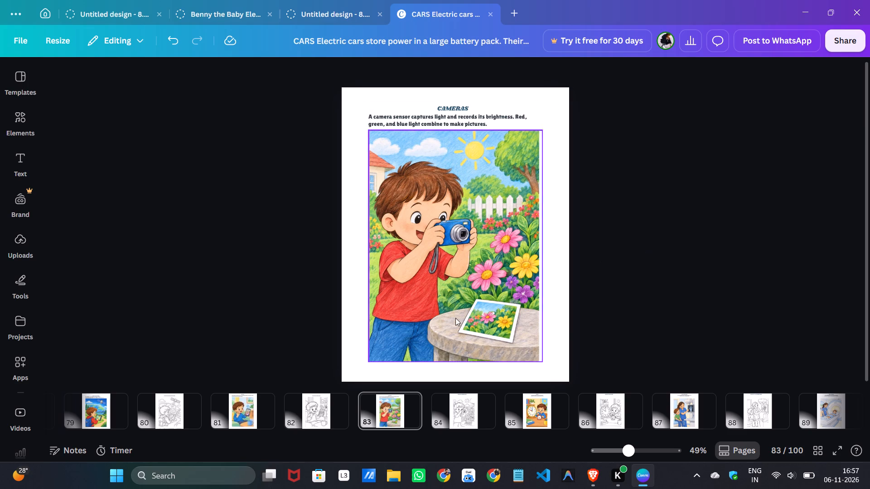
Go to page 84, the cameras coloring page, and delete its large outer frame.
click(478, 427)
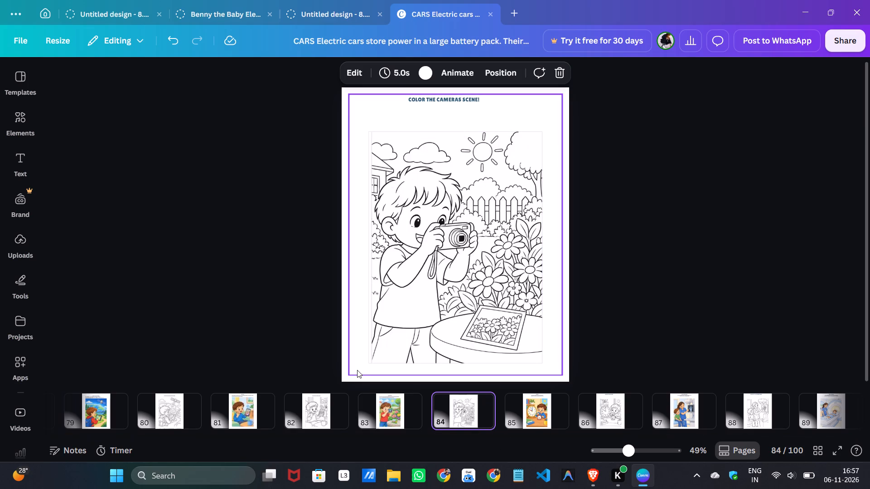
click(357, 370)
click(478, 118)
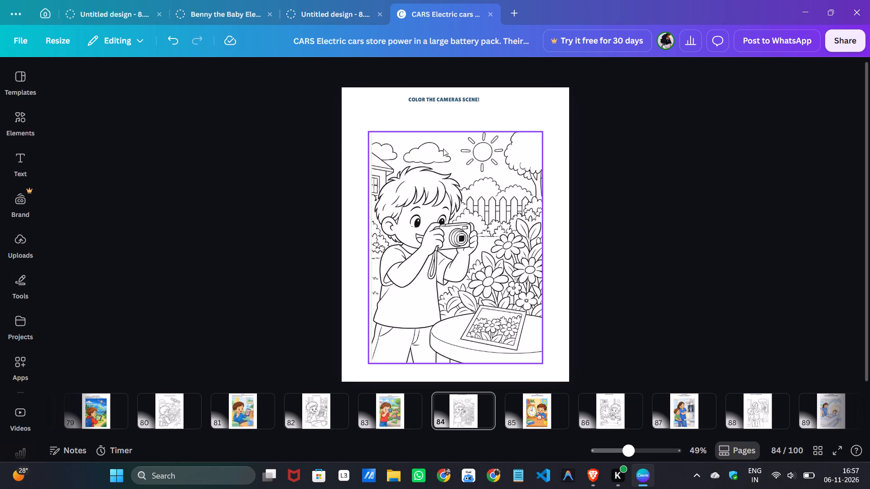
Group the line-art camera picture with its thin border, shifting both slightly up and left on the page.
drag(335, 116, 376, 130)
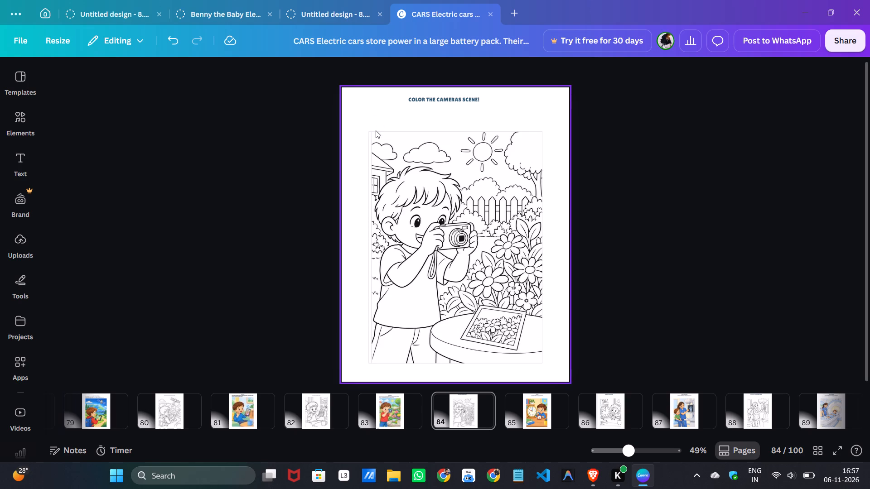
drag(351, 117, 353, 122)
drag(353, 122, 388, 163)
drag(431, 252, 416, 241)
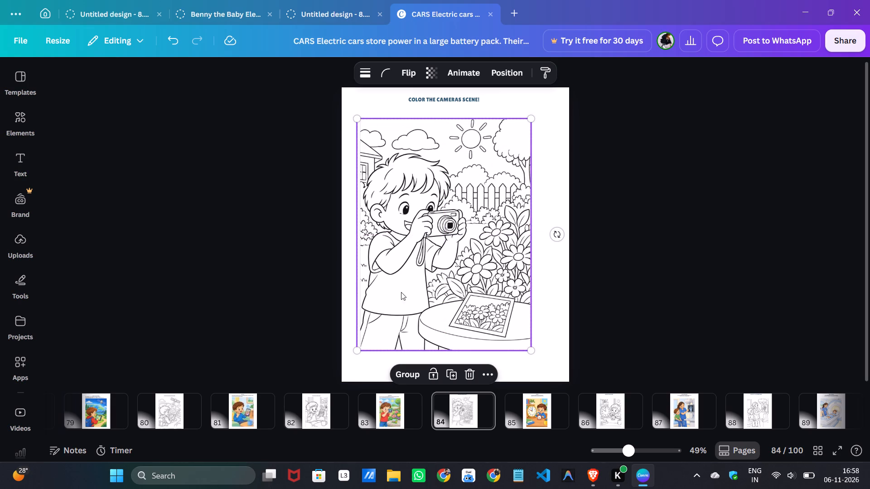
click(411, 375)
Enlarge the grouped camera line art slightly and center it horizontally on the page, below the heading.
drag(527, 349, 544, 355)
drag(474, 315, 482, 317)
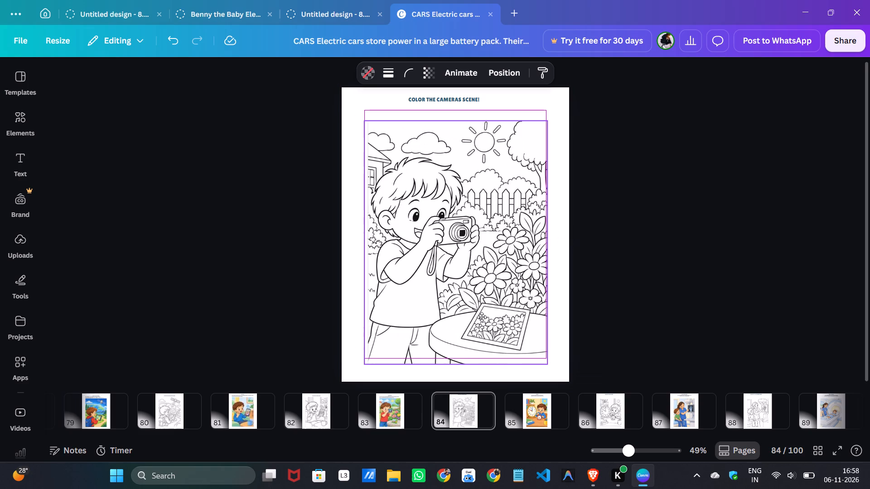
drag(482, 317, 482, 315)
click(724, 324)
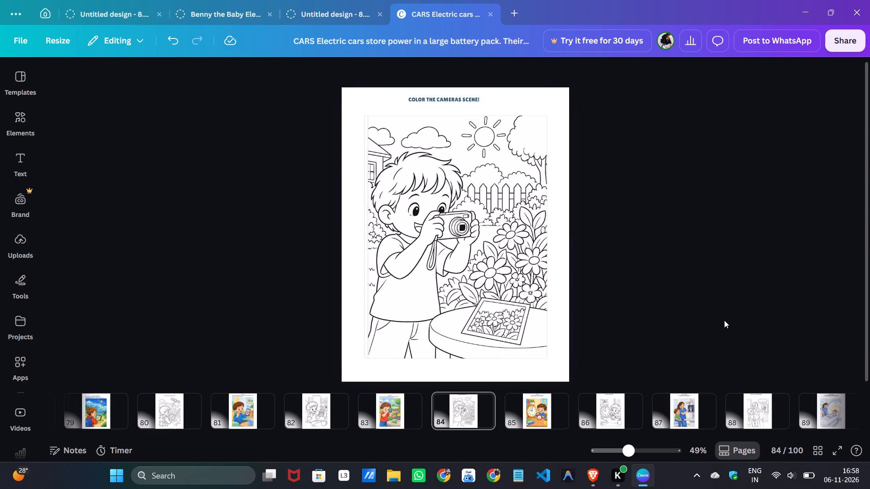
Move the COLOR THE CAMERAS SCENE! heading down and center it just above the picture.
drag(454, 100, 458, 115)
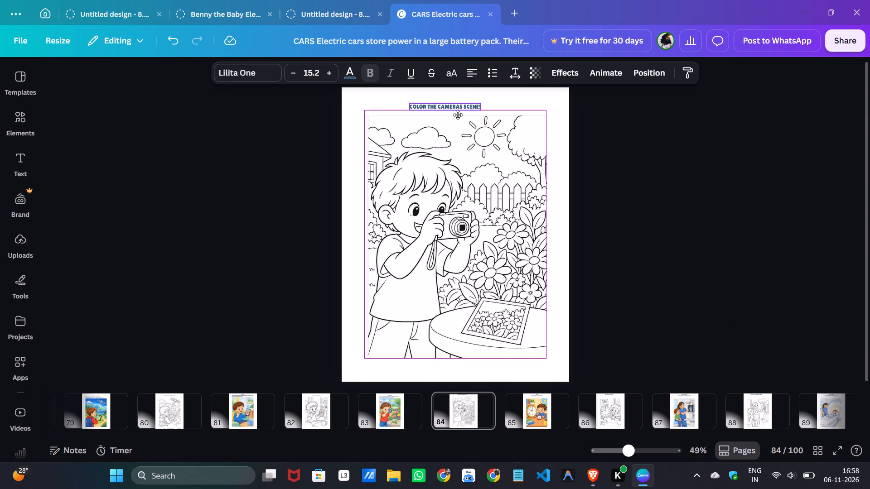
drag(458, 115, 464, 109)
click(627, 156)
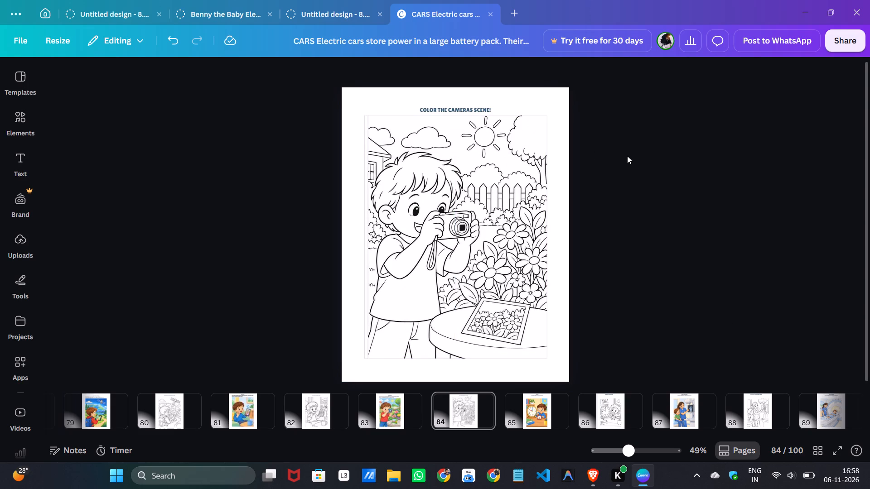
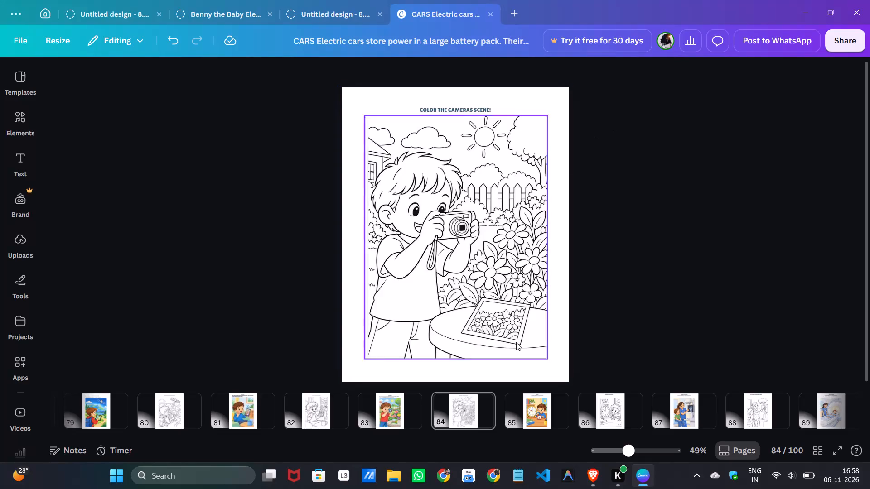
On page 85, the Clocks page, delete the outer page frame and the frame around the picture.
click(539, 408)
click(396, 375)
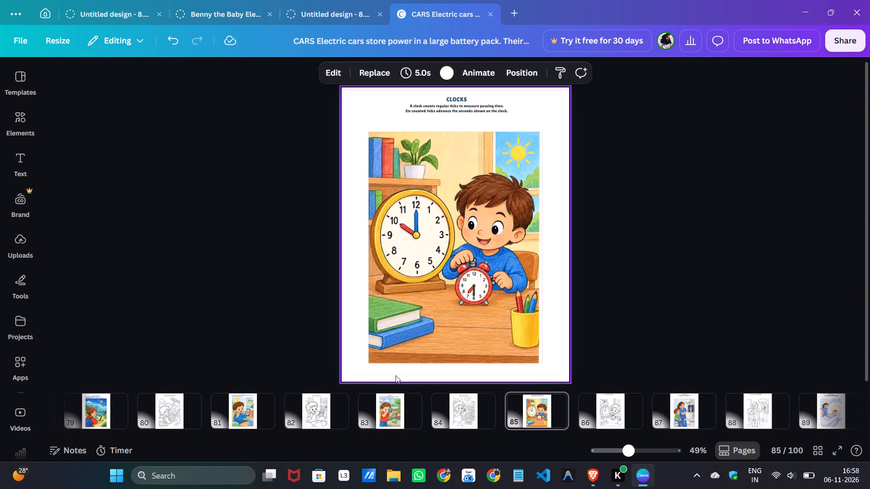
click(377, 361)
click(354, 369)
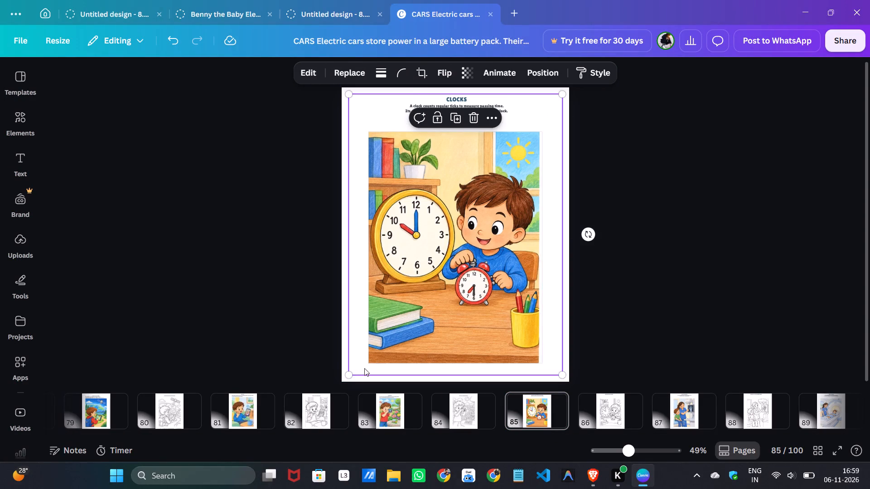
click(477, 114)
click(409, 166)
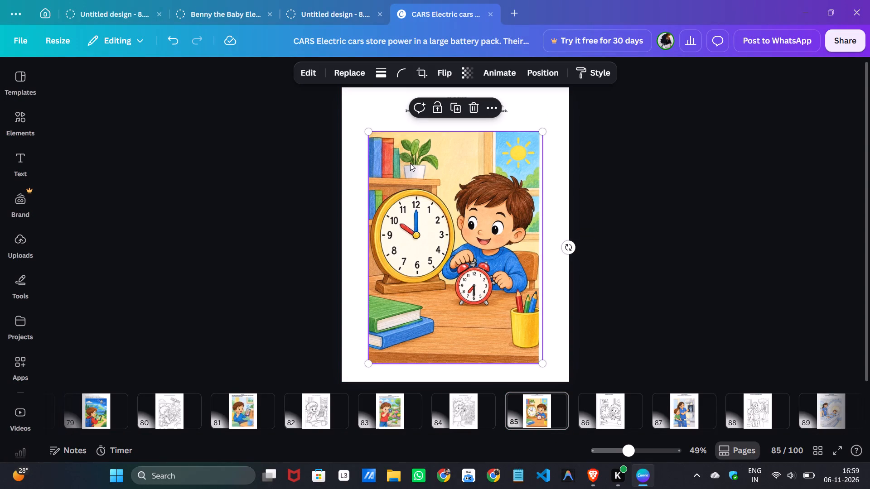
click(476, 102)
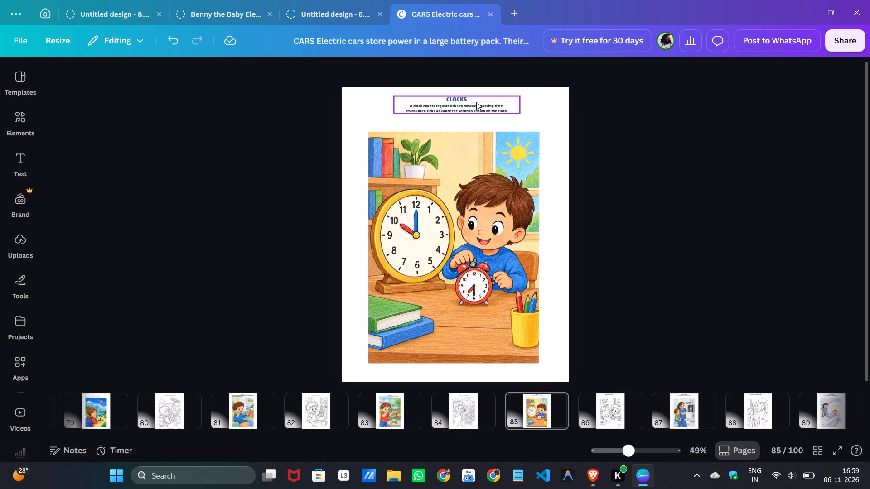
Move the Clocks text block down to just above the picture and widen it to match the picture's width.
drag(463, 105, 439, 118)
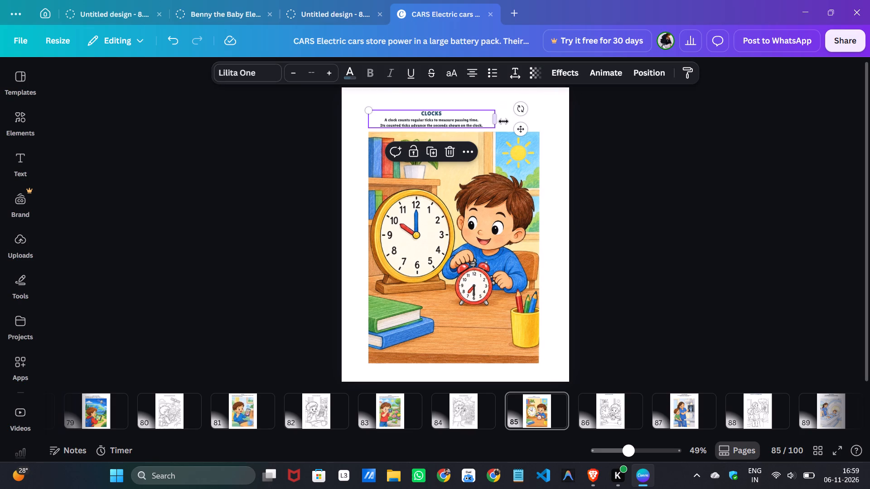
drag(498, 121, 542, 117)
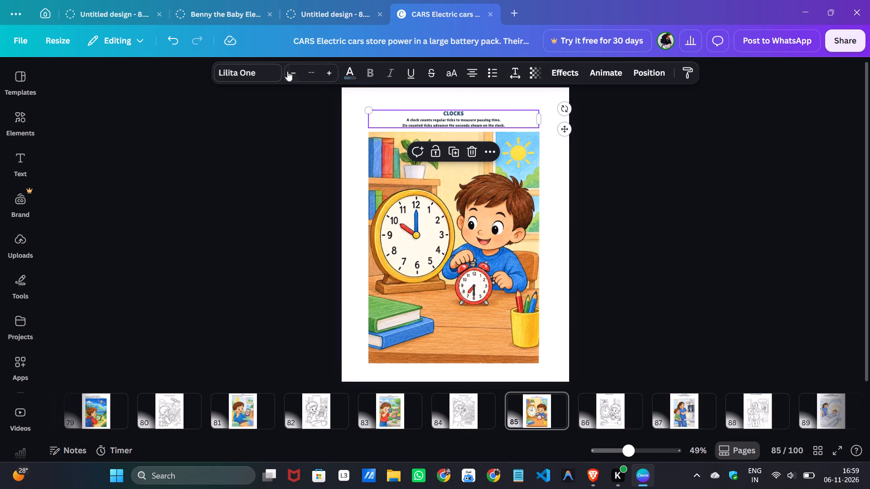
Set the whole Clocks text block to font size 16 and align it left.
click(308, 70)
click(296, 214)
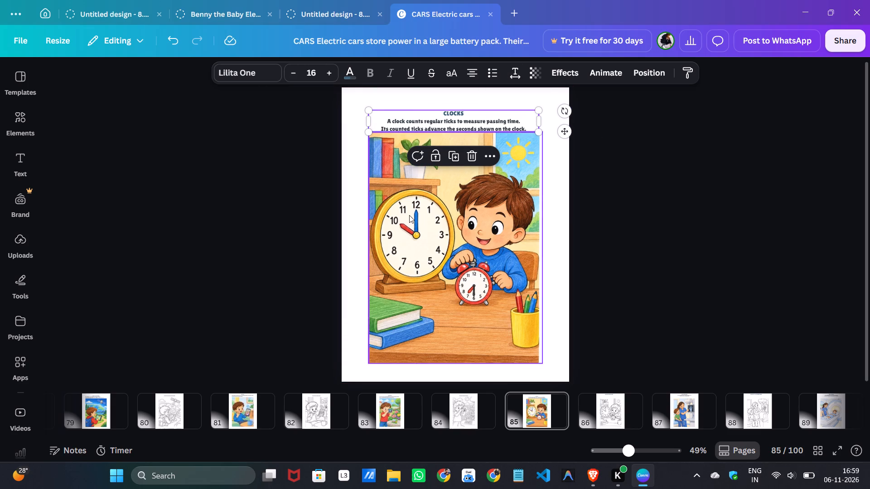
click(469, 79)
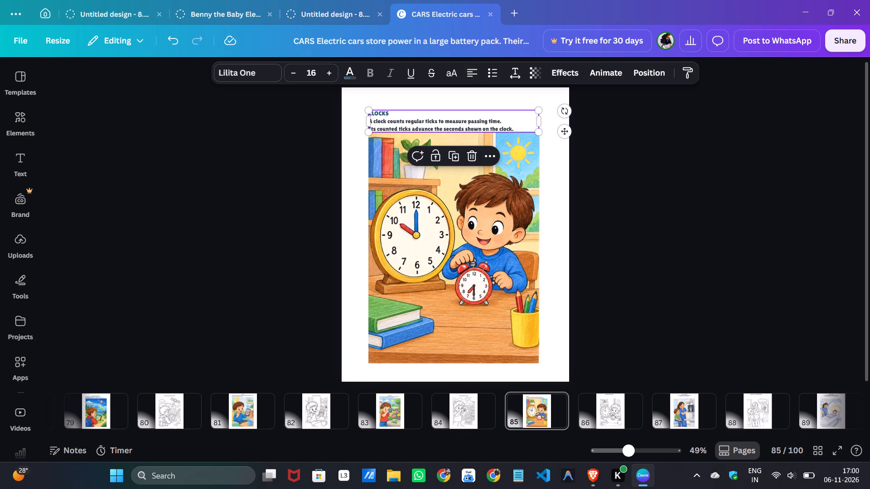
Change the CLOCKS heading line to the Shrikhand font and centre it.
double_click(384, 112)
click(384, 112)
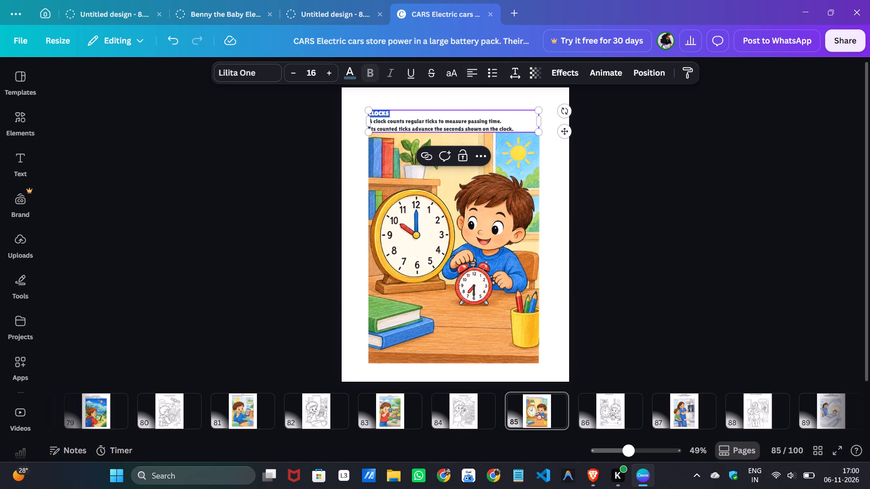
click(275, 67)
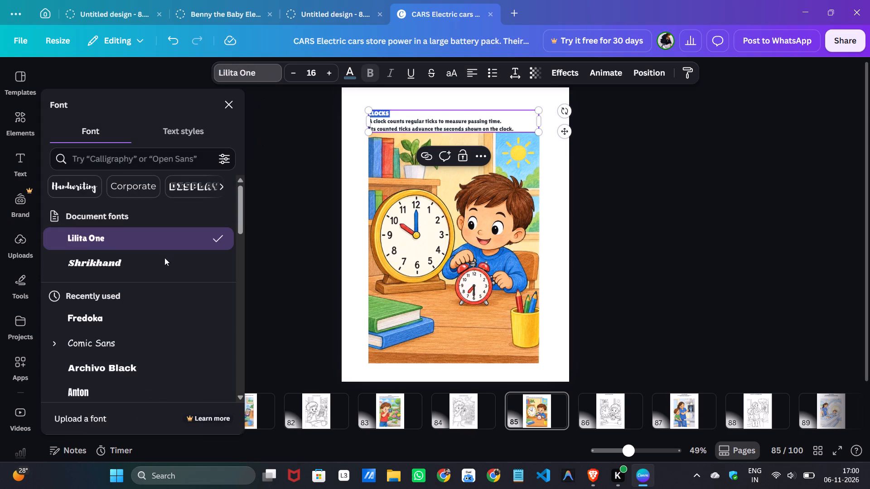
click(150, 255)
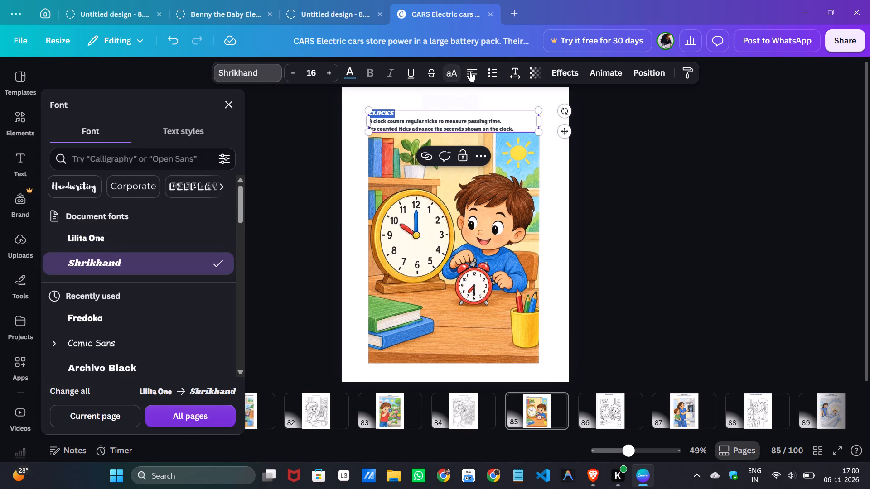
click(474, 70)
click(661, 140)
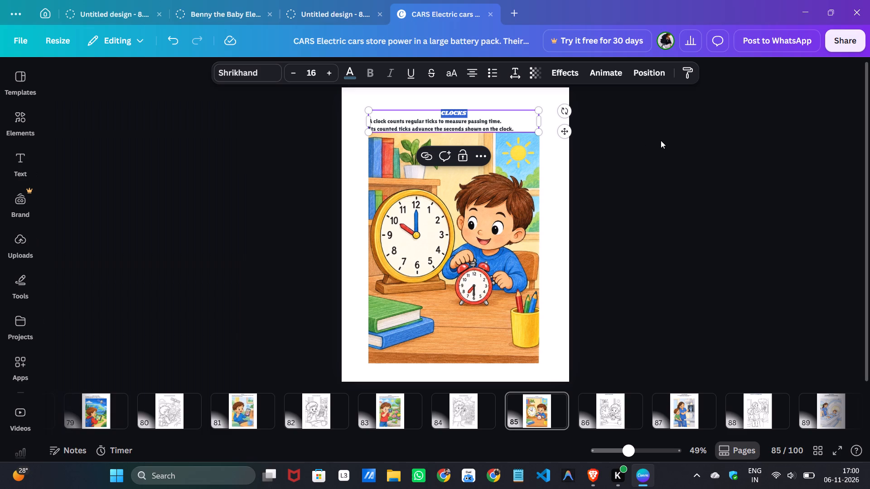
click(661, 140)
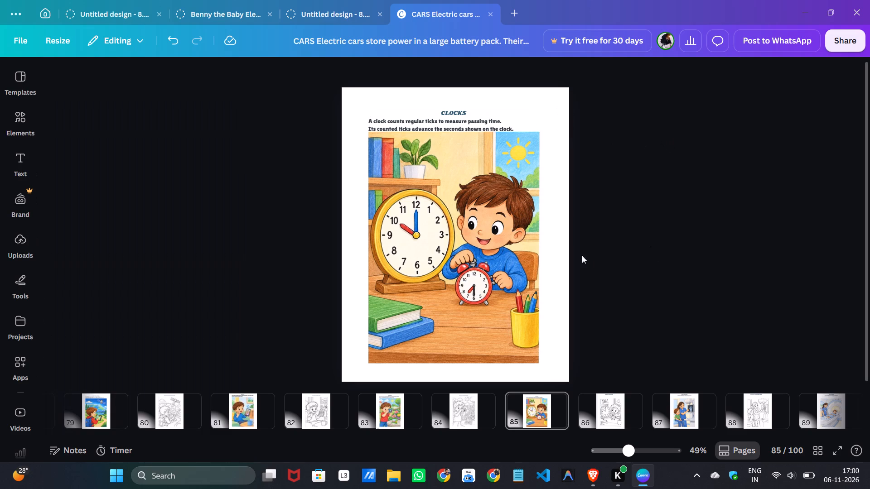
Delete the topmost image layer of the clock scene on page 85.
click(535, 249)
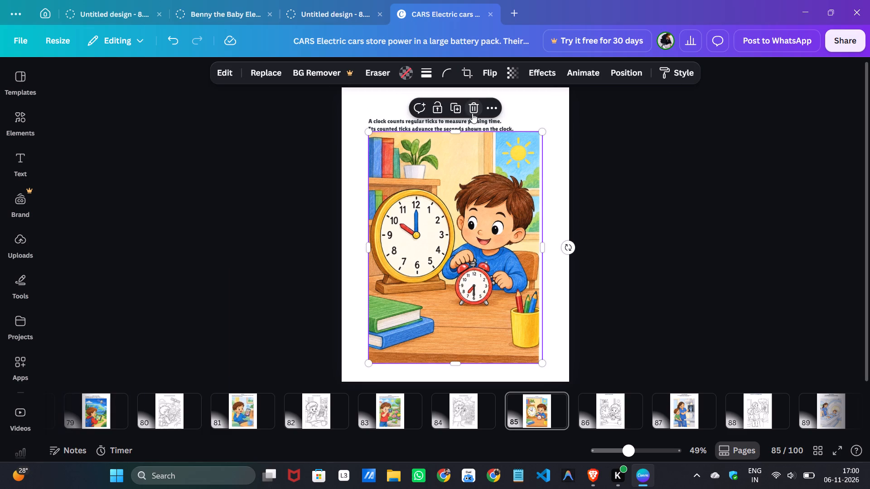
click(472, 113)
click(676, 196)
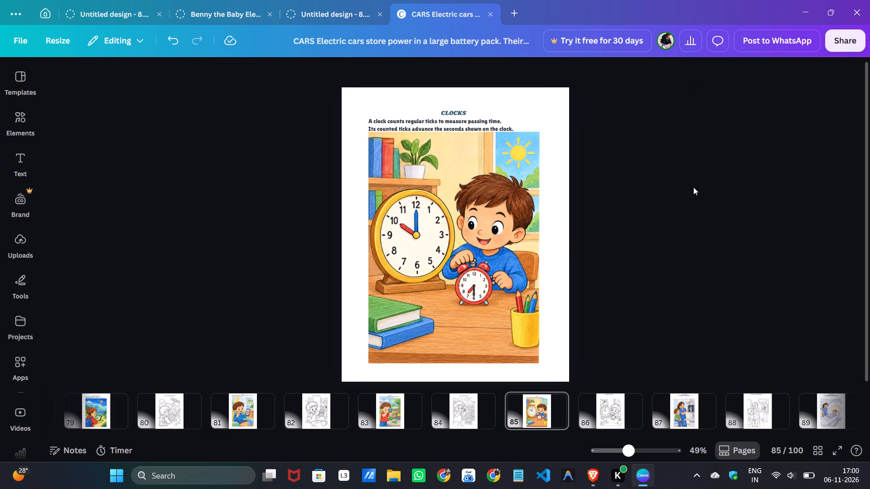
Nudge the Clocks text block and the clock picture slightly upward, keeping a small gap between them.
click(416, 123)
key(Up)
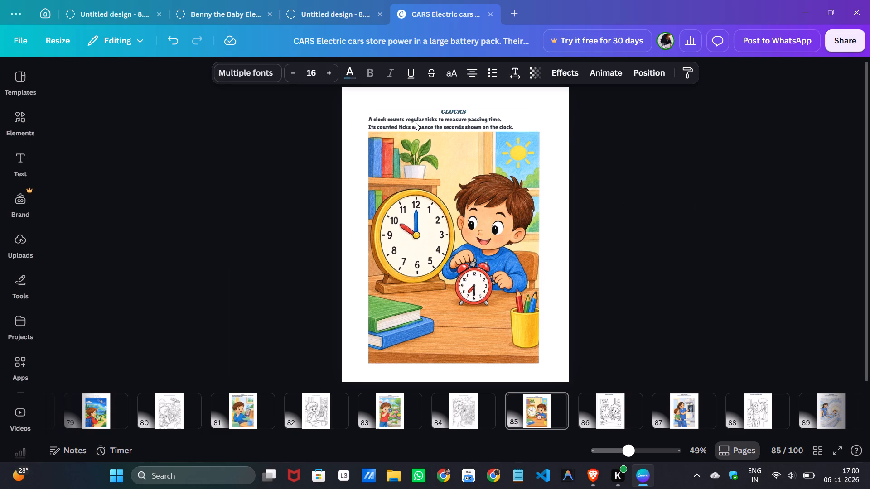
key(Up)
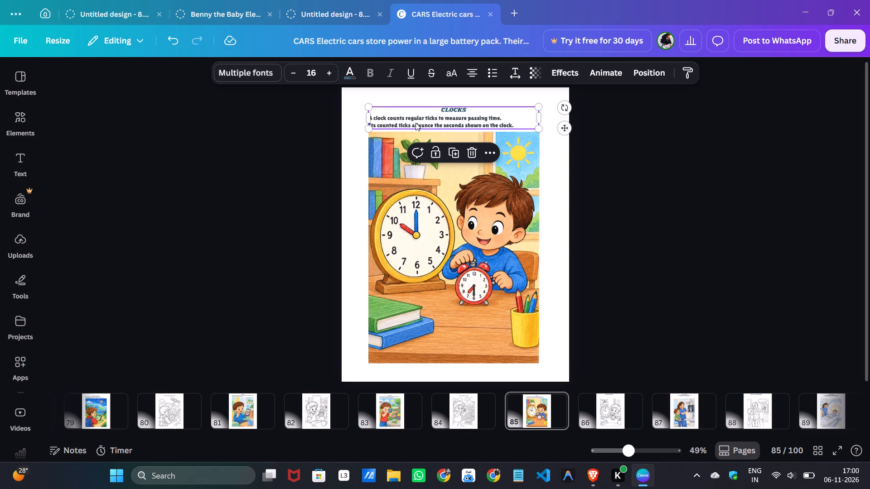
click(611, 222)
click(509, 254)
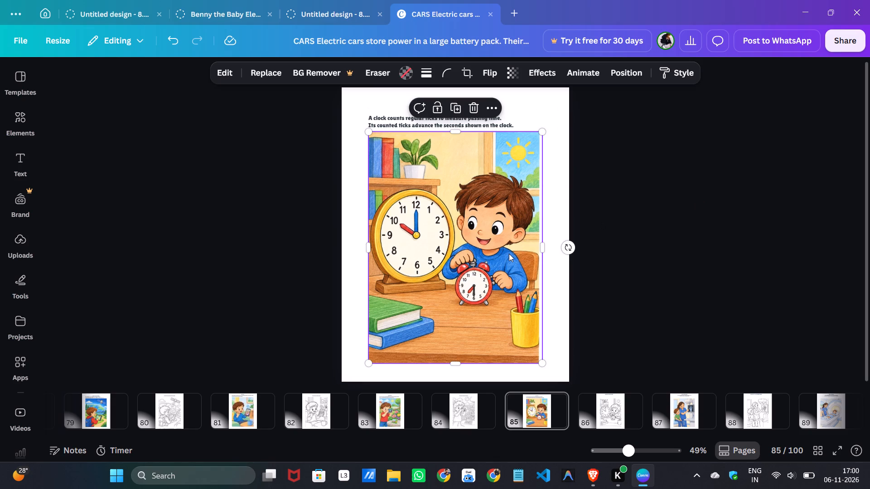
key(Up)
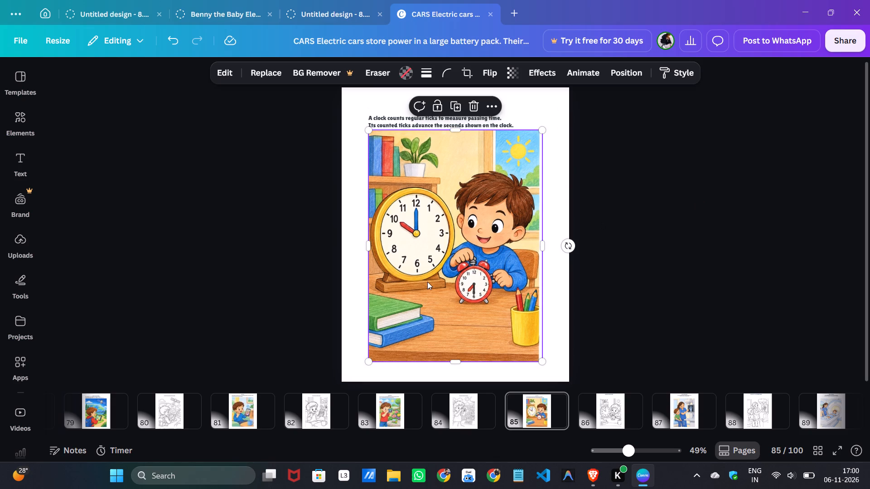
click(603, 110)
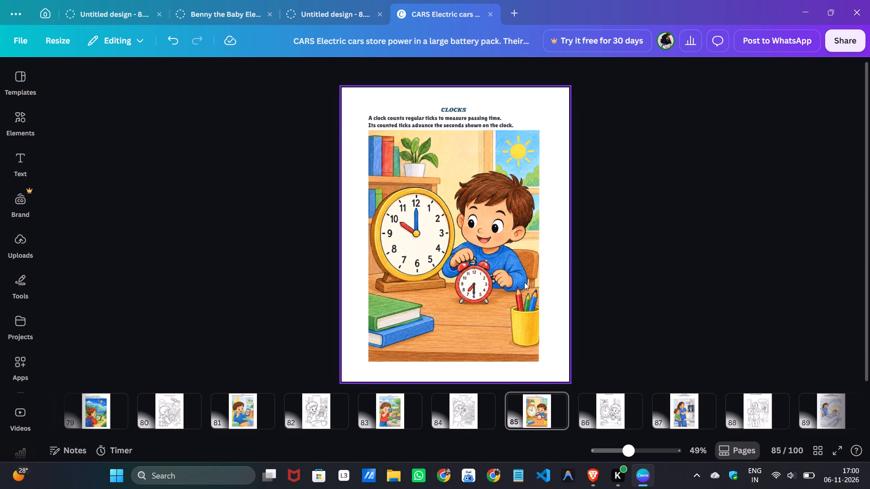
On page 86, the Clocks coloring page, delete the outer page frame.
click(585, 414)
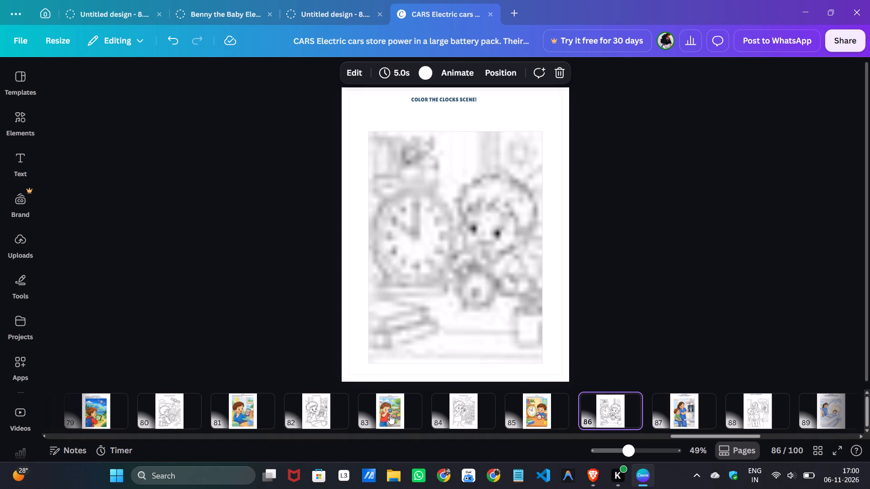
click(364, 366)
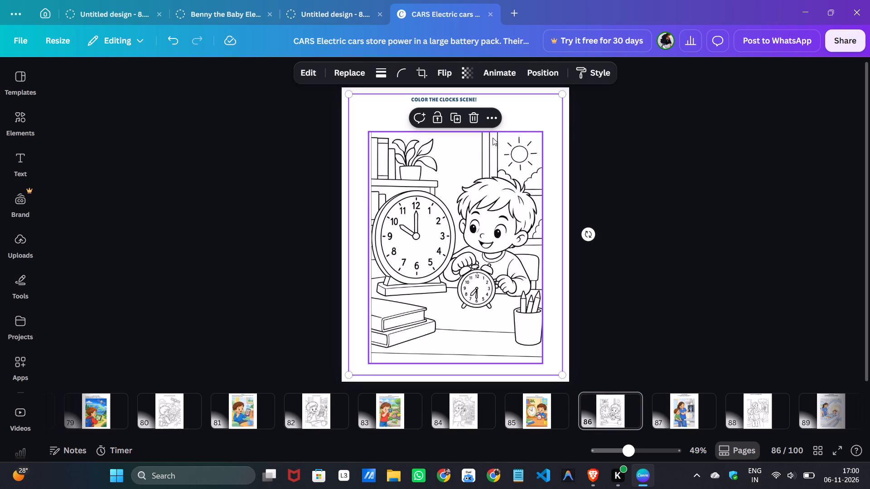
click(475, 125)
Move the "COLOR THE CLOCKS SCENE!" heading down to the top margin and centre it horizontally on the page.
drag(428, 96, 436, 109)
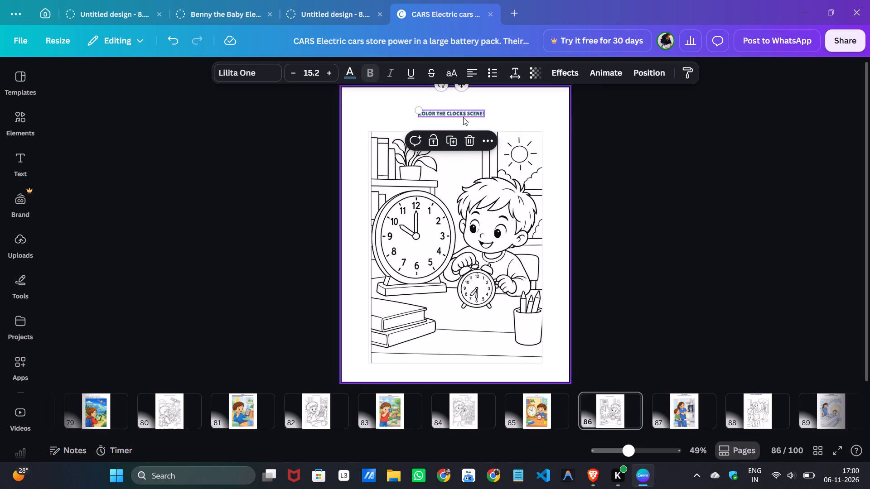
click(484, 111)
click(509, 113)
drag(464, 113, 464, 112)
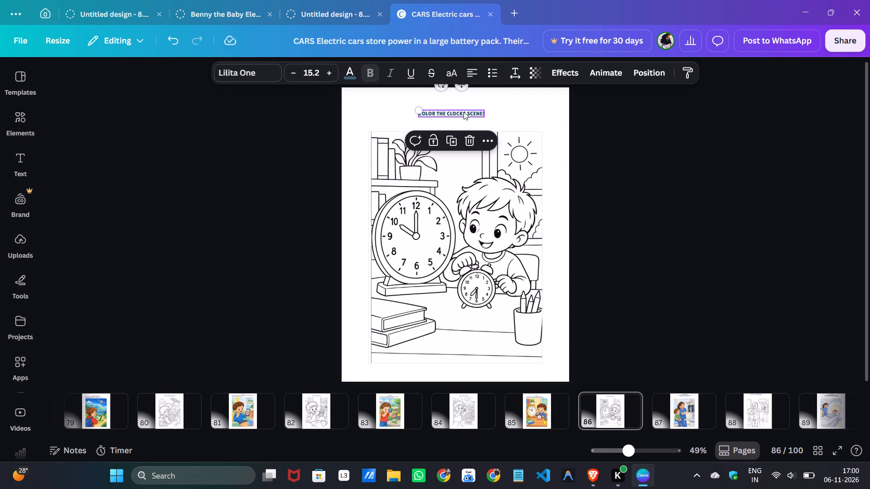
drag(464, 112, 469, 108)
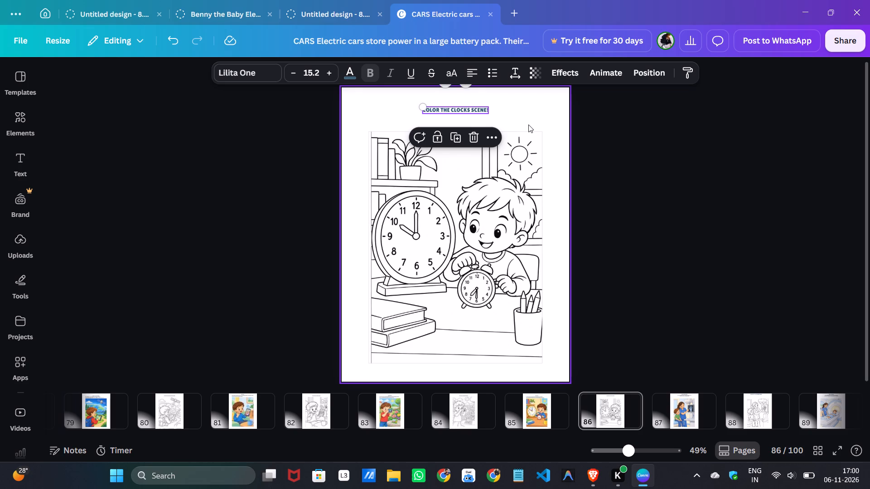
click(519, 115)
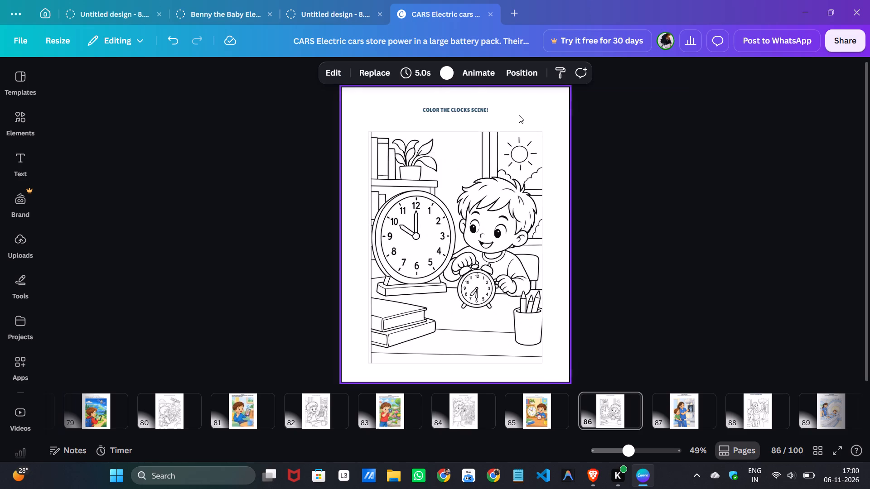
Move the clock line drawing with its frame up to the left margin below the heading and enlarge it to the bottom-right margin corner.
drag(371, 115, 407, 191)
drag(421, 238, 415, 227)
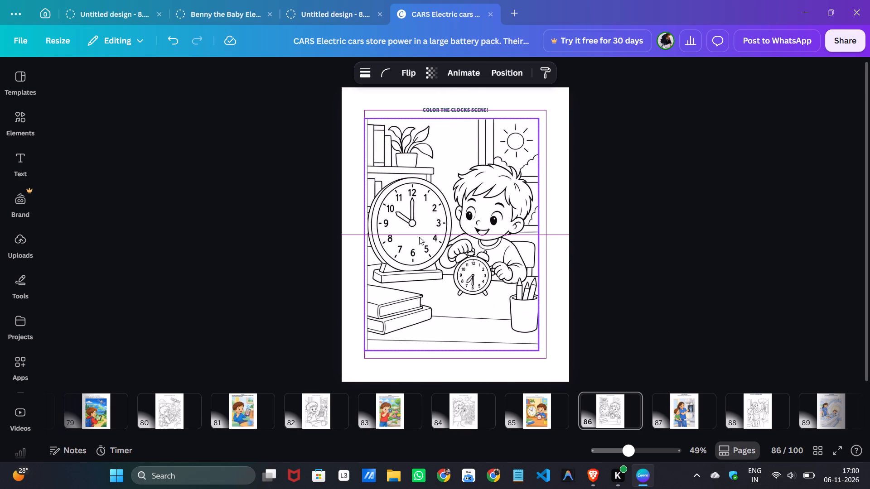
drag(537, 350, 546, 358)
click(650, 343)
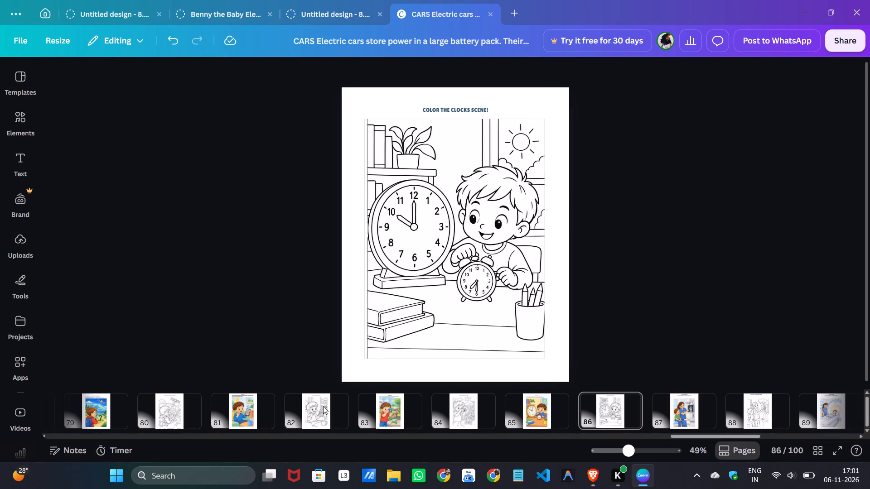
On page 87, the X-Ray Machines page, delete the outer page frame and the frame around the picture.
scroll(483, 329, down, 4)
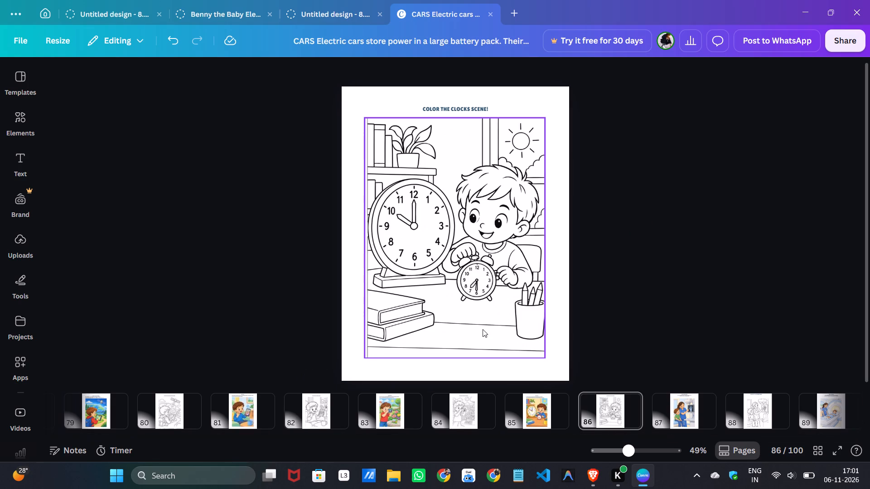
scroll(411, 406, down, 6)
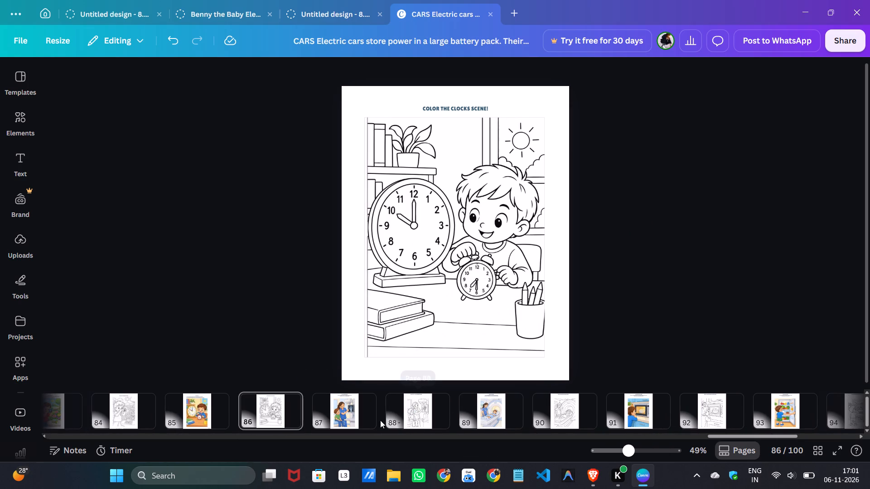
click(380, 420)
click(348, 420)
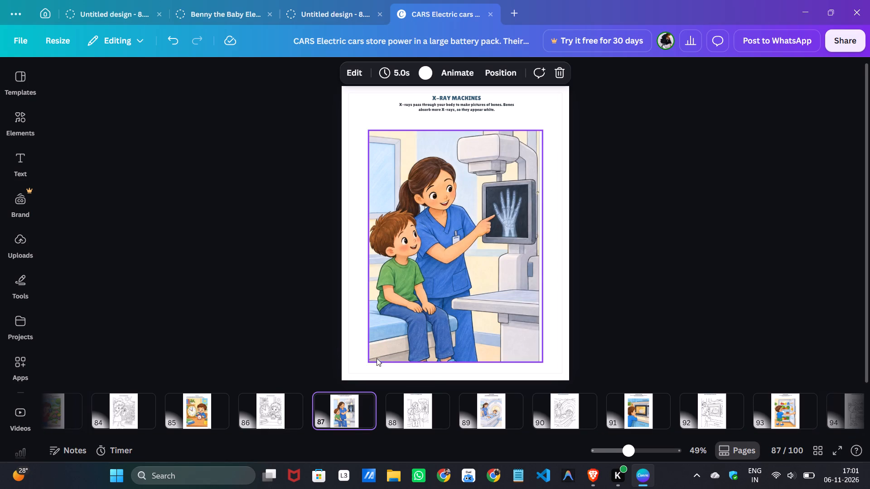
click(362, 363)
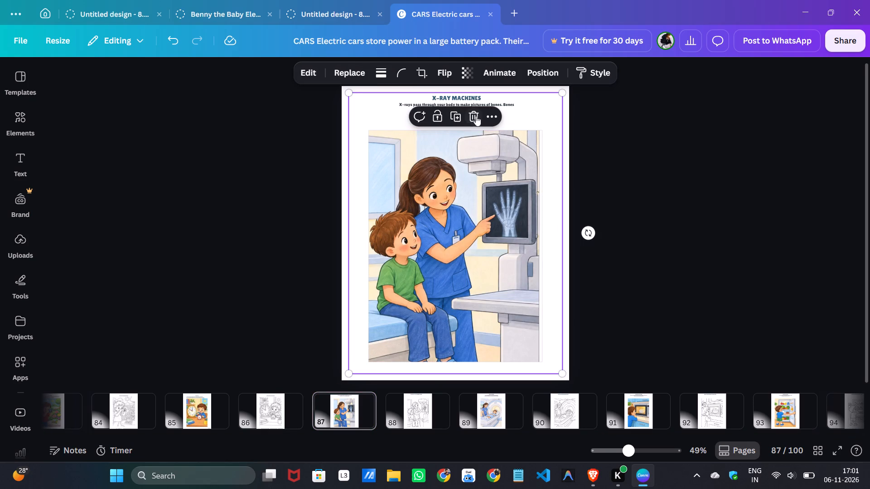
click(480, 115)
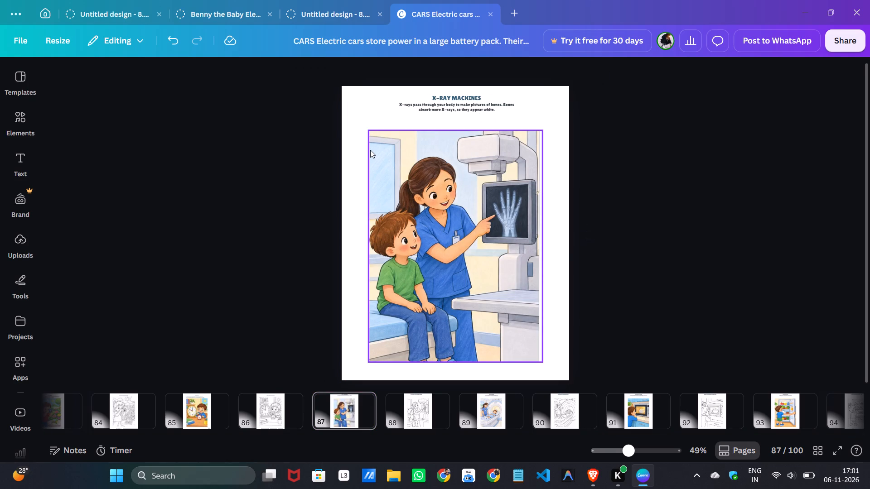
click(368, 146)
click(470, 109)
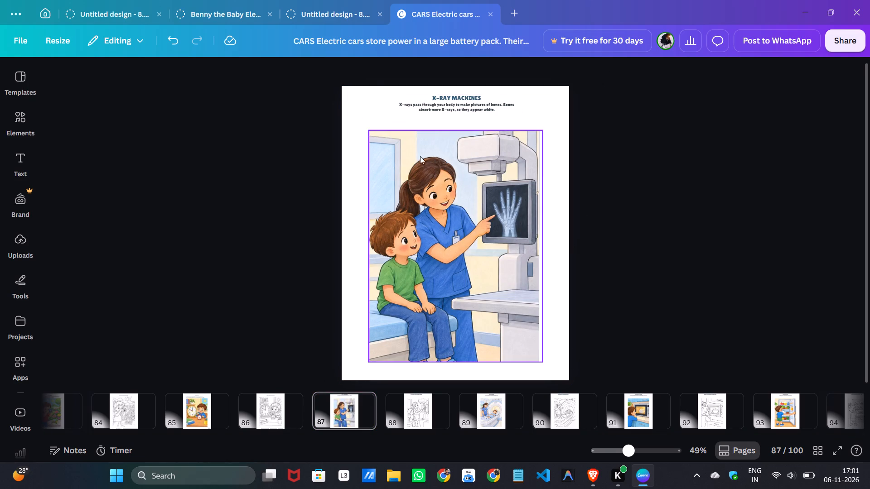
Move the X-ray picture up below the text, enlarge it to about 6.6 by 8.8 at the bottom margin, and centre it horizontally.
drag(411, 157, 404, 148)
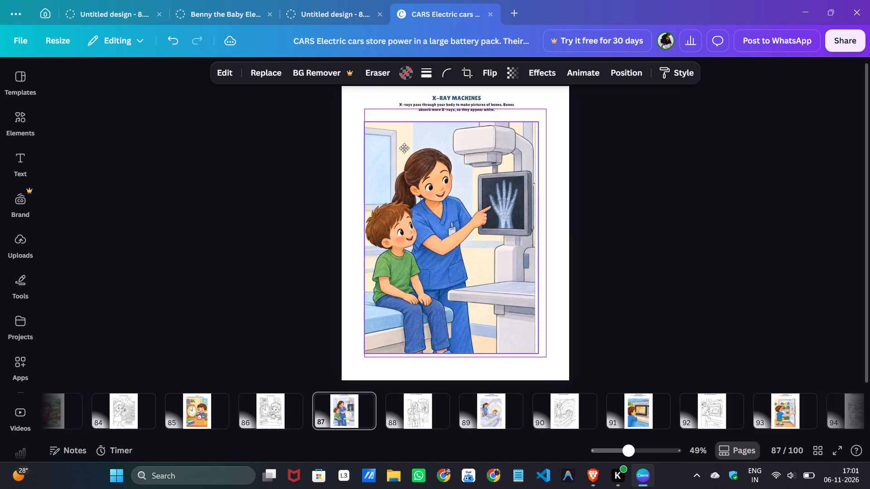
drag(404, 148, 404, 147)
drag(538, 352, 543, 355)
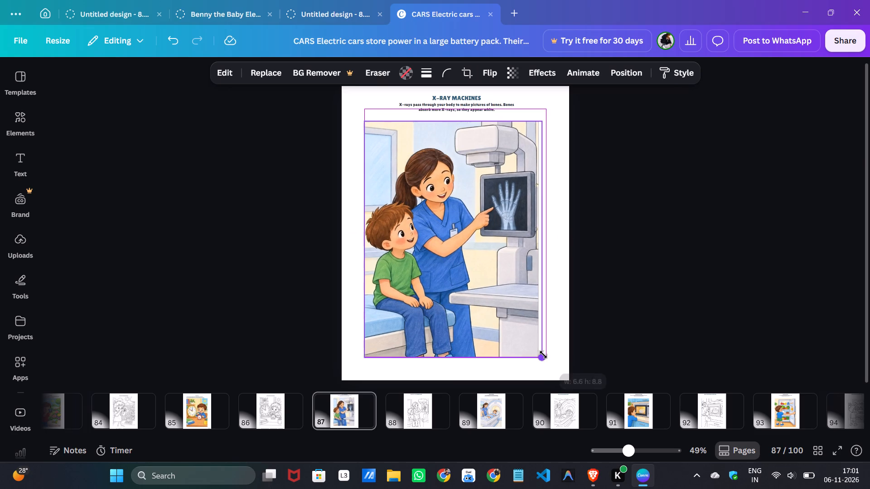
drag(543, 355, 548, 355)
click(613, 325)
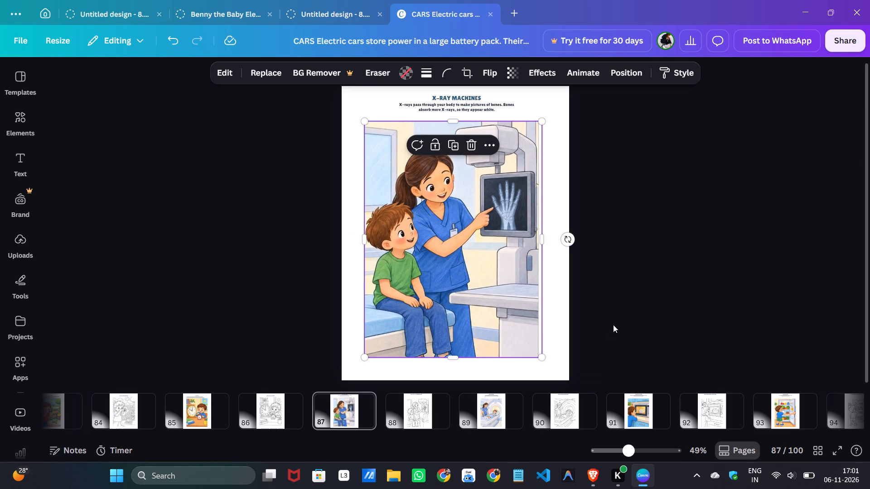
click(510, 313)
key(Right)
key(Right)
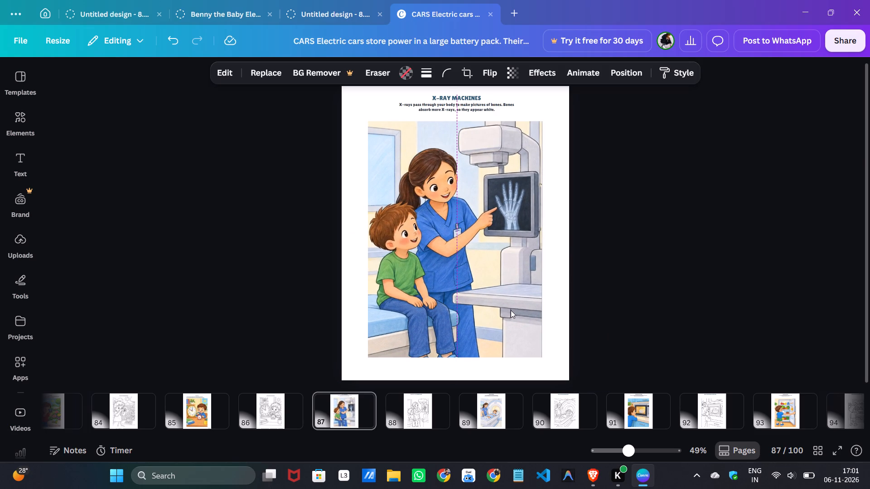
key(Left)
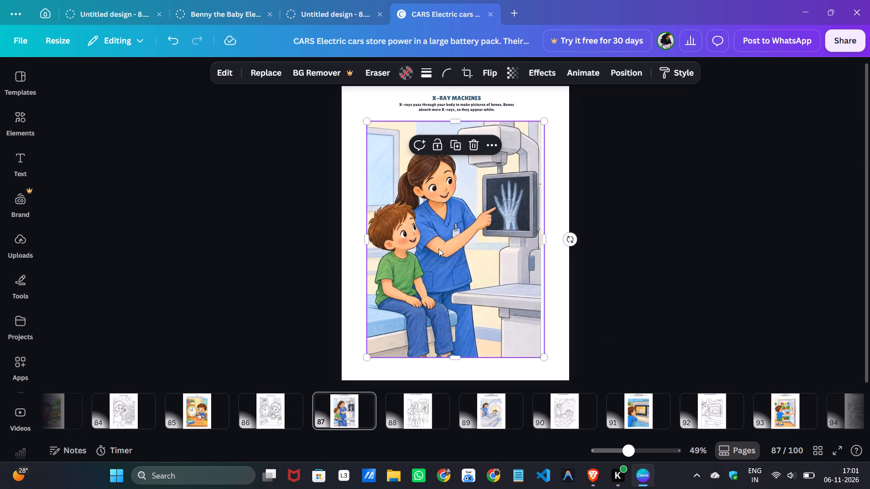
Move the X-Ray Machines text block down to the picture's left edge just above it and widen it to the picture's full width.
drag(480, 108, 462, 115)
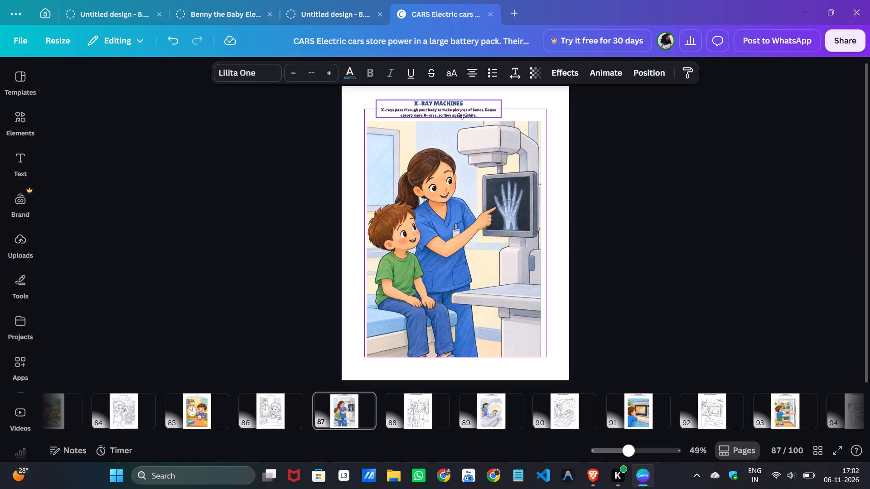
drag(462, 115, 456, 115)
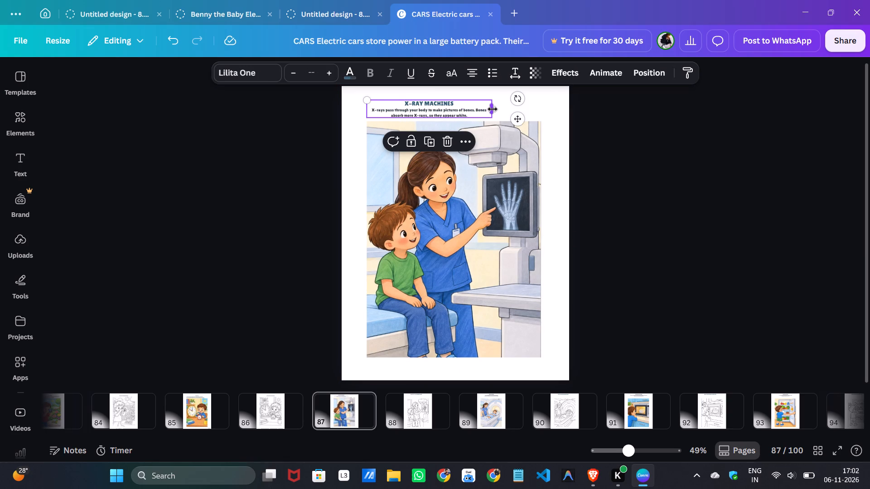
drag(493, 109, 543, 110)
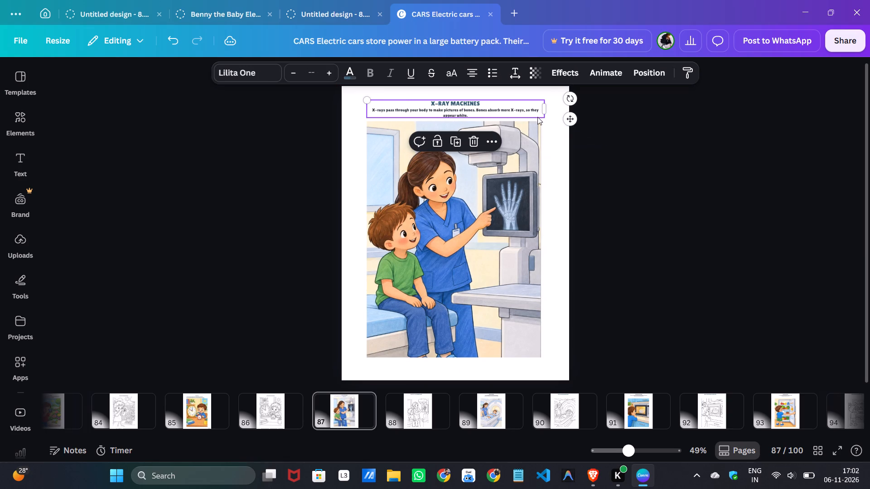
Left-align all the text in the X-Ray Machines text block and set its font size to 16.
double_click(462, 106)
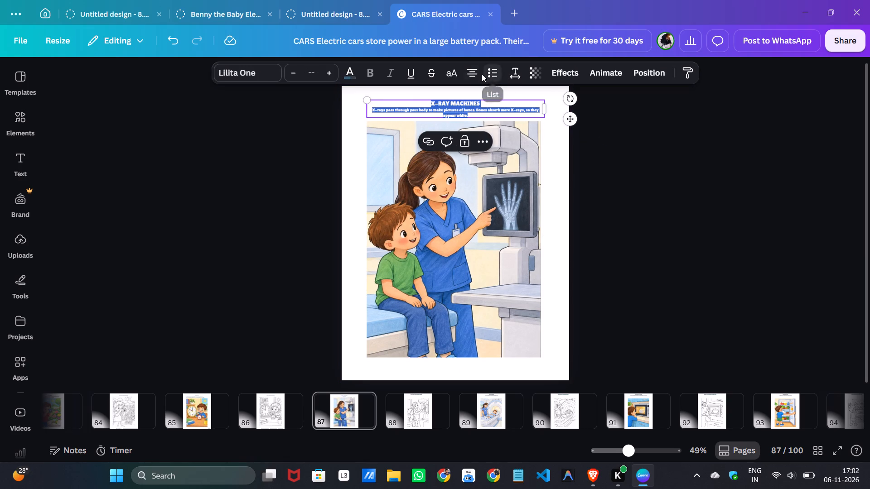
click(473, 74)
click(320, 78)
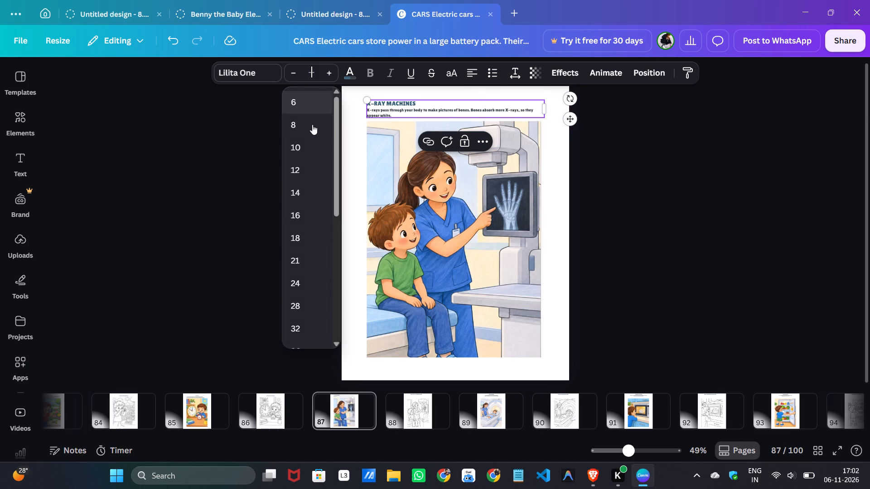
click(308, 217)
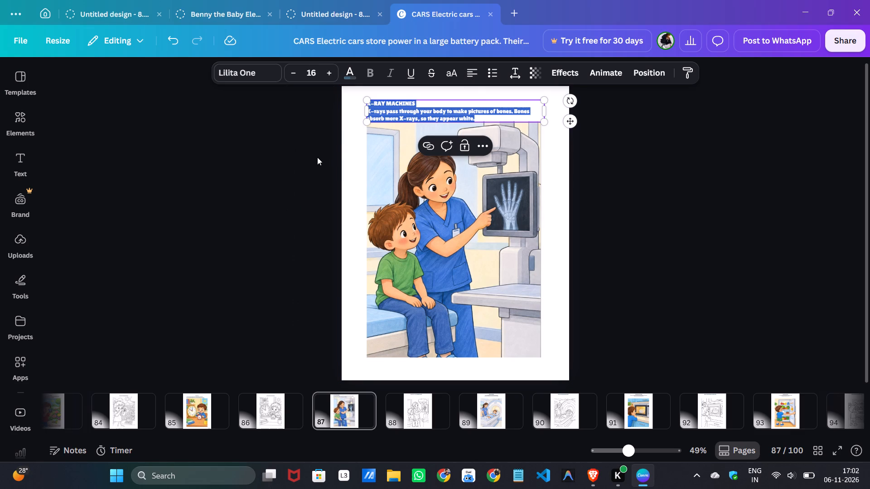
Change the "X-RAY MACHINES" heading line to the Shrikhand font and centre it.
double_click(409, 104)
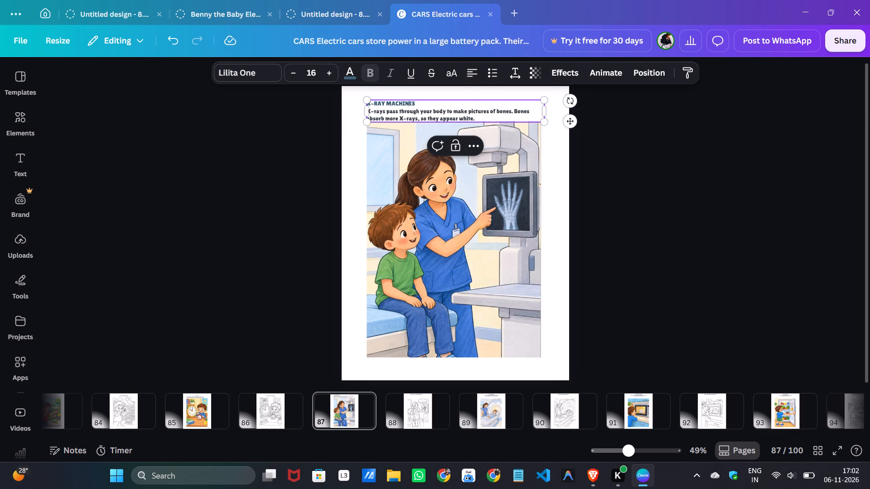
click(409, 104)
click(255, 74)
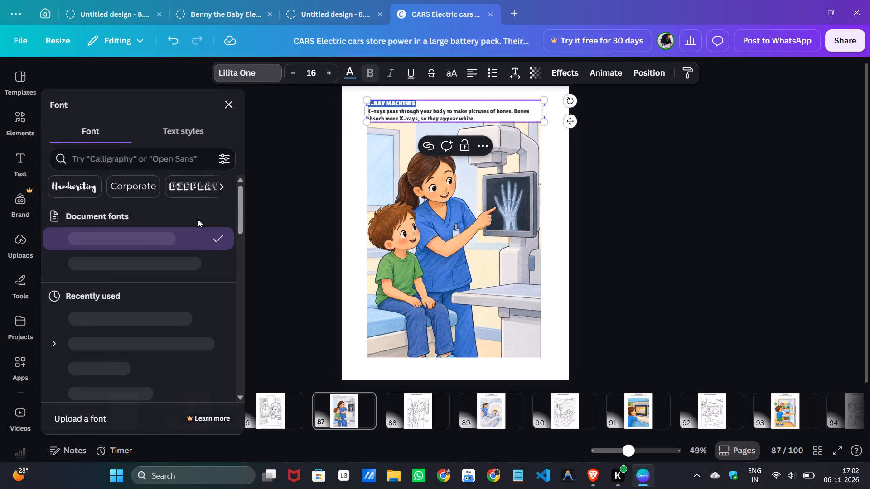
click(109, 265)
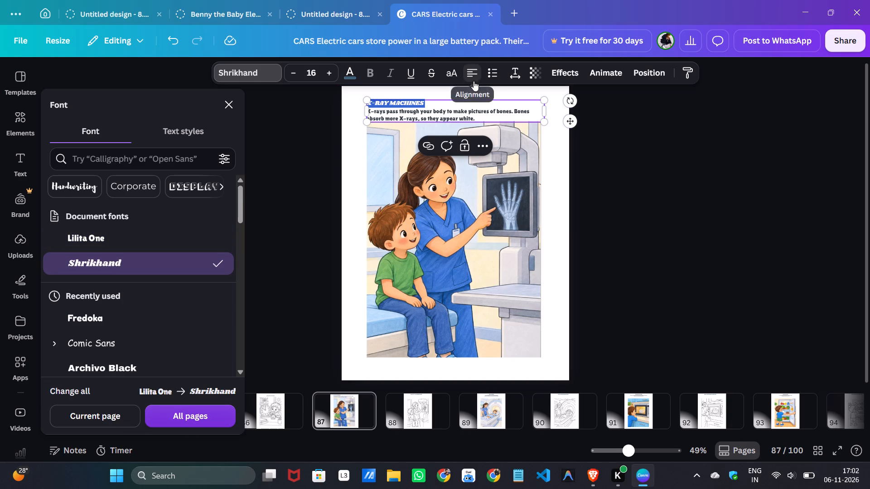
click(474, 81)
click(633, 195)
Nudge the X-ray picture down slightly so it clears the description text above it.
click(480, 237)
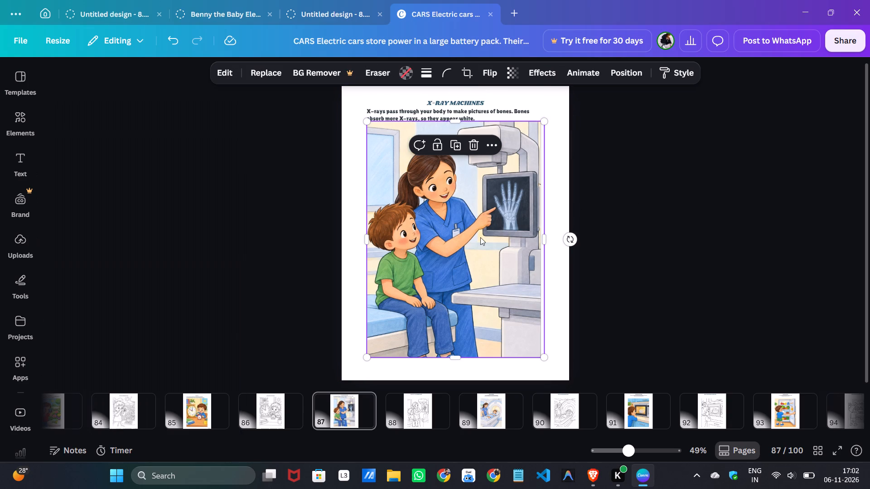
key(Down)
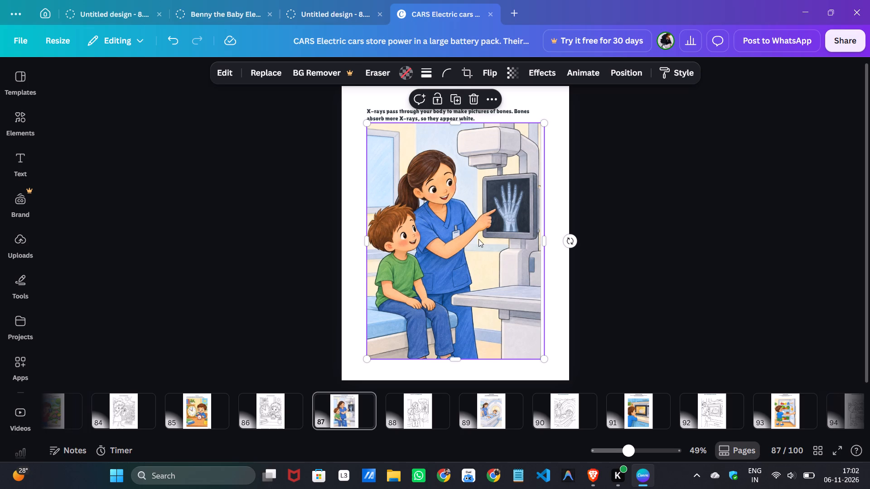
click(672, 274)
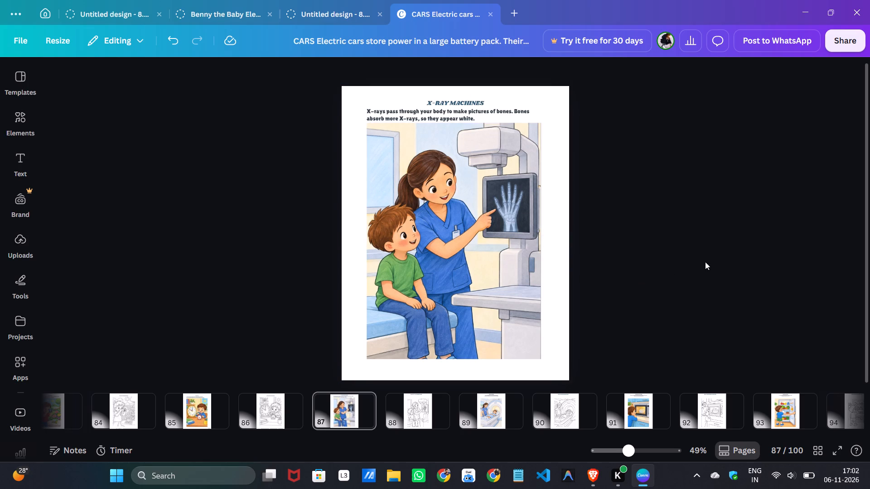
On page 88, the X-Ray Machines coloring page, select the outer page frame.
click(417, 420)
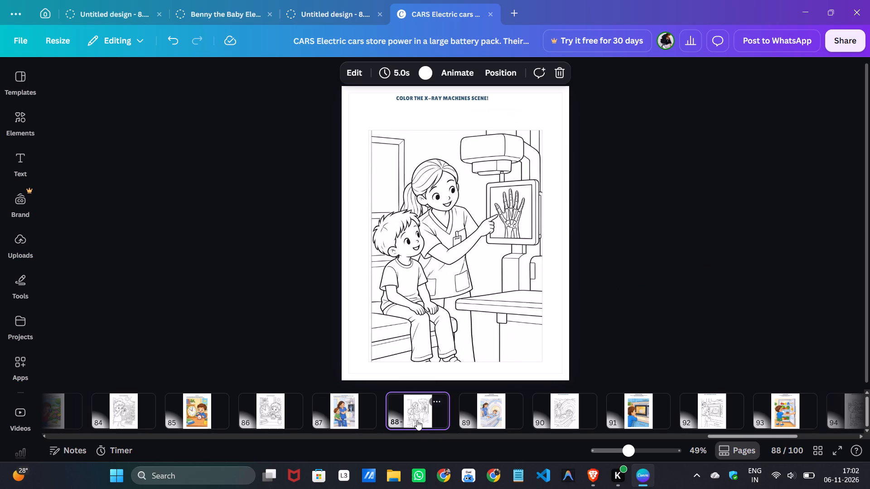
click(357, 372)
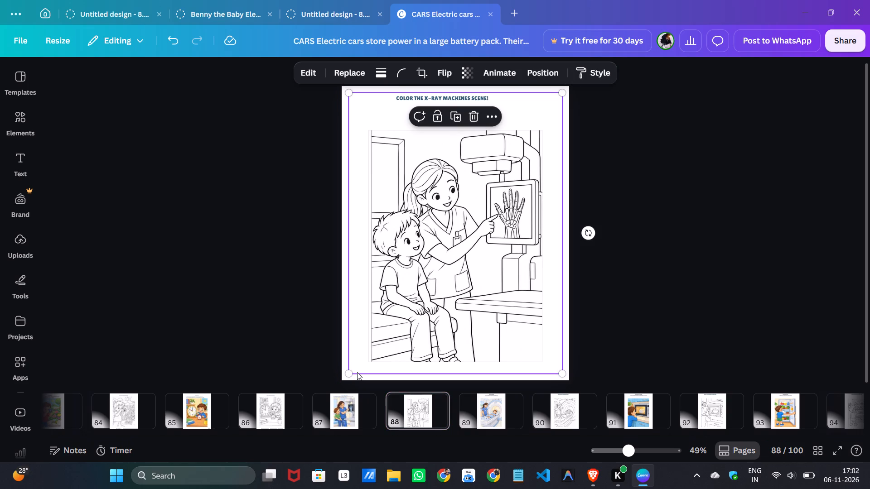
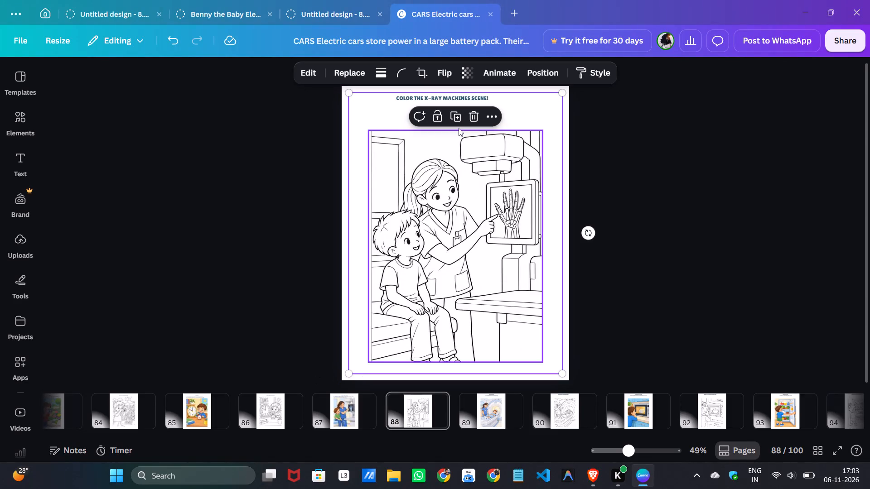
Delete the outer page frame from the X-Ray Machines coloring page.
click(472, 116)
Select the X-ray line drawing together with its thin border, move both up toward the heading and enlarge them slightly.
drag(358, 157, 367, 178)
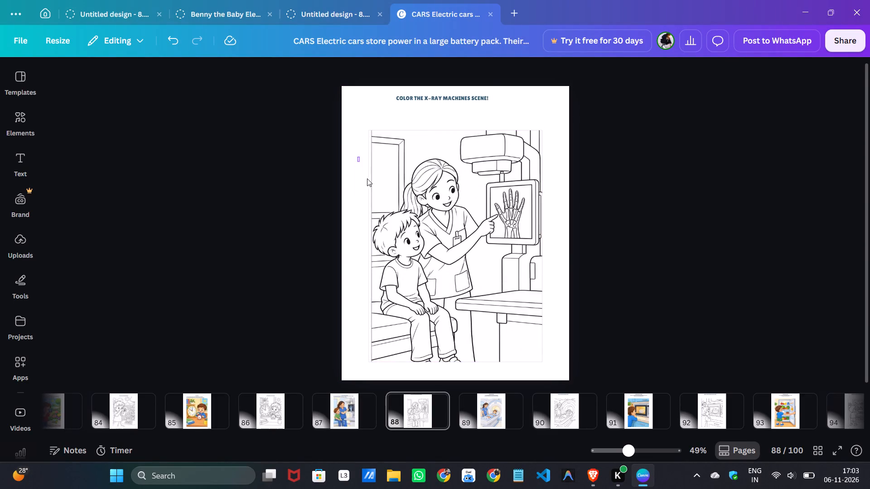
drag(367, 178, 406, 243)
drag(413, 285, 403, 276)
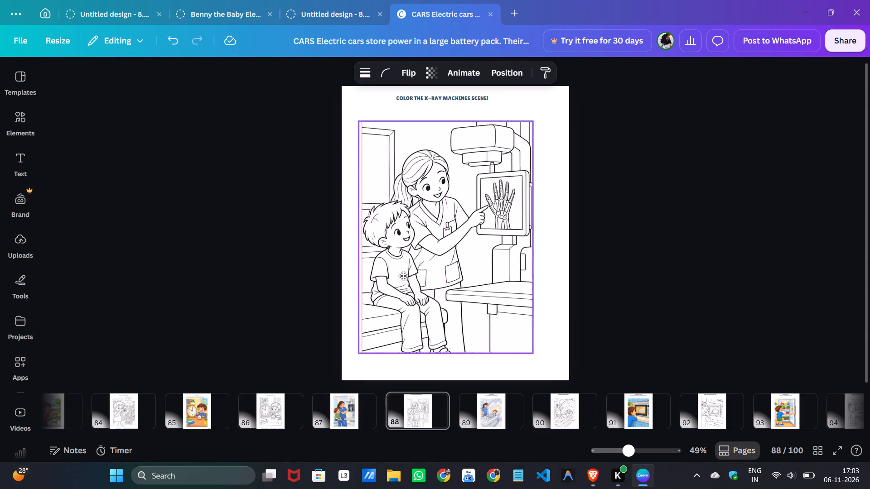
drag(403, 276, 405, 268)
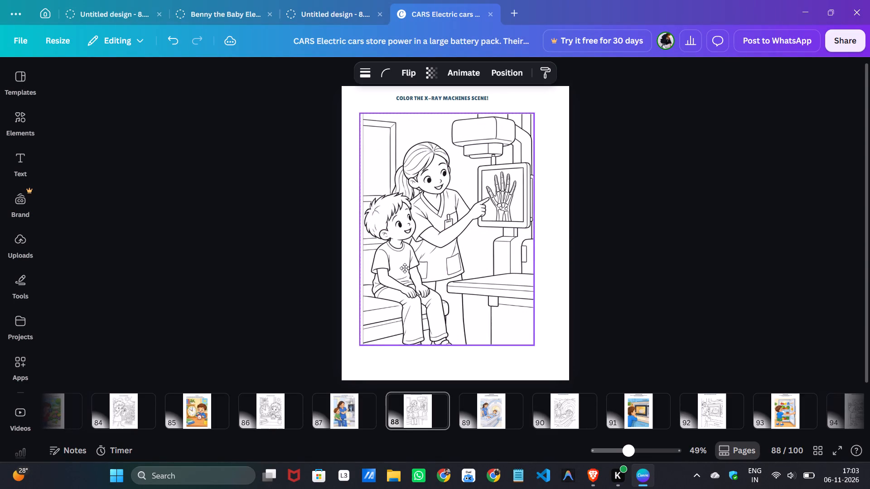
drag(405, 268, 405, 272)
drag(535, 350, 551, 355)
drag(451, 326, 463, 326)
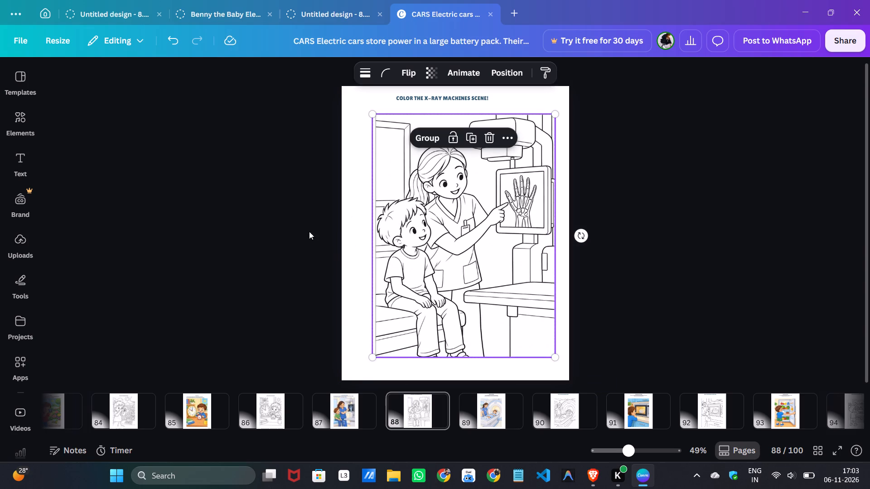
Group the X-ray drawing with its border and centre the group horizontally on the page.
click(430, 137)
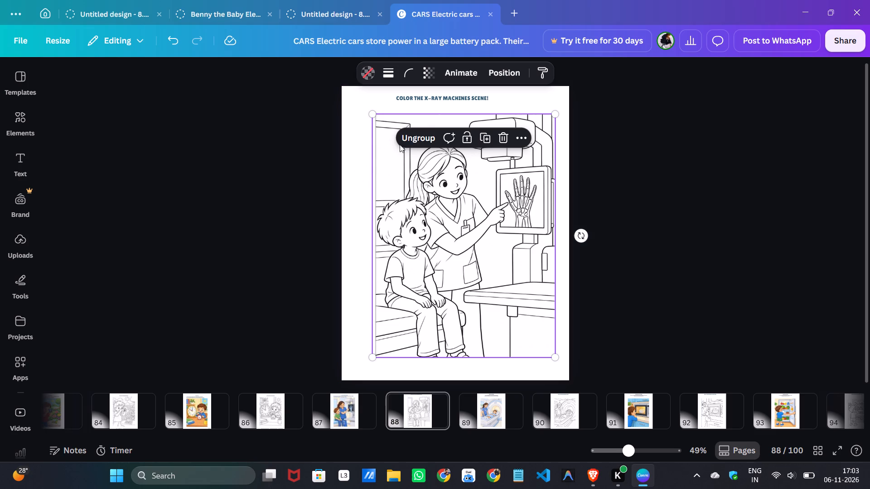
click(359, 168)
drag(411, 202, 409, 203)
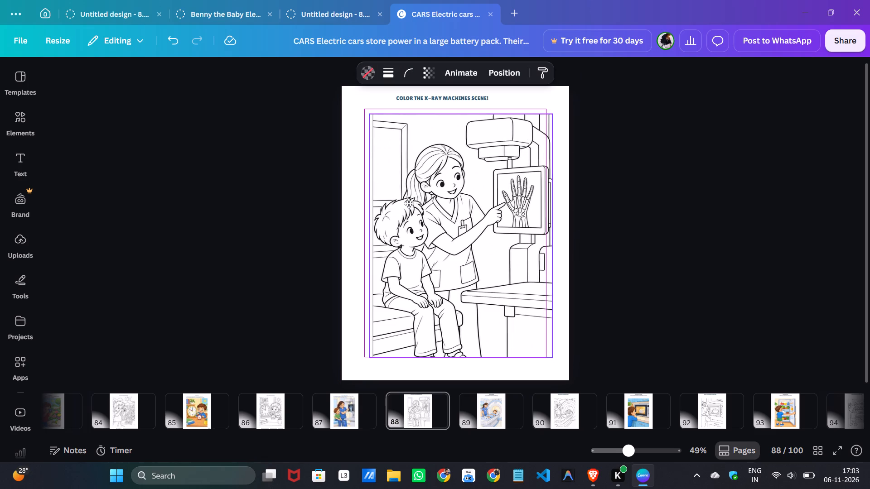
drag(409, 203, 405, 202)
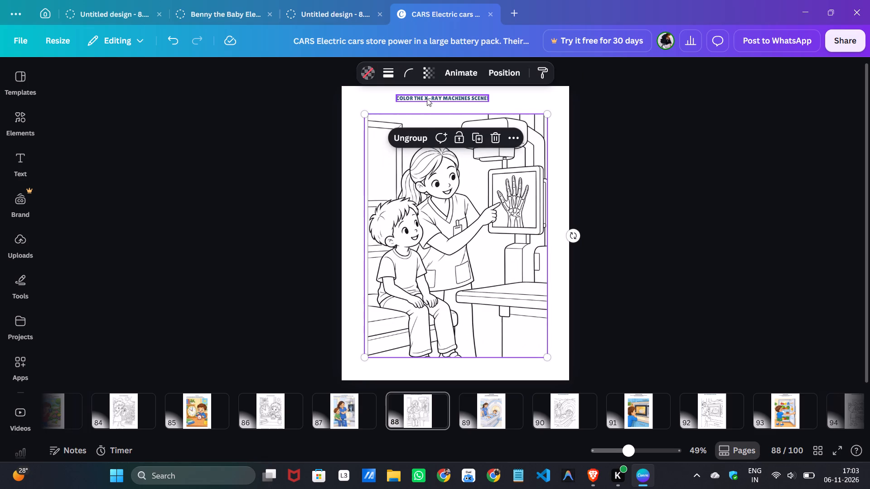
Move the "COLOR THE X-RAY MACHINES SCENE!" heading down and slightly right so it sits just above the drawing.
drag(427, 98, 435, 107)
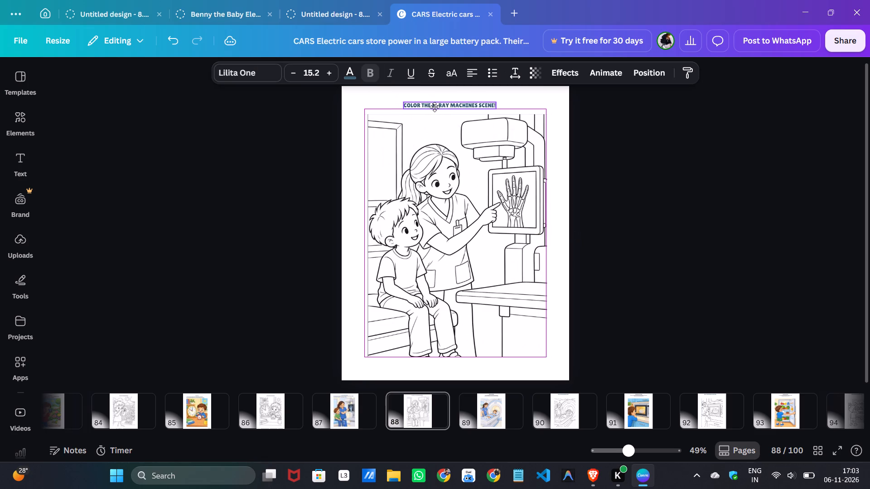
drag(435, 107, 435, 109)
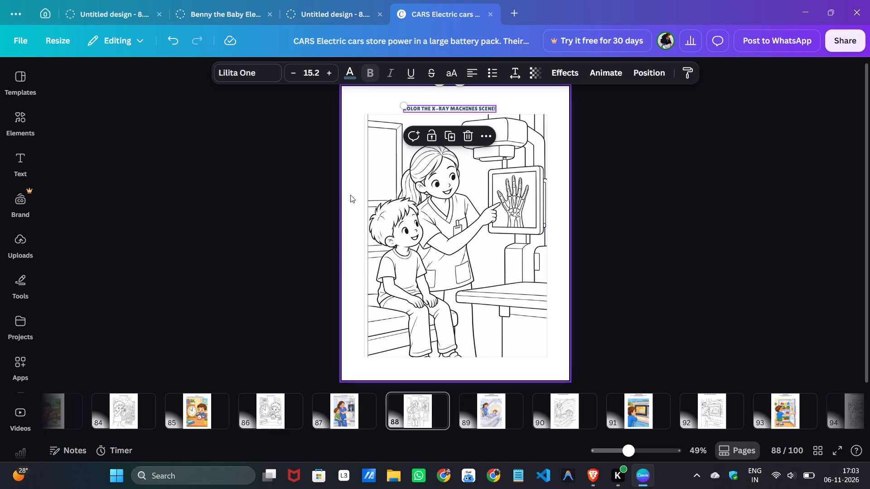
click(350, 195)
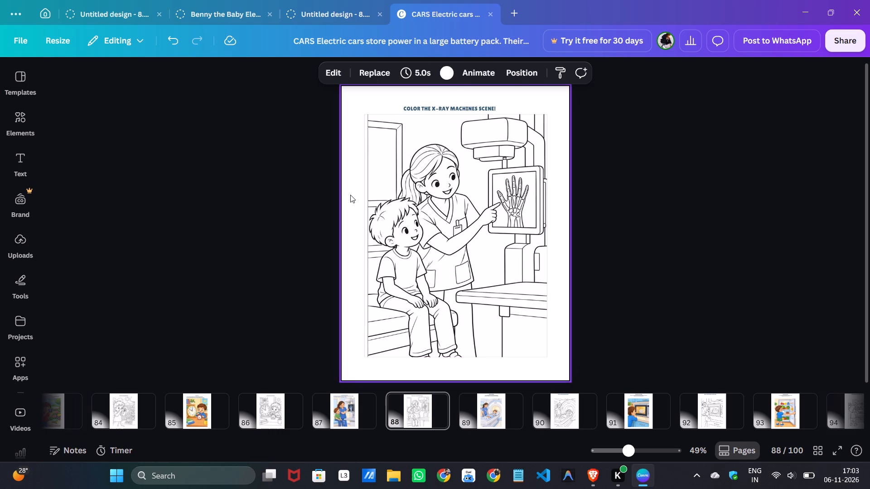